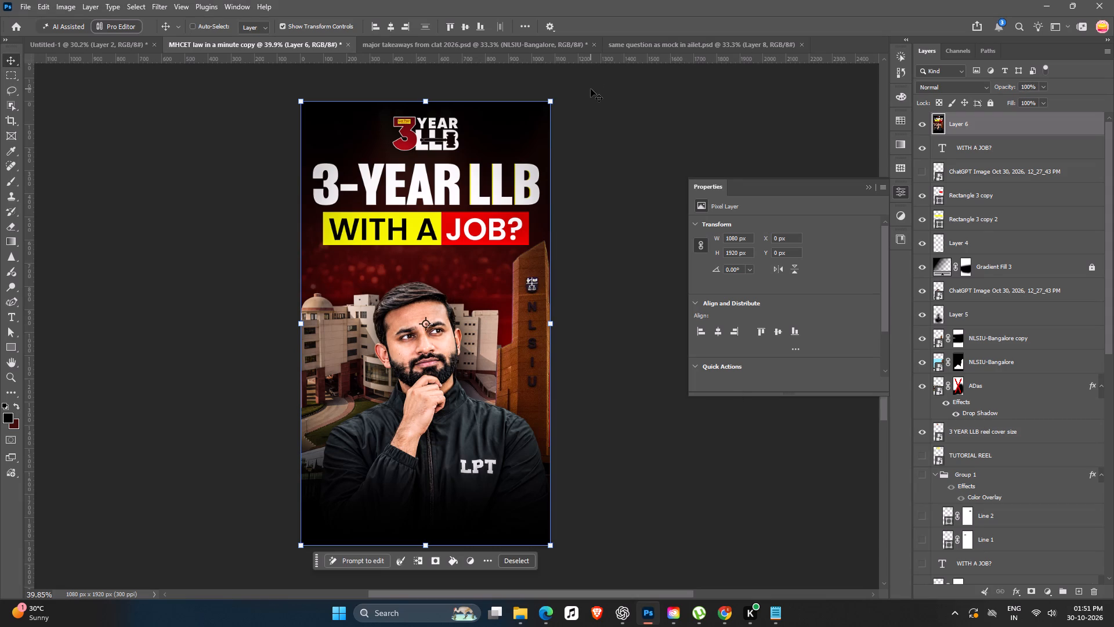
key("alt+i")
key("alt+d")
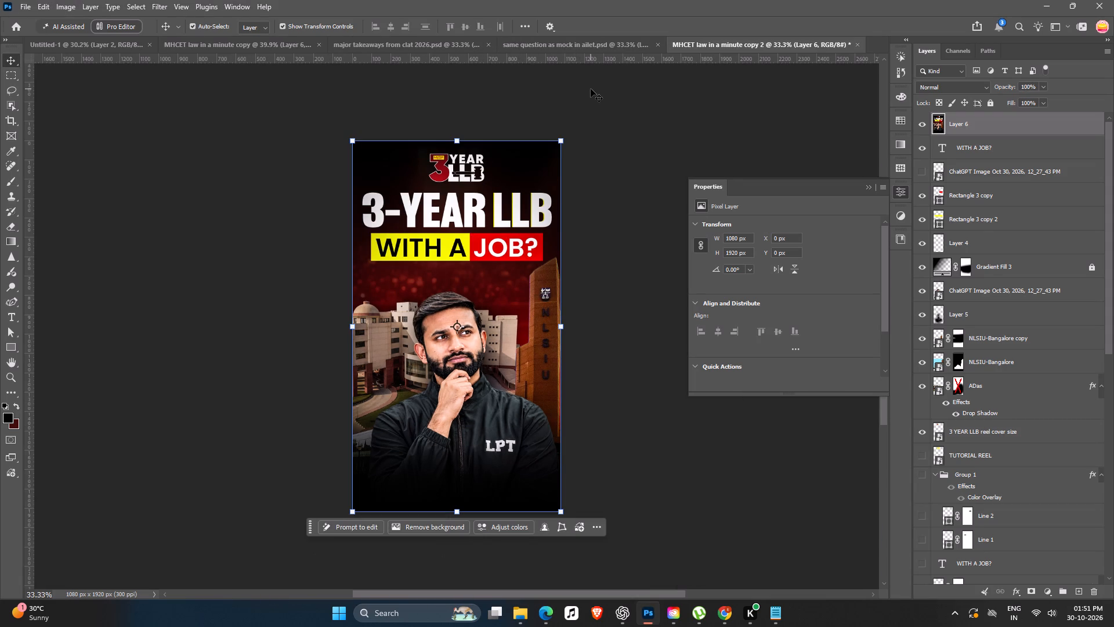
Save the duplicated document as 1.psd in the 30-10 folder inside OCT-2026.
key("ctrl+s")
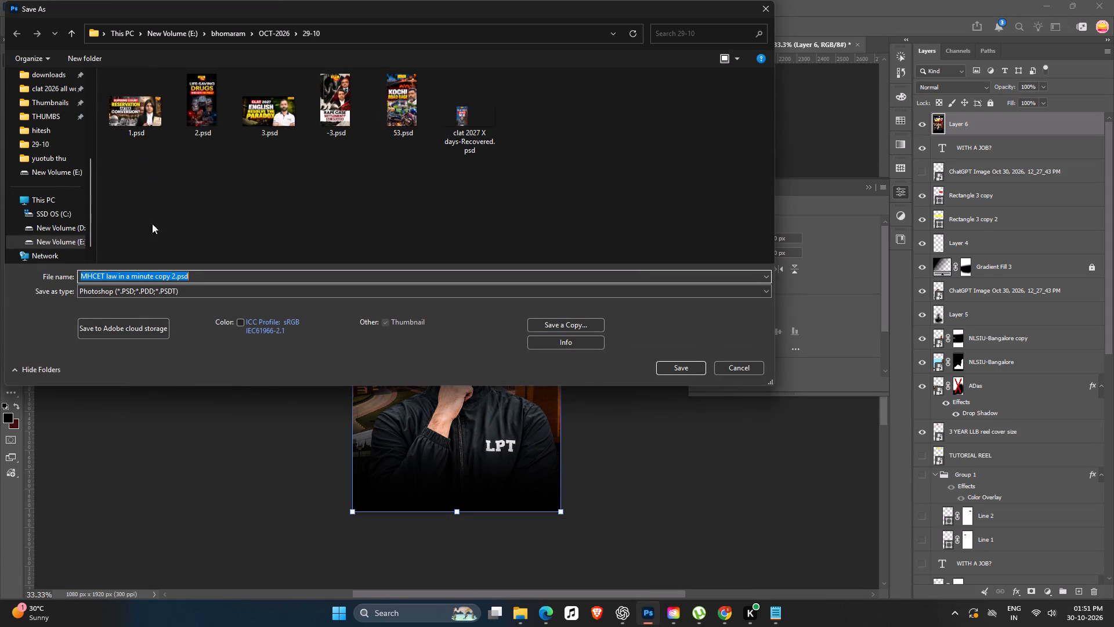
left_click(48, 145)
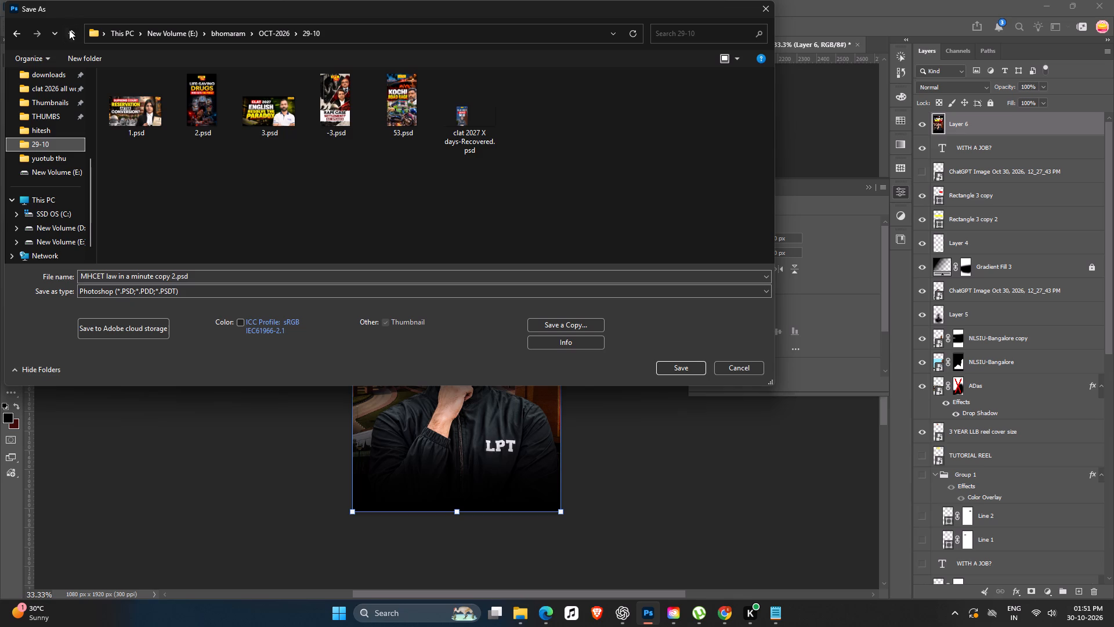
left_click(69, 30)
scroll(171, 170, "down", 8)
double_click(144, 243)
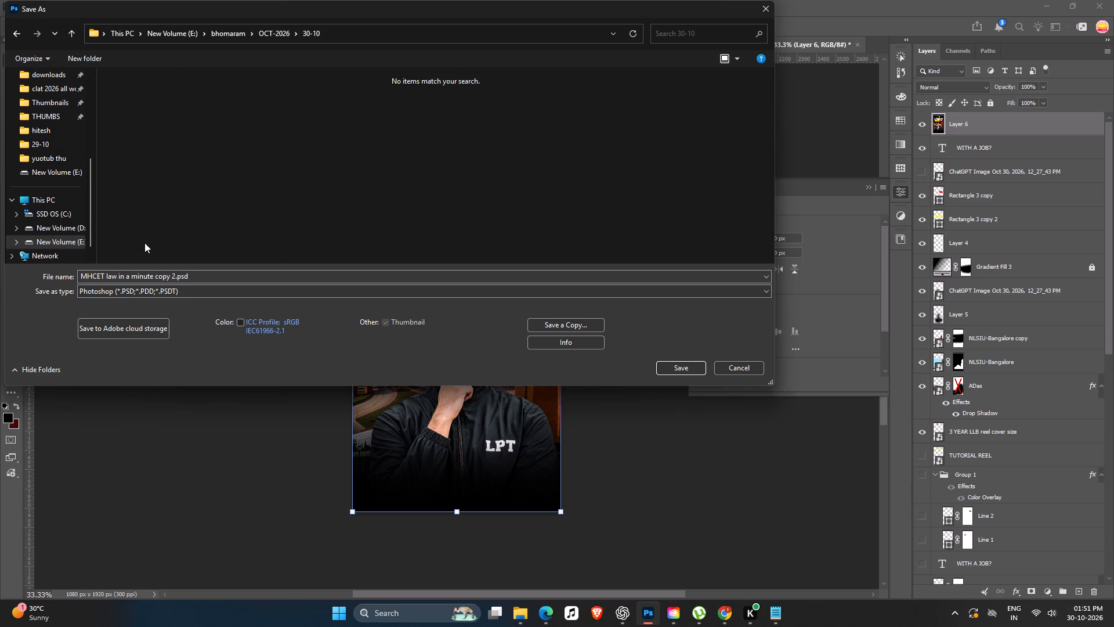
left_click(168, 275)
left_click_drag(175, 277, 34, 291)
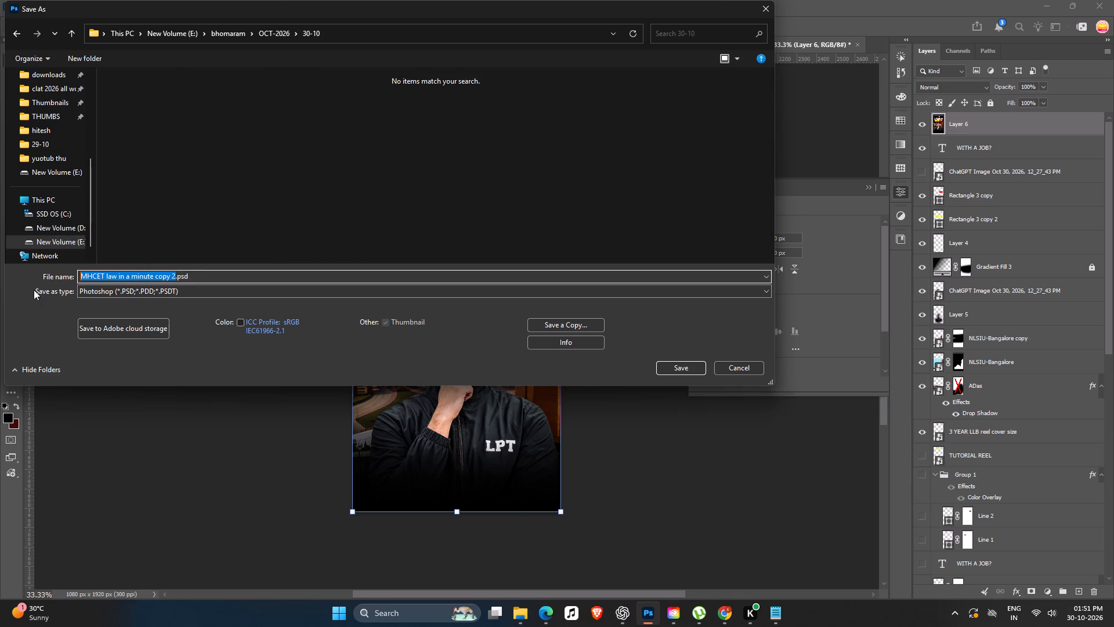
key("BackSpace")
key("1")
key("Return")
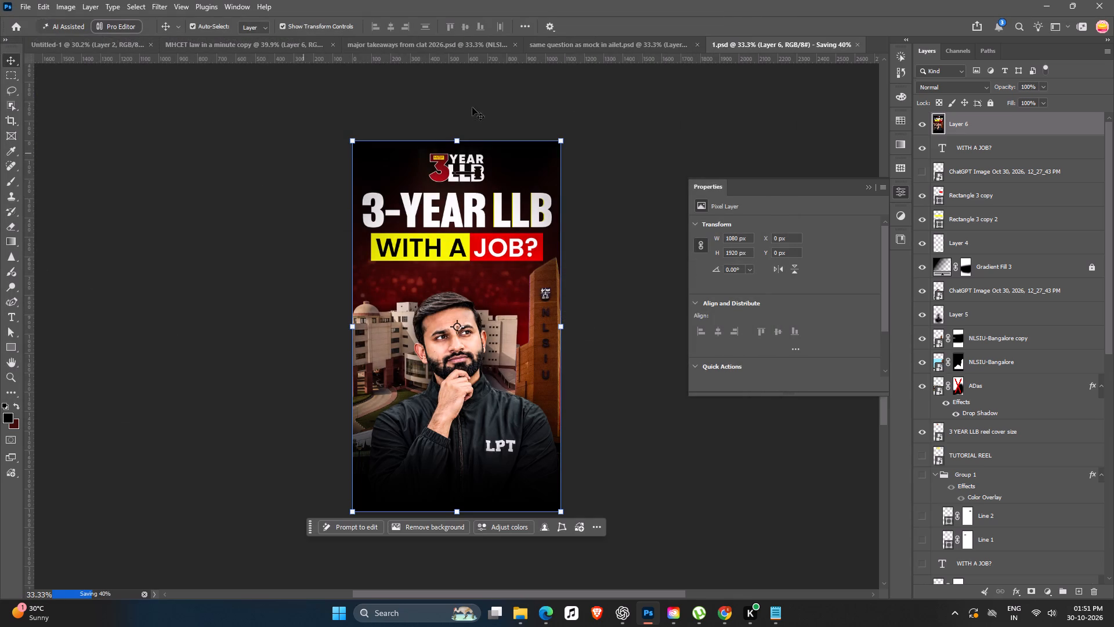
Close 1.psd, the MHCET law copy, the major takeaways cover and the same question cover, discarding unsaved changes.
key("ctrl+w")
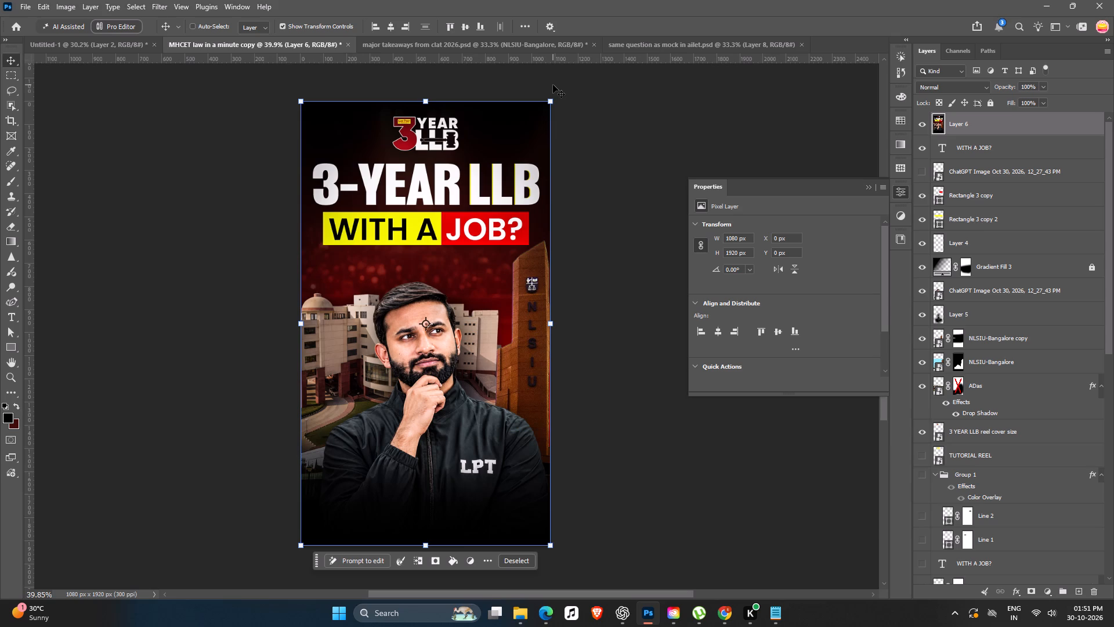
key("ctrl+w")
left_click(547, 219)
left_click(548, 225)
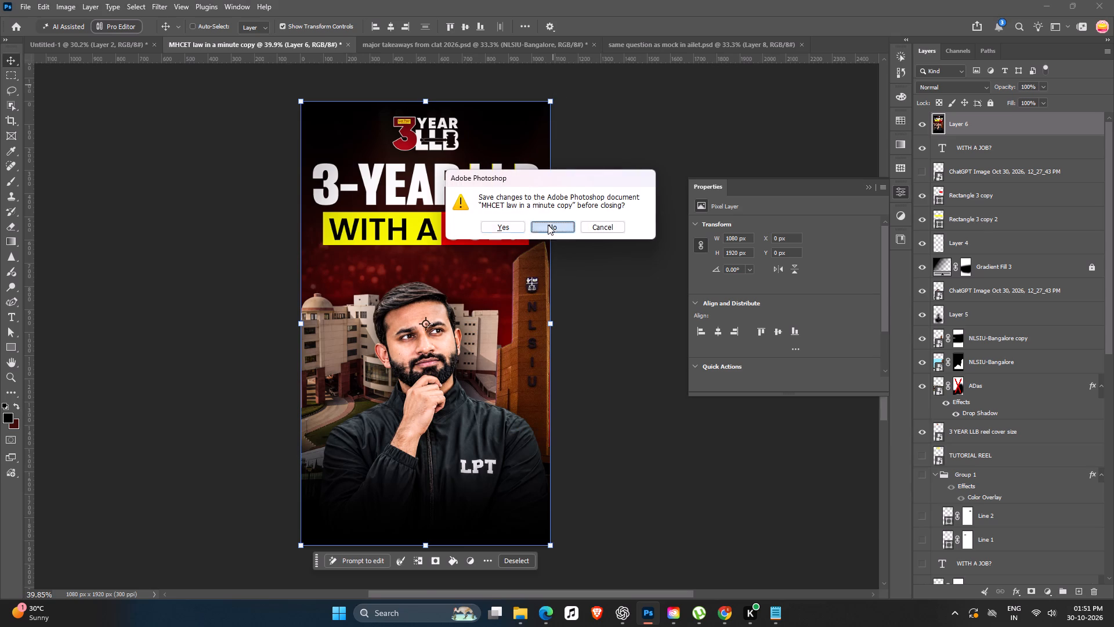
key("ctrl+w")
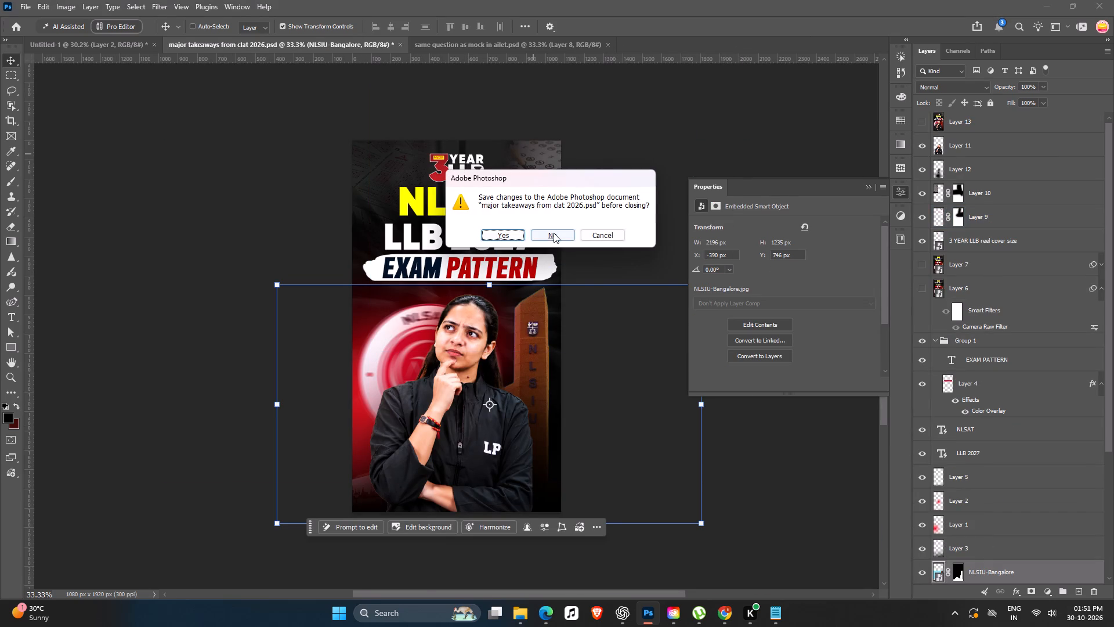
left_click(554, 233)
key("ctrl+w")
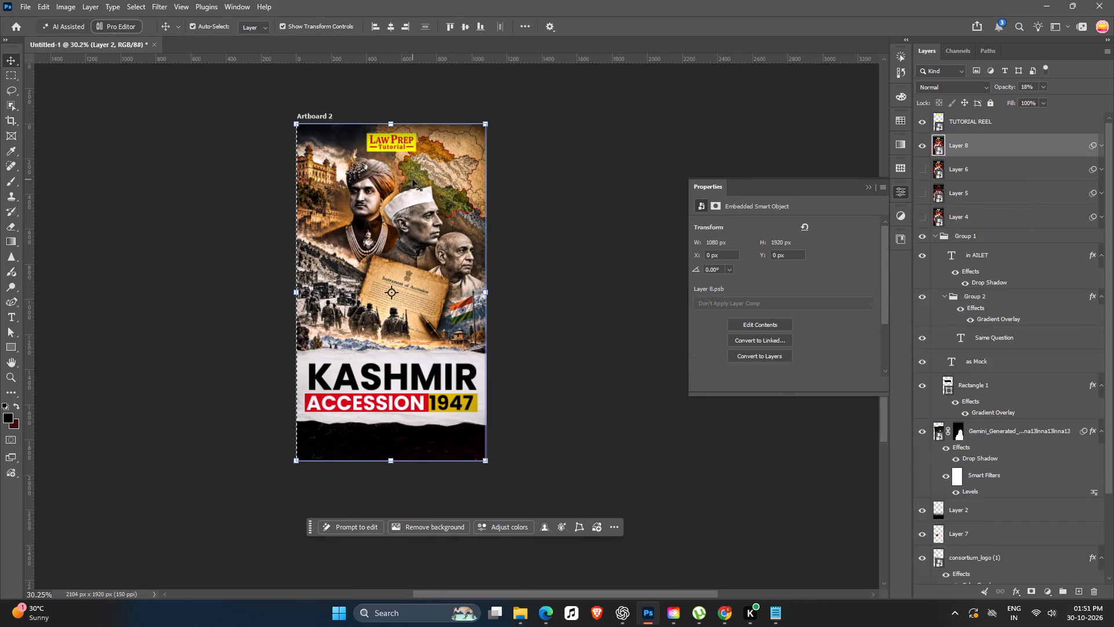
Save the Kashmir Accession 1947 document as 2.psd in the 30-10 folder and close it.
key("space")
left_click_drag(541, 336, 466, 351)
key("ctrl+s")
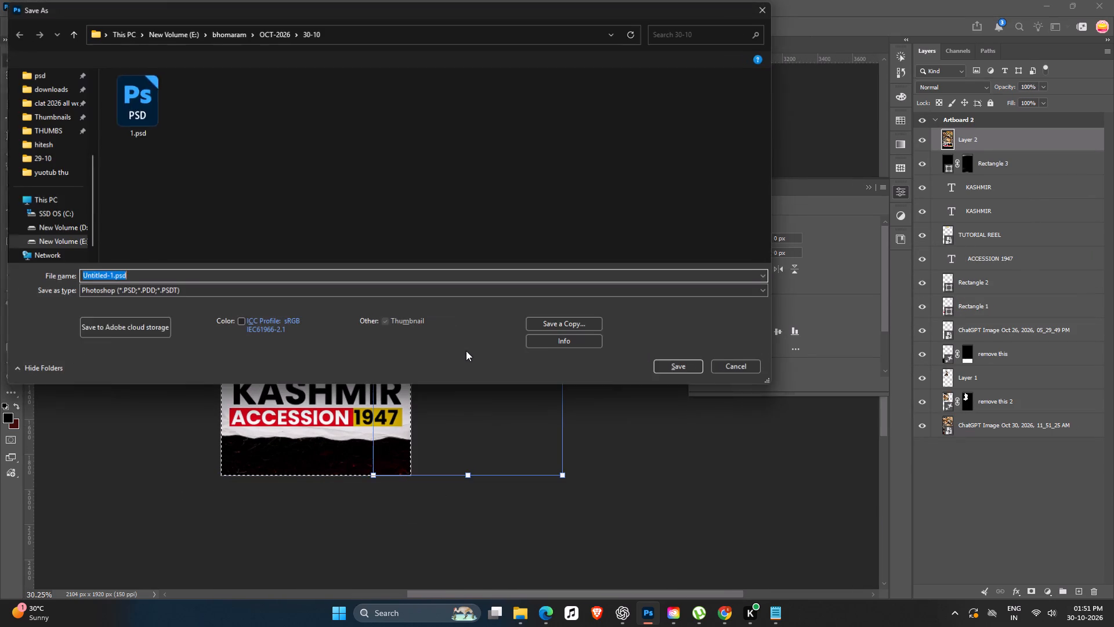
left_click(103, 279)
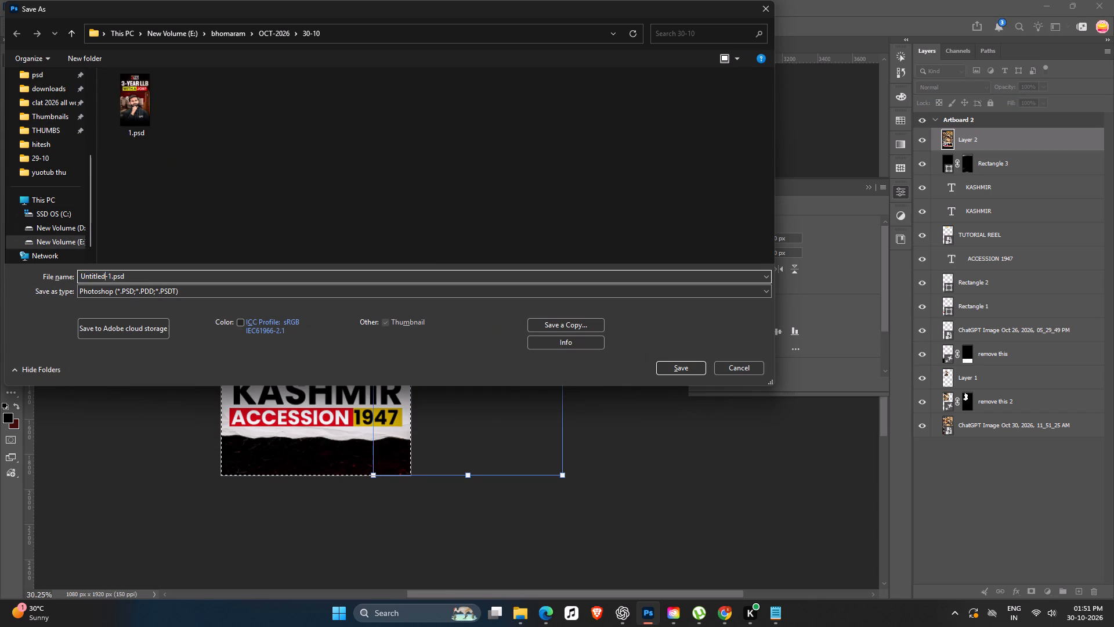
left_click_drag(110, 279, 67, 279)
key("BackSpace")
key("2")
key("Return")
key("ctrl+w")
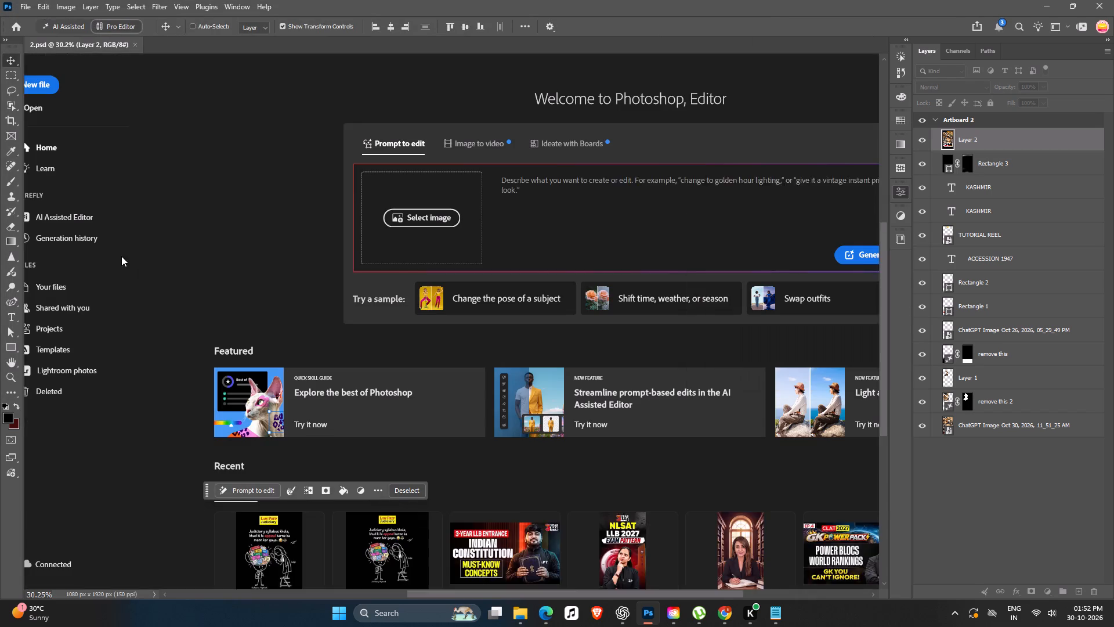
Create a landscape document of 1920 x 1080 px at 200 ppi with a black background and no artboard.
key("ctrl+n")
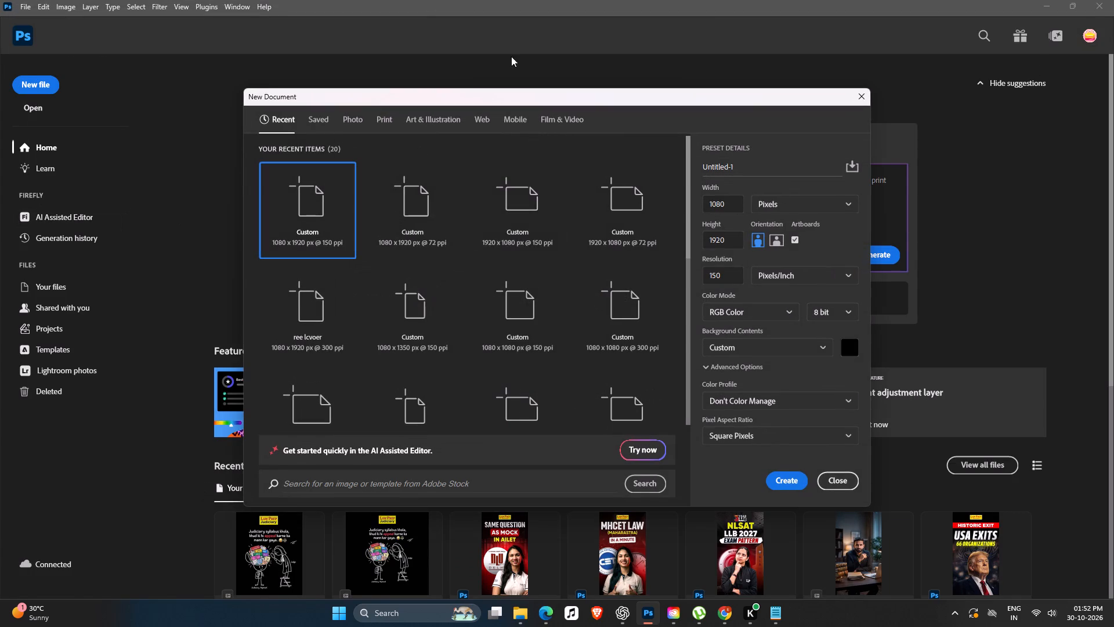
left_click(413, 202)
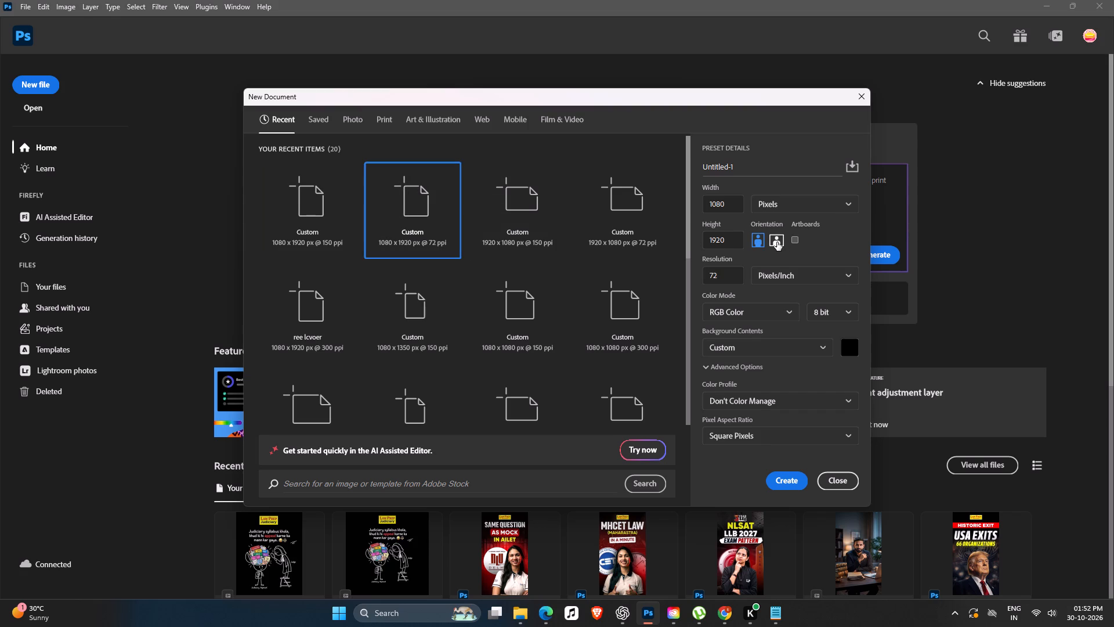
left_click(777, 242)
left_click_drag(722, 278, 683, 283)
key("BackSpace")
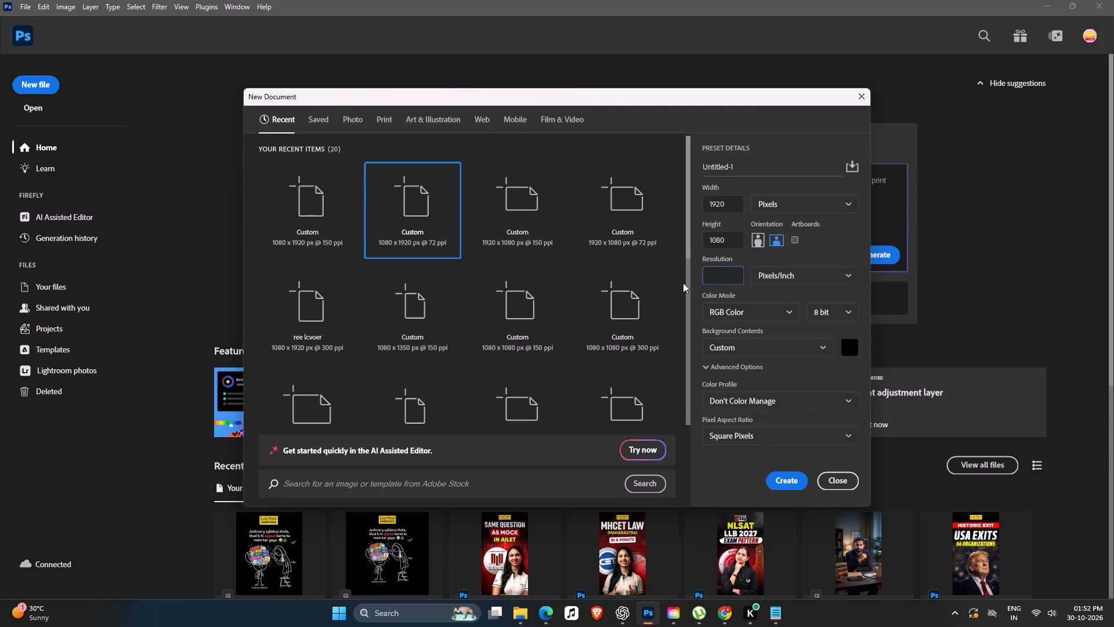
type("200")
key("Return")
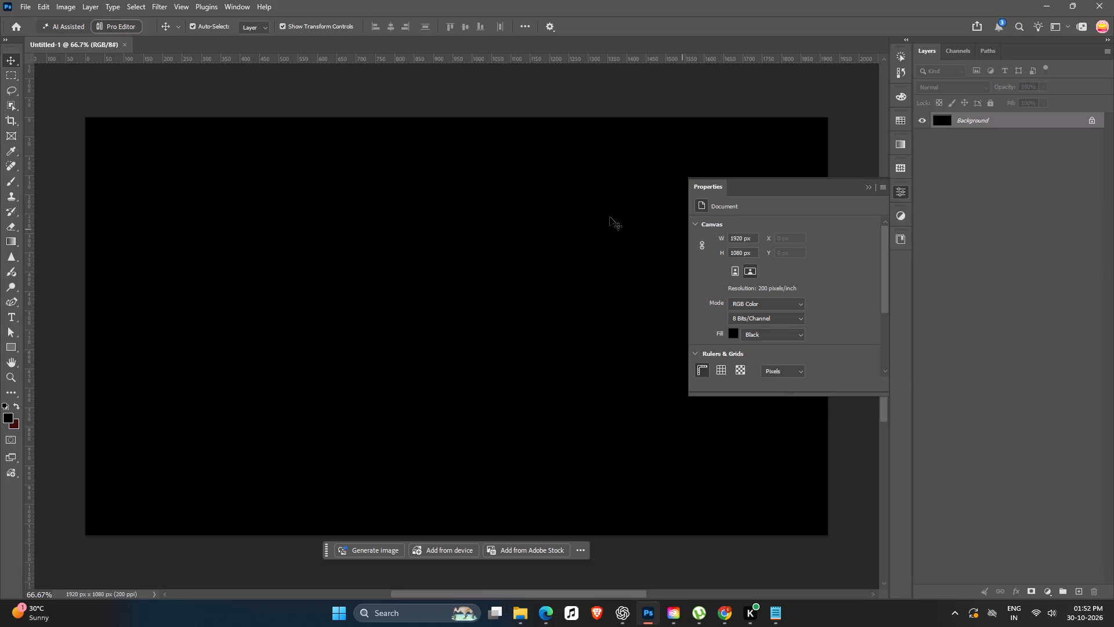
Place the Firefly_Gemini Flash_2k 298796 thumbnail from Downloads onto the canvas and put away the floating layer properties.
left_click(523, 623)
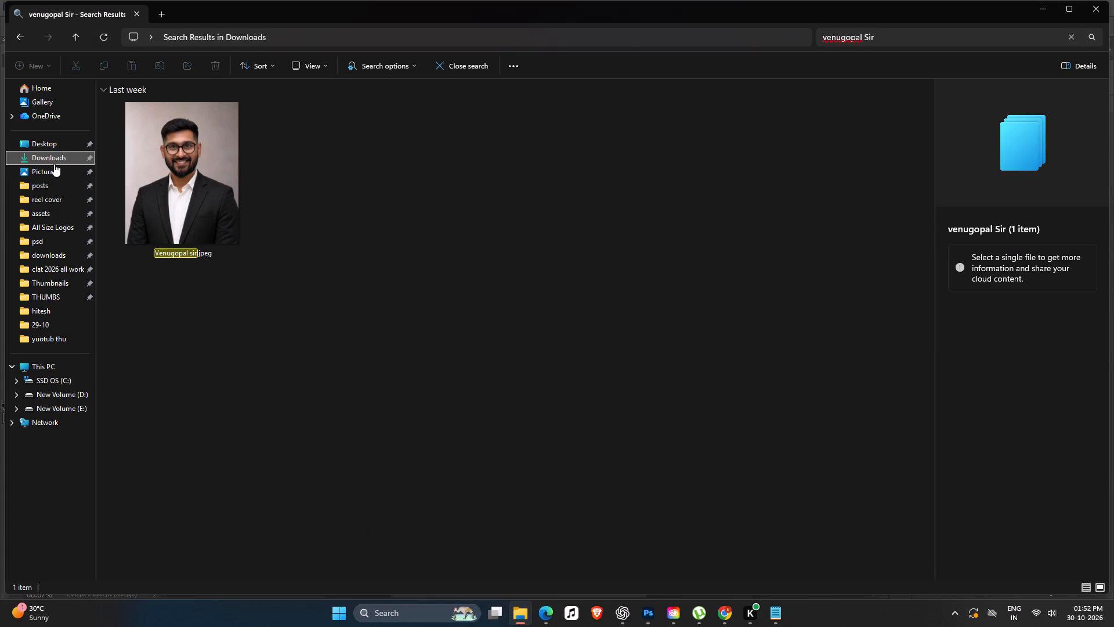
double_click(54, 164)
left_click_drag(124, 166, 163, 207)
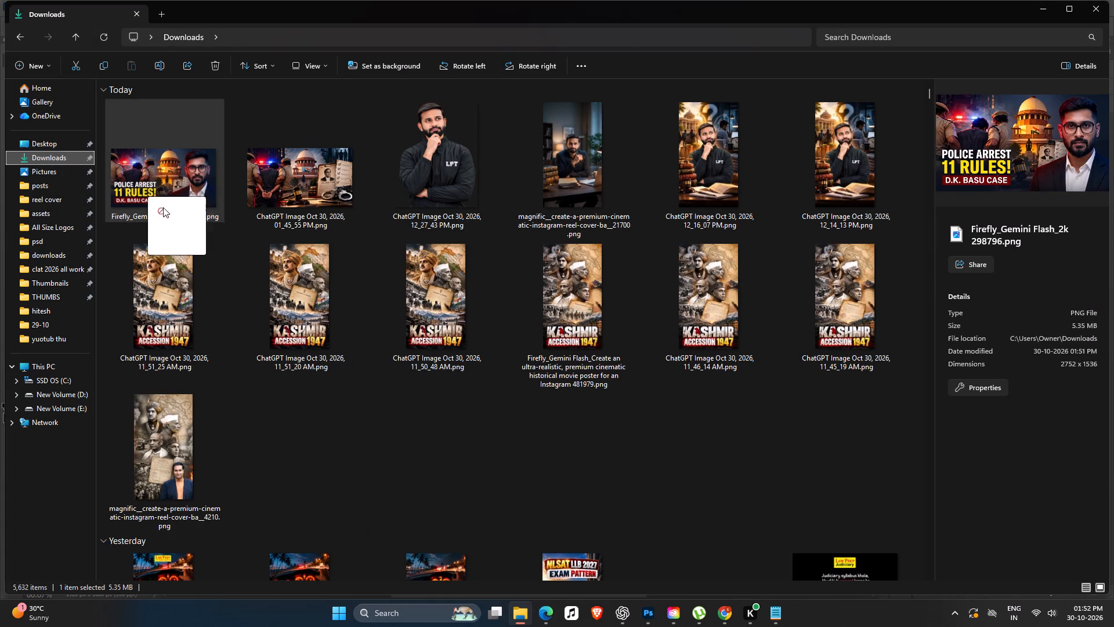
left_click_drag(163, 207, 501, 286)
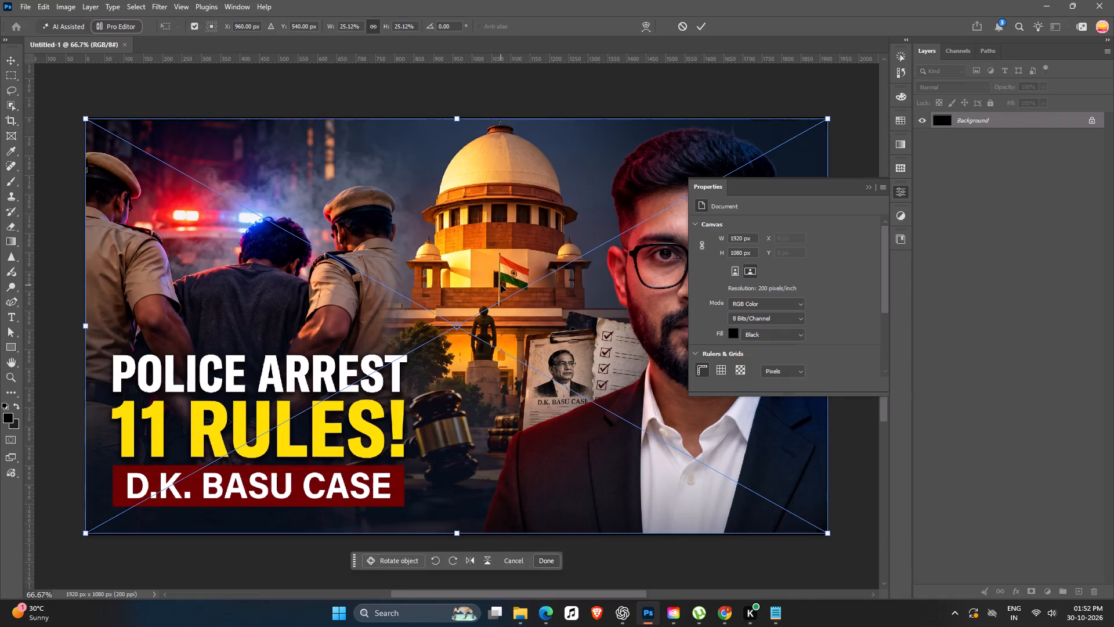
key("Return")
scroll(516, 319, "down", 7, "alt")
scroll(549, 366, "down", 7, "ctrl")
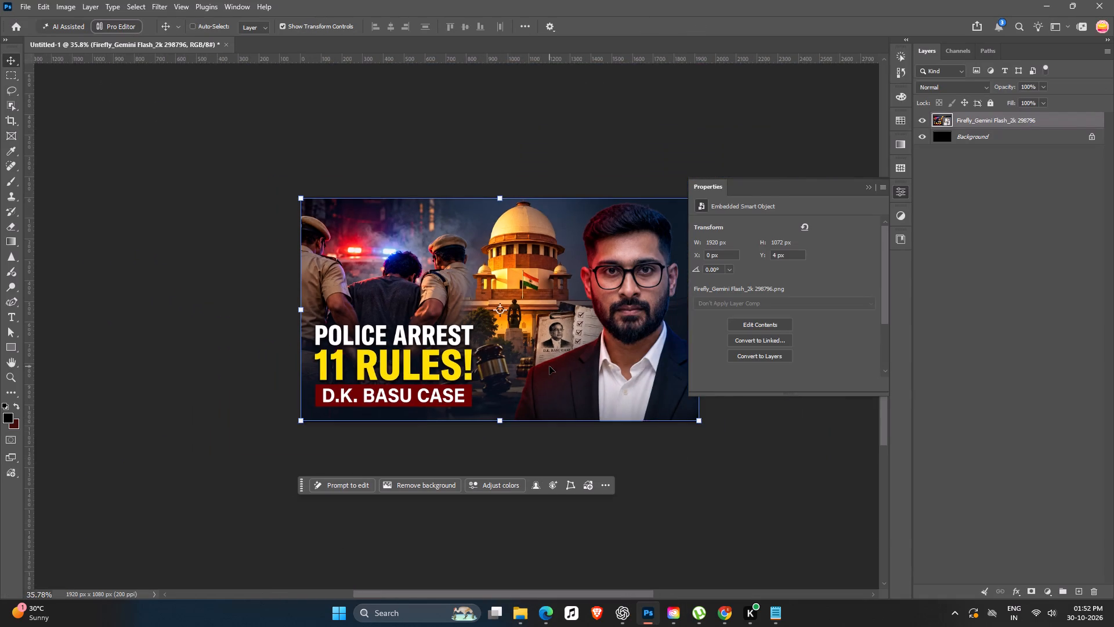
key("space")
key("space")
key("space")
left_click_drag(536, 360, 472, 341)
left_click(871, 189)
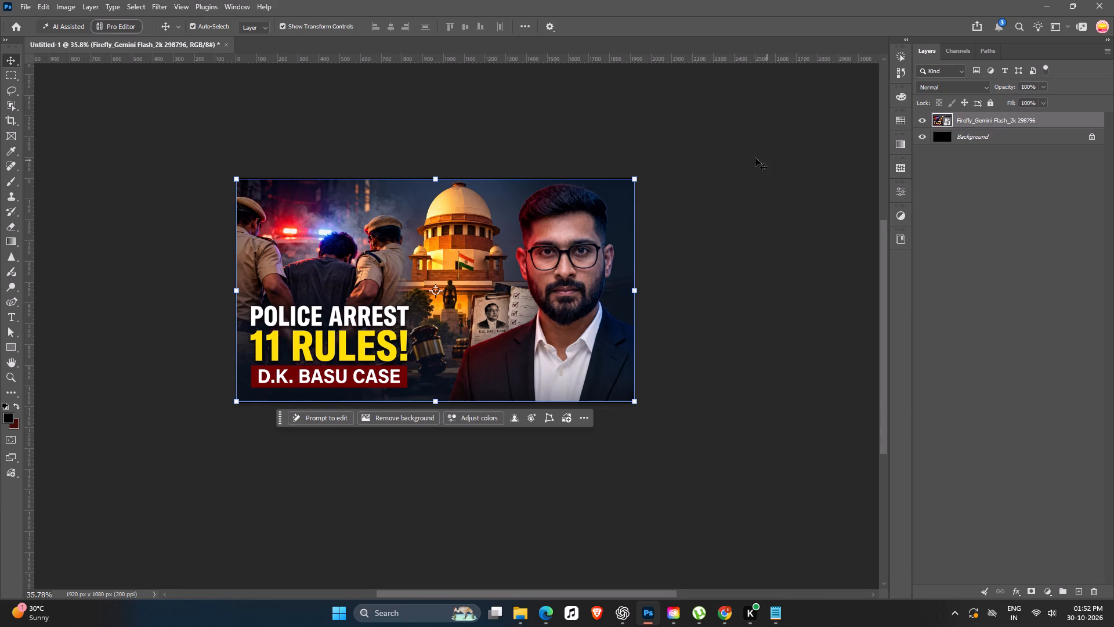
Scale the placed thumbnail to about 1925 x 1074 px and nudge it slightly to cover the canvas edges.
left_click(755, 158)
scroll(499, 415, "up", 3, "ctrl")
key("space")
key("space")
key("space")
key("space")
left_click_drag(466, 397, 489, 401)
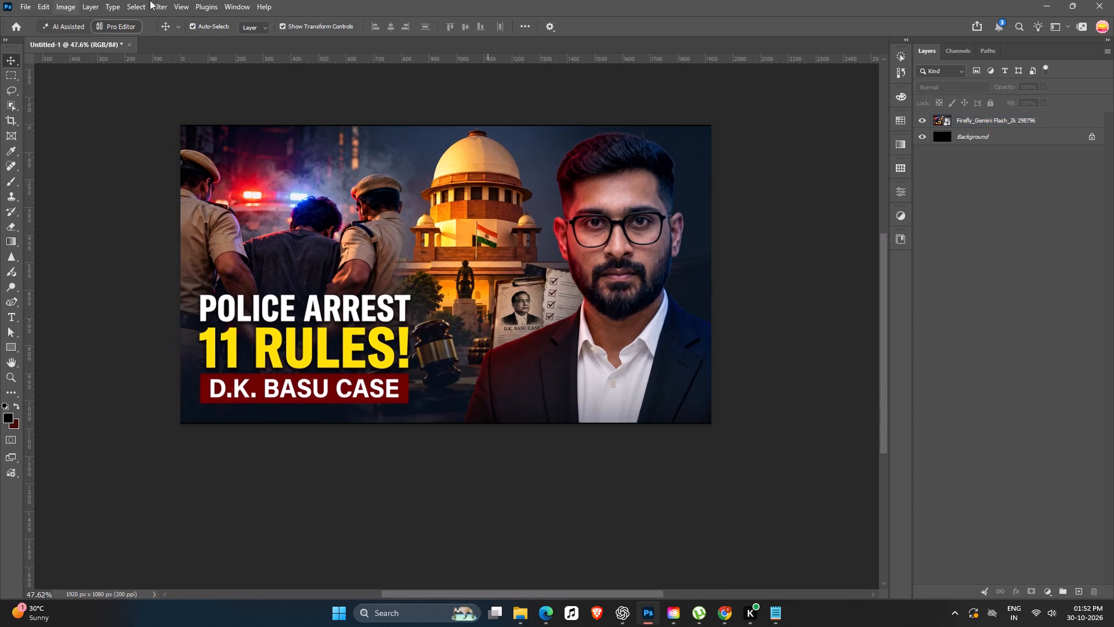
key("space")
key("space")
left_click_drag(379, 347, 388, 352)
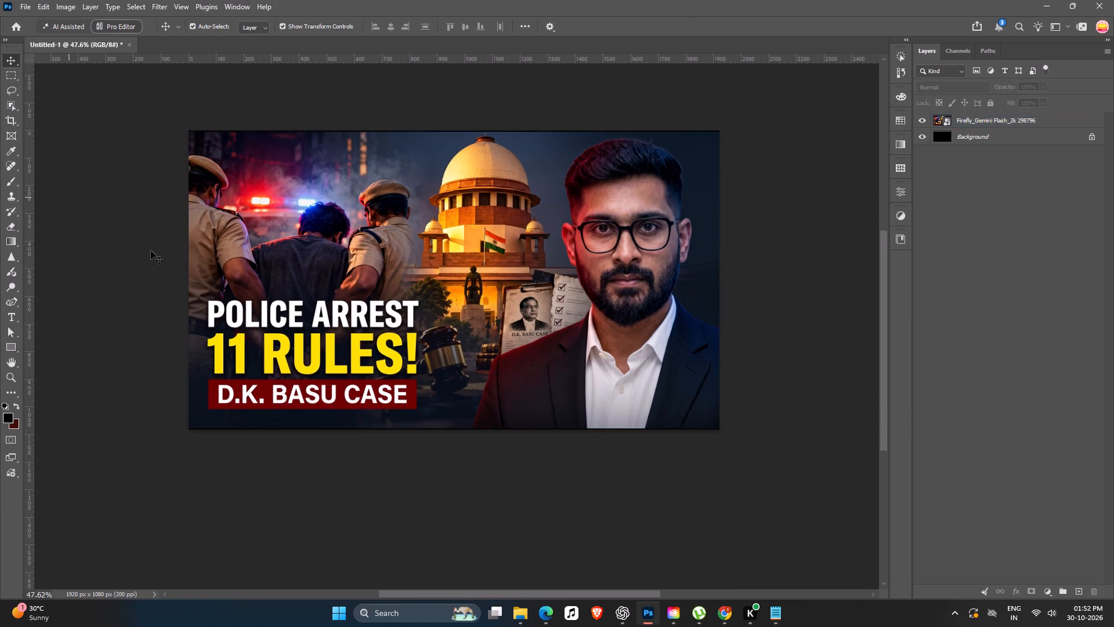
left_click(390, 298)
left_click(719, 130, "alt")
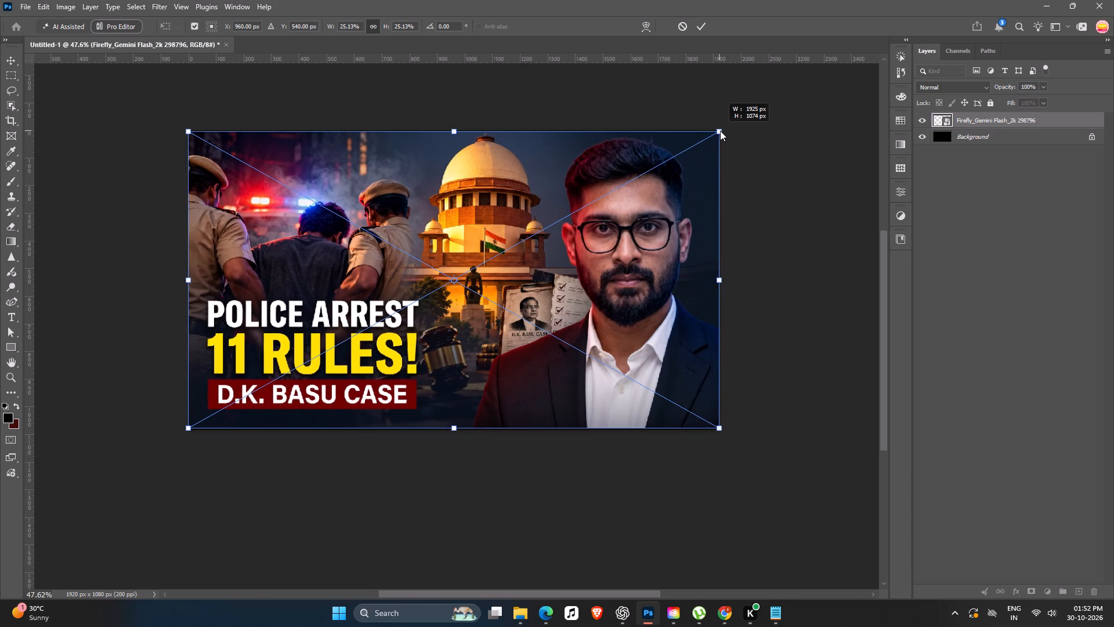
key("Return")
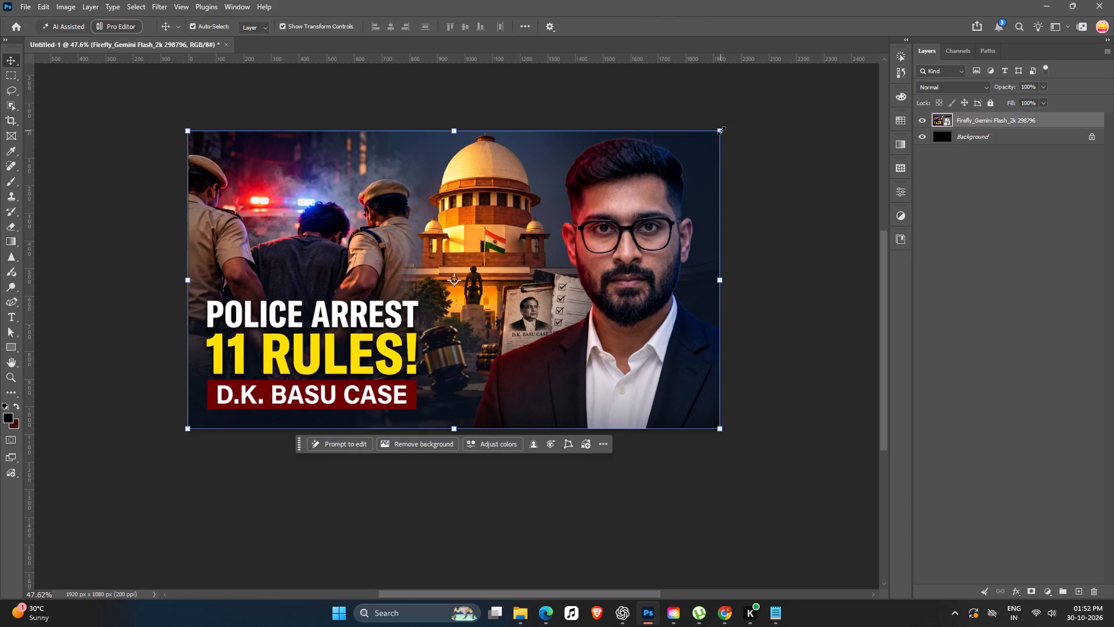
left_click(359, 235)
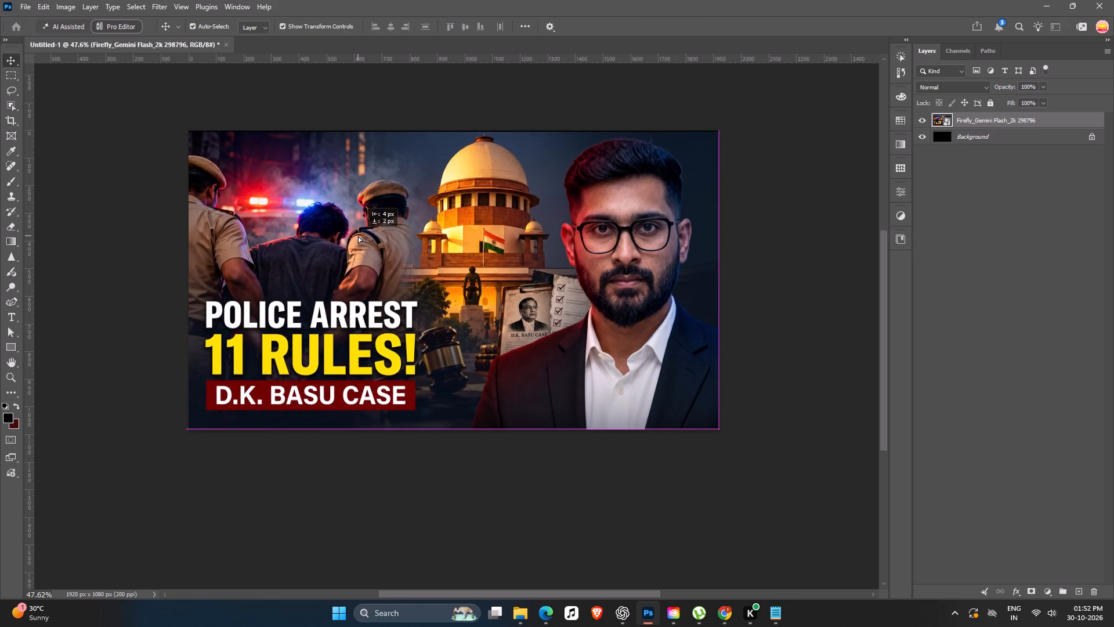
left_click(734, 464)
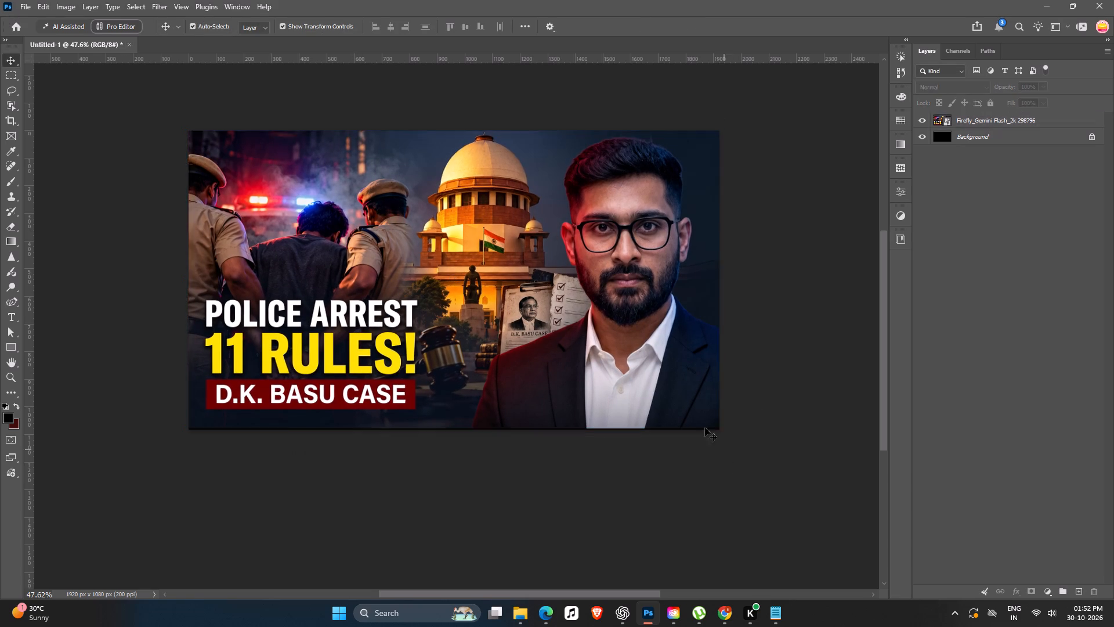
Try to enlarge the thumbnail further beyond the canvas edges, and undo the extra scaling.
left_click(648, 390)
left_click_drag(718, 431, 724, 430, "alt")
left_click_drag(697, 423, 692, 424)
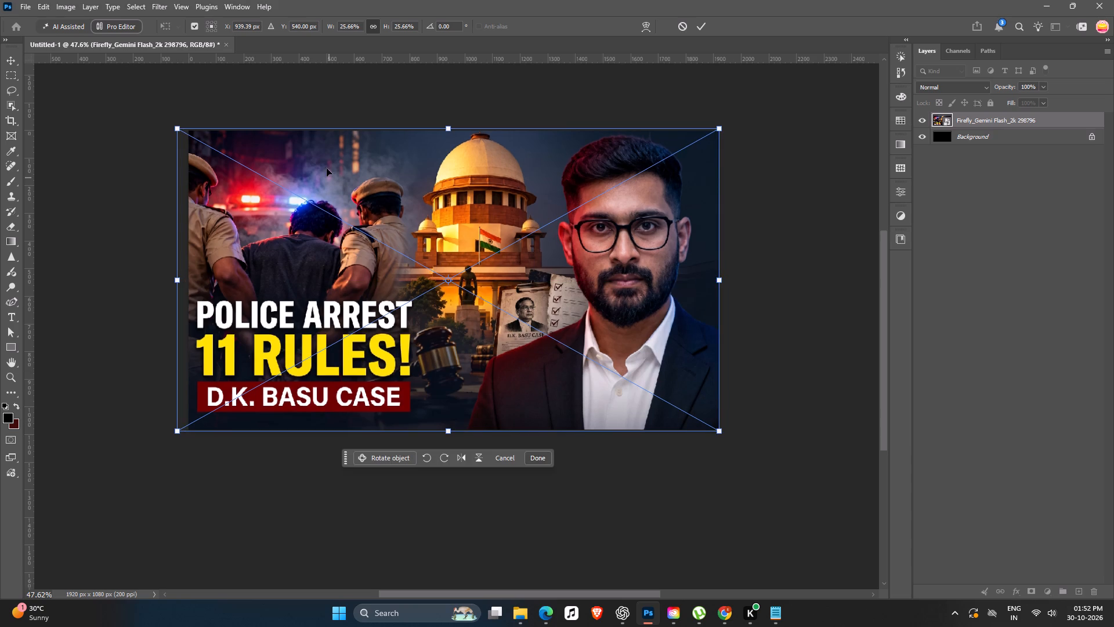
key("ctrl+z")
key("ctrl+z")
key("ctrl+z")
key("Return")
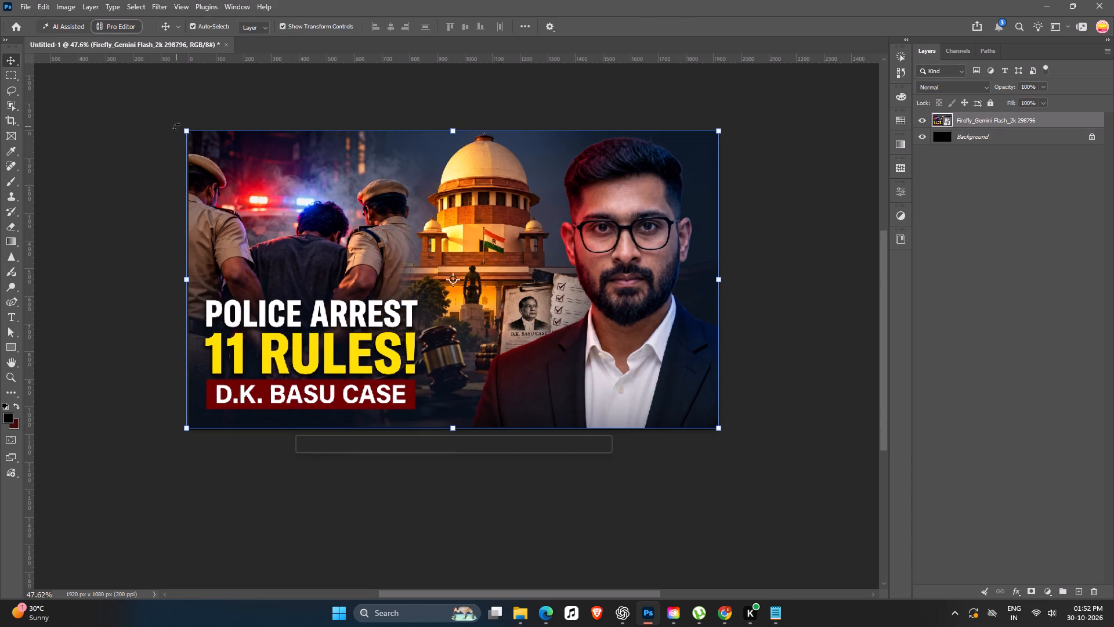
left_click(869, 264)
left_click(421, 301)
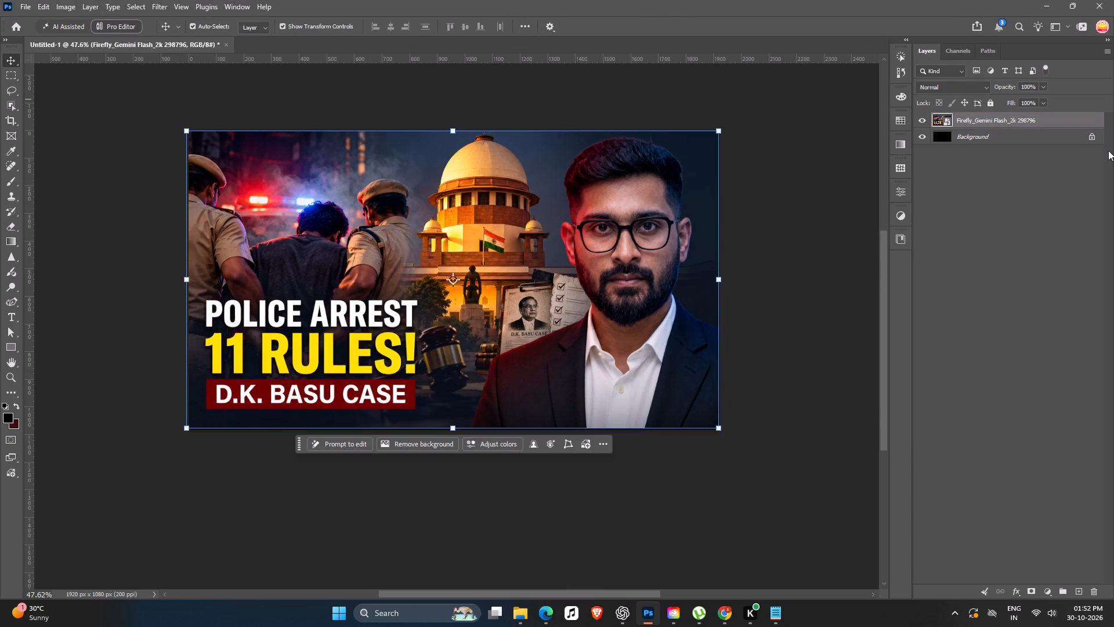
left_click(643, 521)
Brush over the "Police Arrest 11 Rules! D.K. Basu Case" text with the Selection Brush and remove it from the image.
left_click(380, 219)
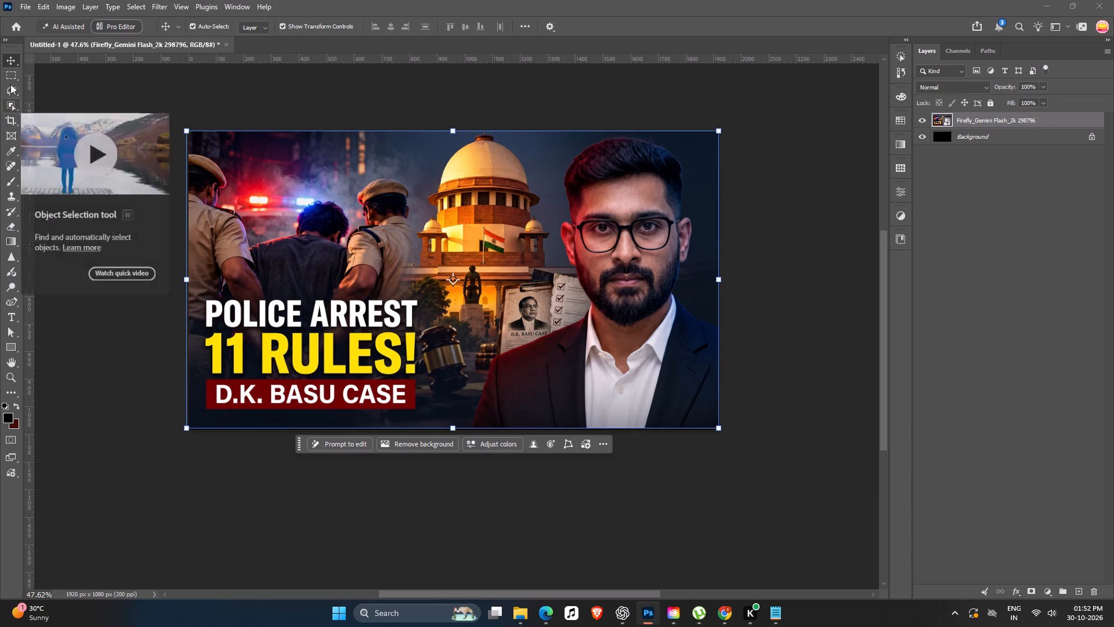
left_click(10, 107)
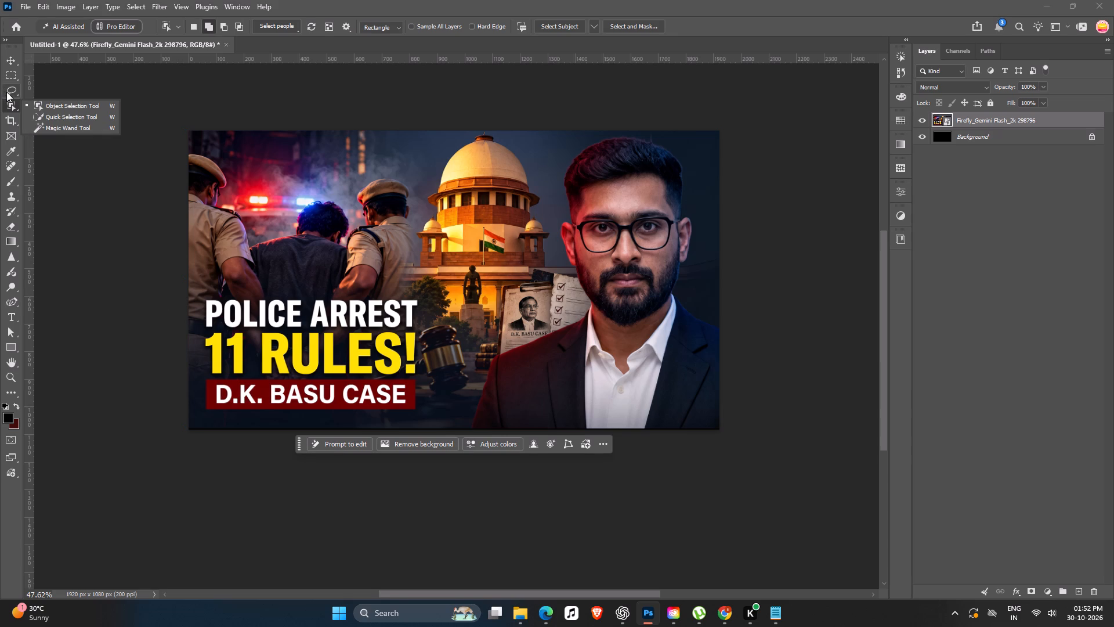
left_click(14, 93)
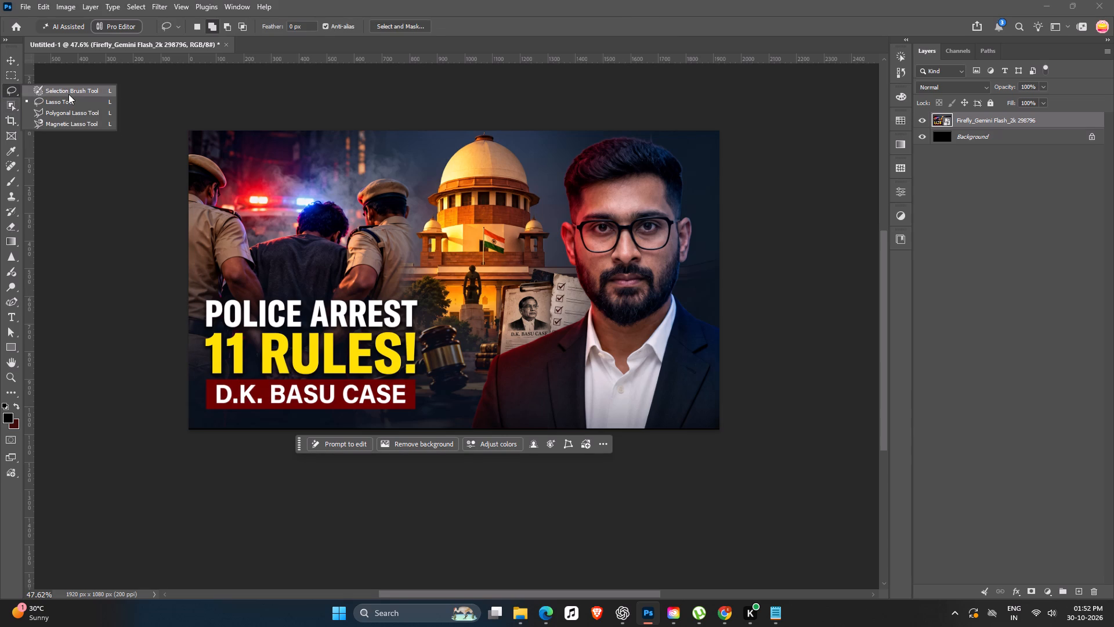
left_click(68, 94)
left_click_drag(206, 305, 215, 395)
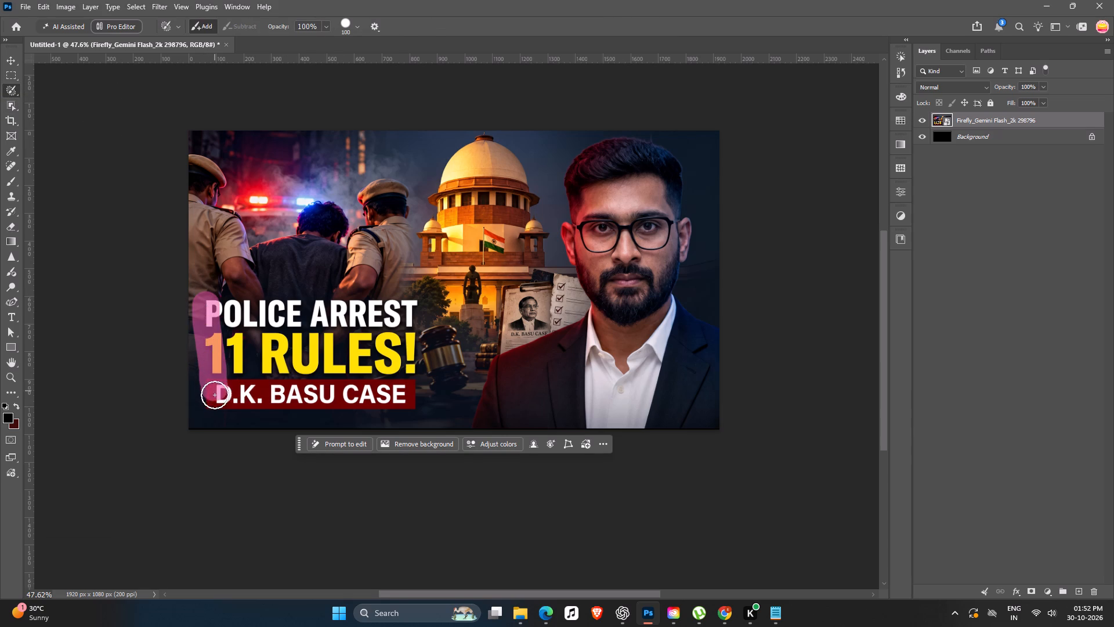
left_click_drag(215, 395, 406, 345)
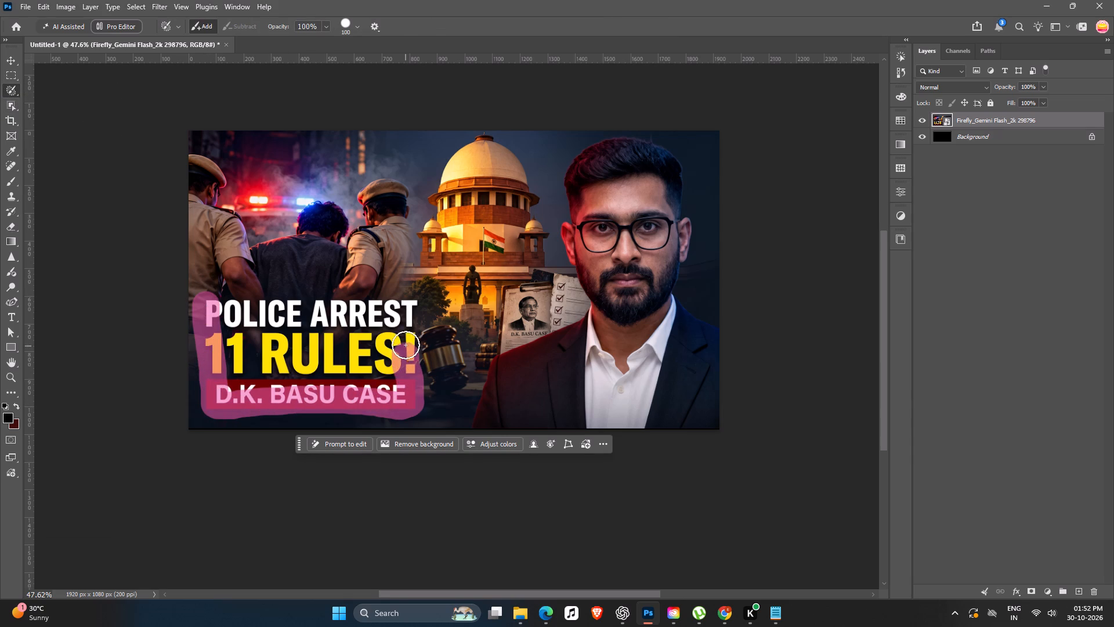
left_click_drag(406, 345, 378, 311)
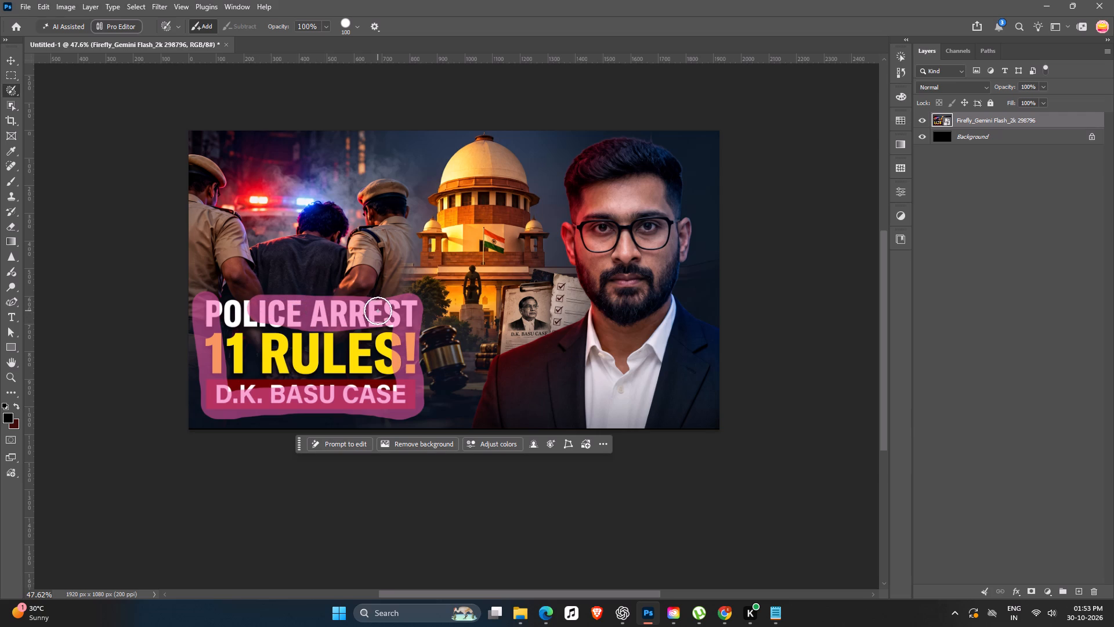
left_click_drag(378, 311, 202, 310)
left_click(270, 435)
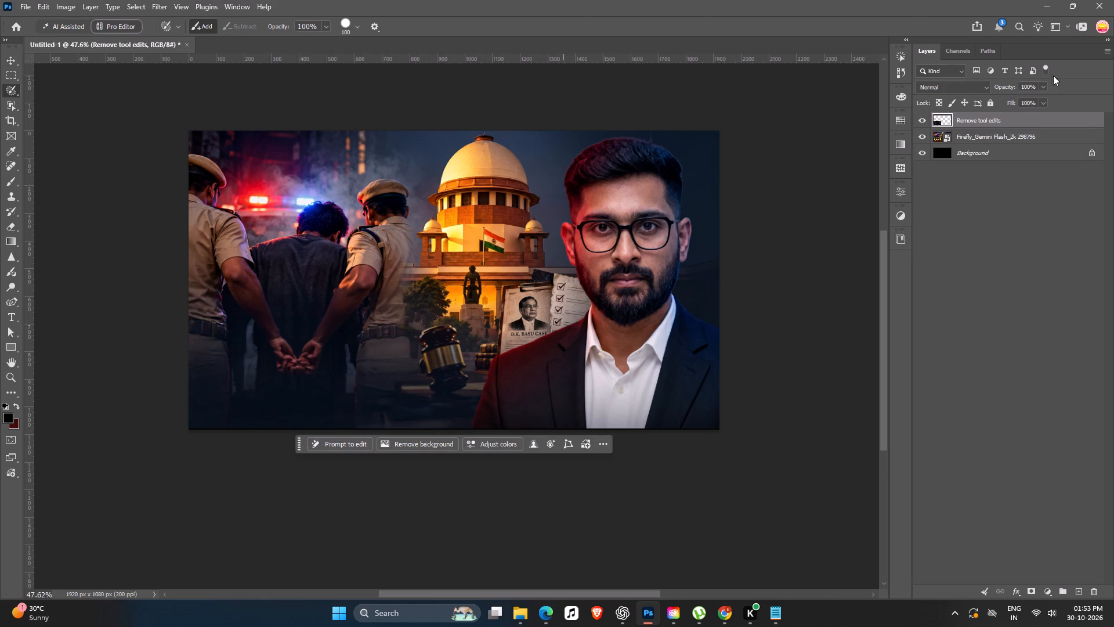
Combine the Remove tool edits layer and the Firefly image layer into one smart object.
left_click(1039, 135, "shift")
right_click(1039, 136, "shift")
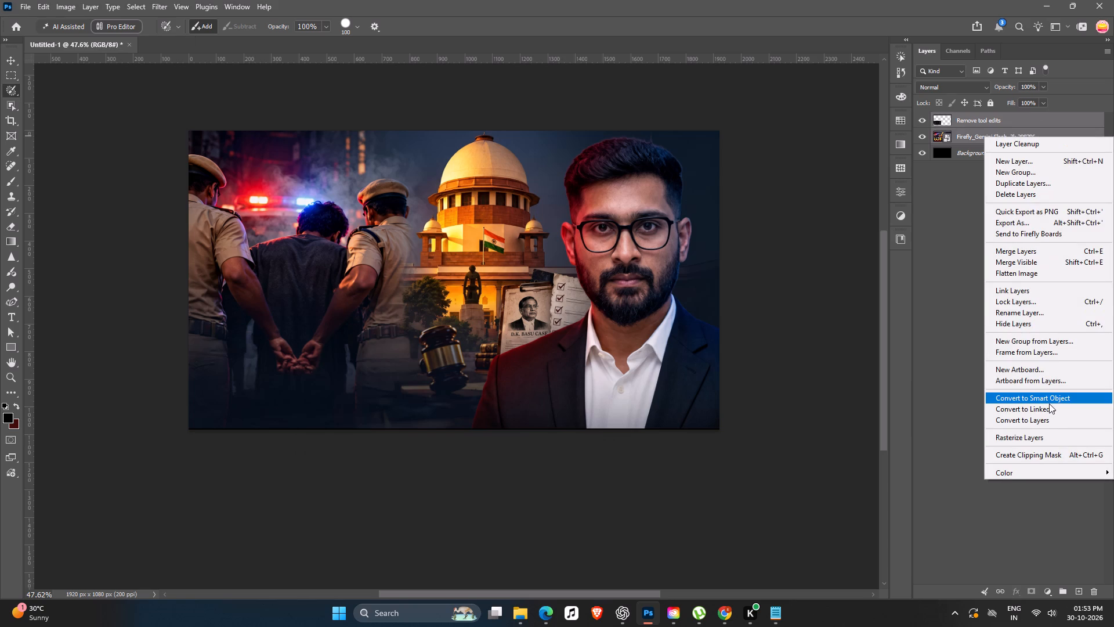
left_click_drag(1049, 403, 1036, 398)
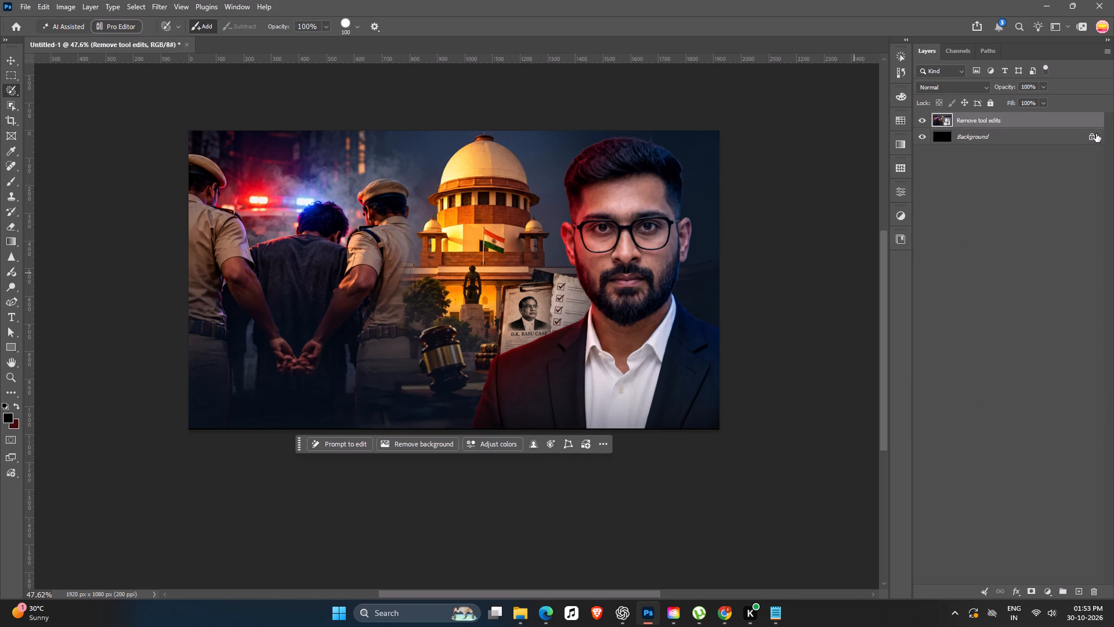
Select the image's subjects and subtract both police officers and the arrested man with the Selection Brush, enlarging it to 500 px.
left_click(531, 446)
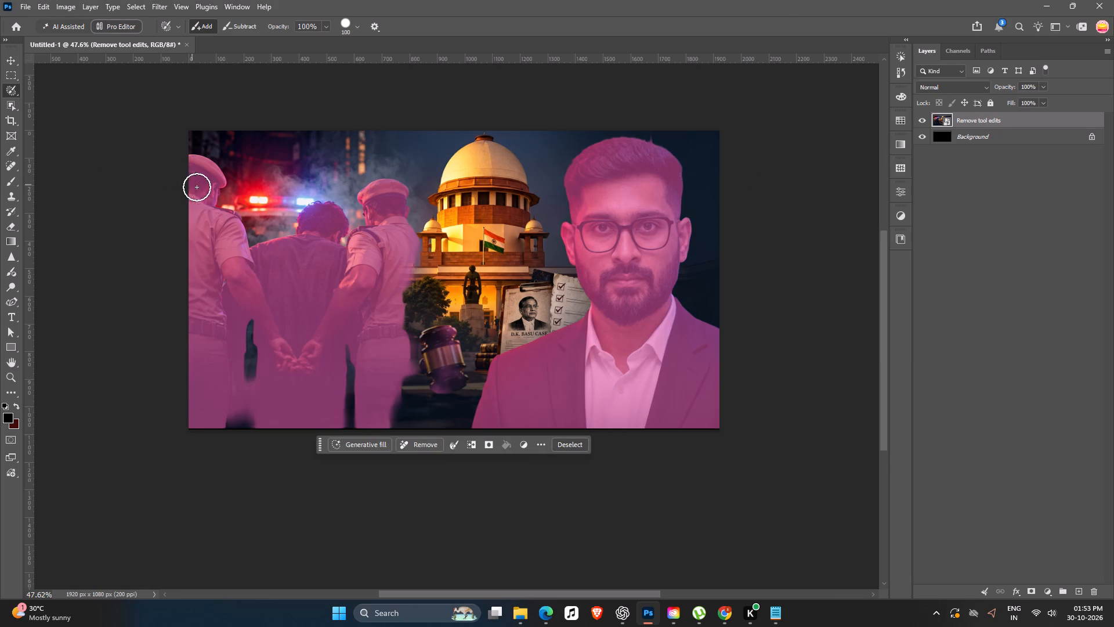
left_click_drag(191, 153, 191, 174, "alt")
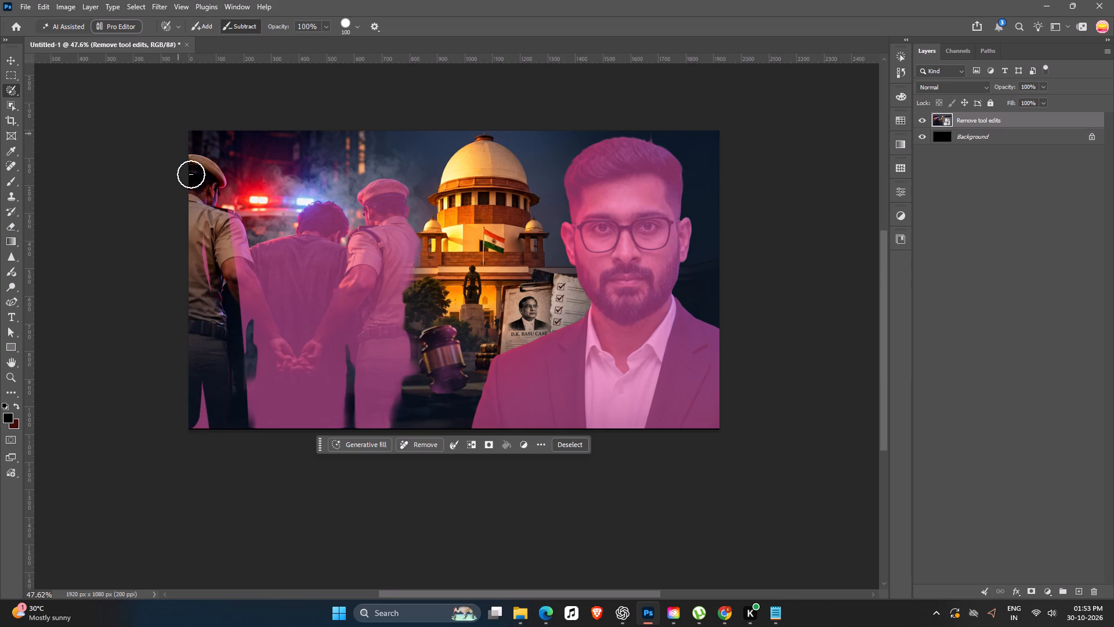
left_click_drag(191, 174, 193, 485, "alt")
key("bracketright")
key("bracketright")
key("bracketright")
key("bracketright")
key("bracketright")
key("bracketright")
key("bracketright")
key("bracketright")
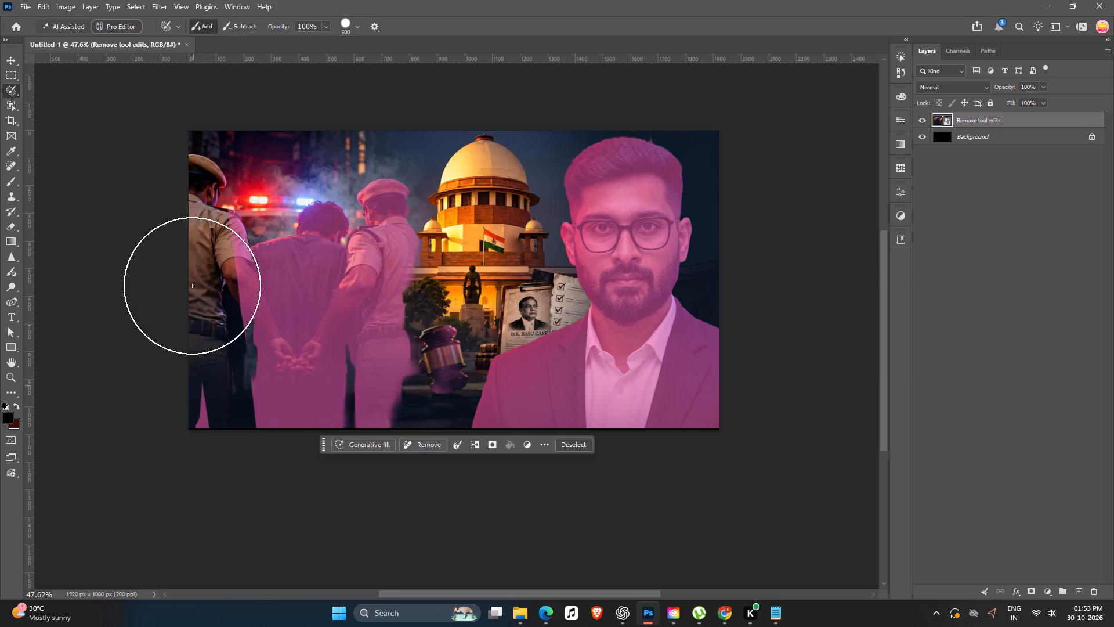
left_click_drag(219, 184, 374, 225, "alt")
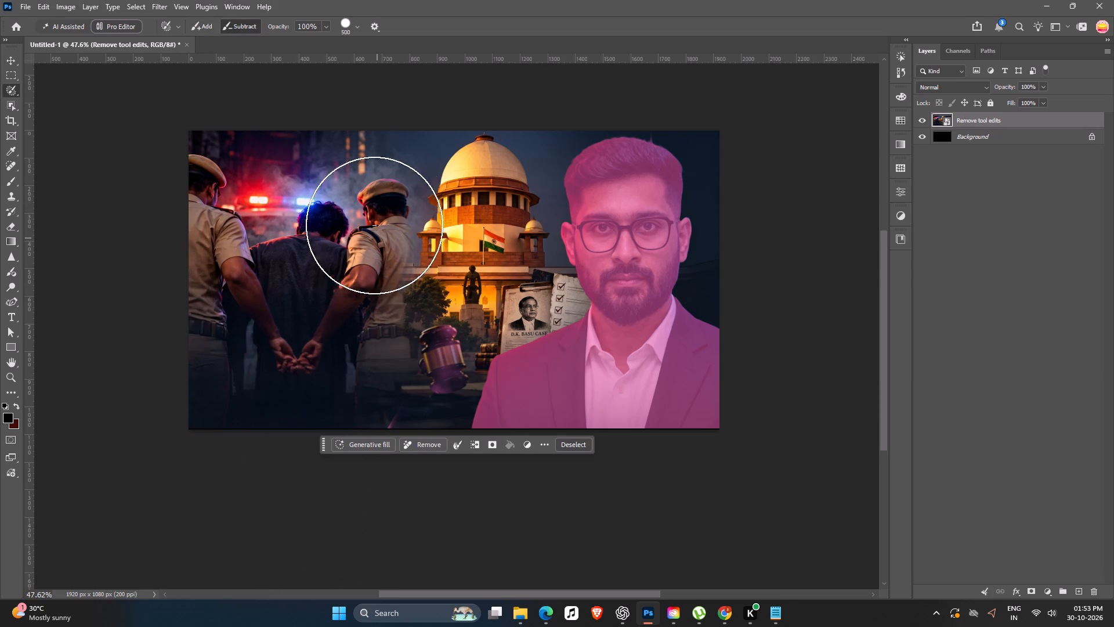
left_click_drag(374, 225, 366, 338, "alt")
Subtract the gavel and the stray areas around it from the selection with a 125 px Selection Brush.
key("bracketleft")
key("bracketleft")
key("bracketleft")
key("bracketleft")
key("bracketleft")
key("bracketleft")
key("bracketleft")
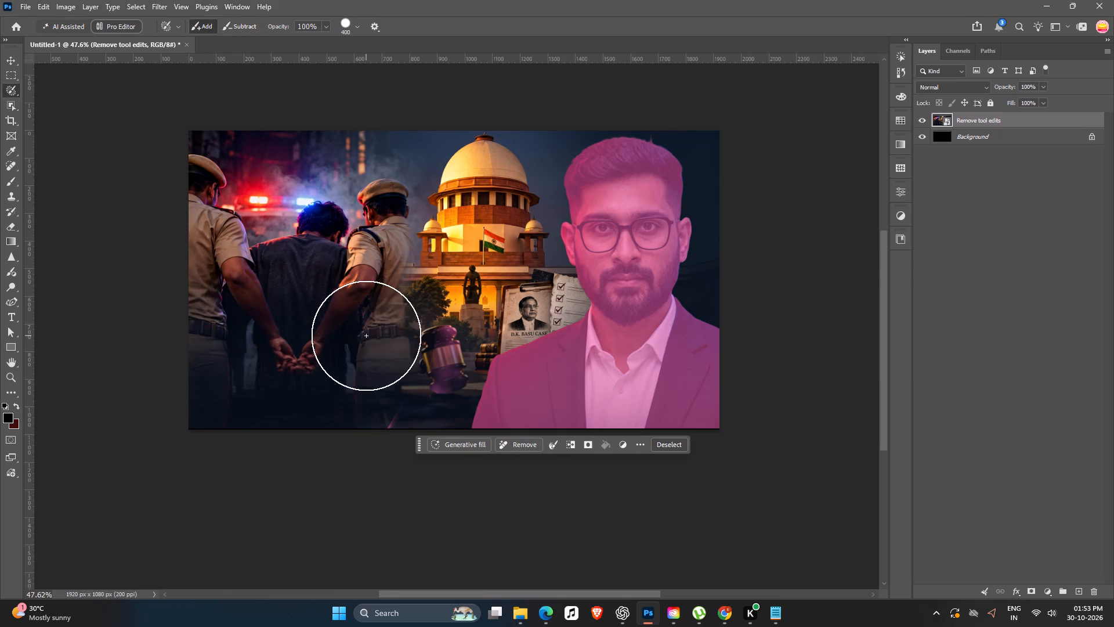
left_click_drag(436, 318, 450, 377, "alt")
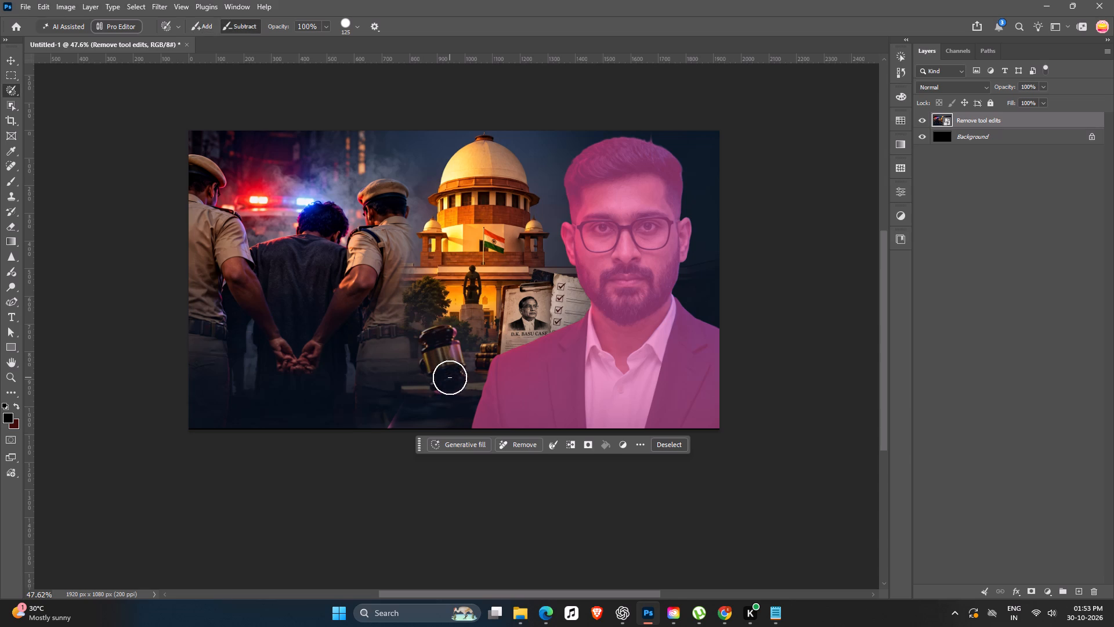
left_click_drag(450, 377, 383, 288, "alt")
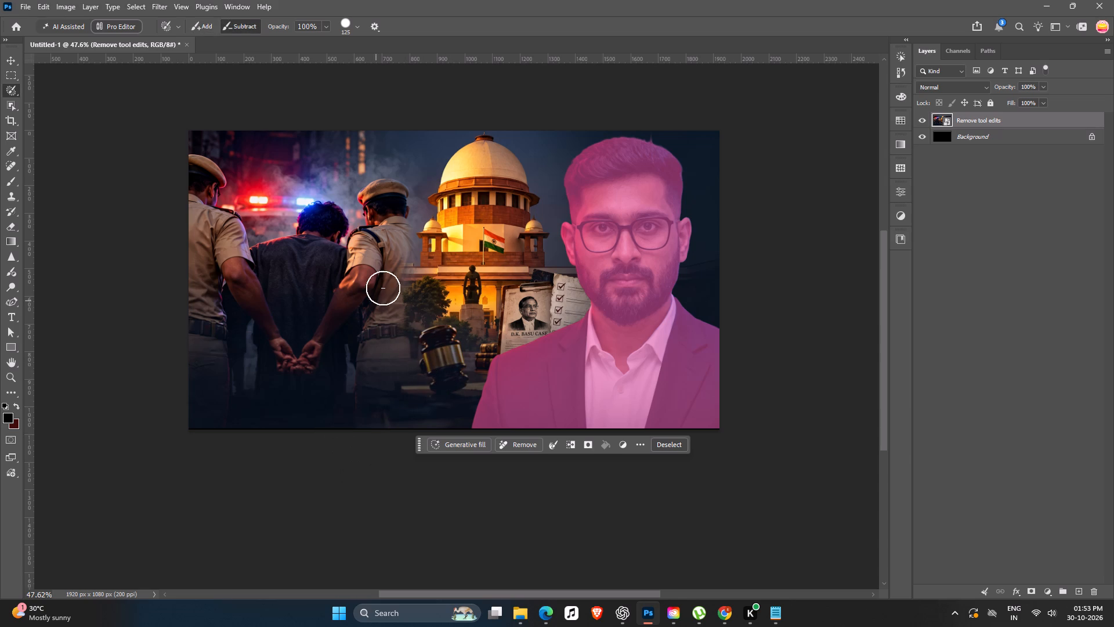
left_click_drag(383, 288, 440, 358, "alt")
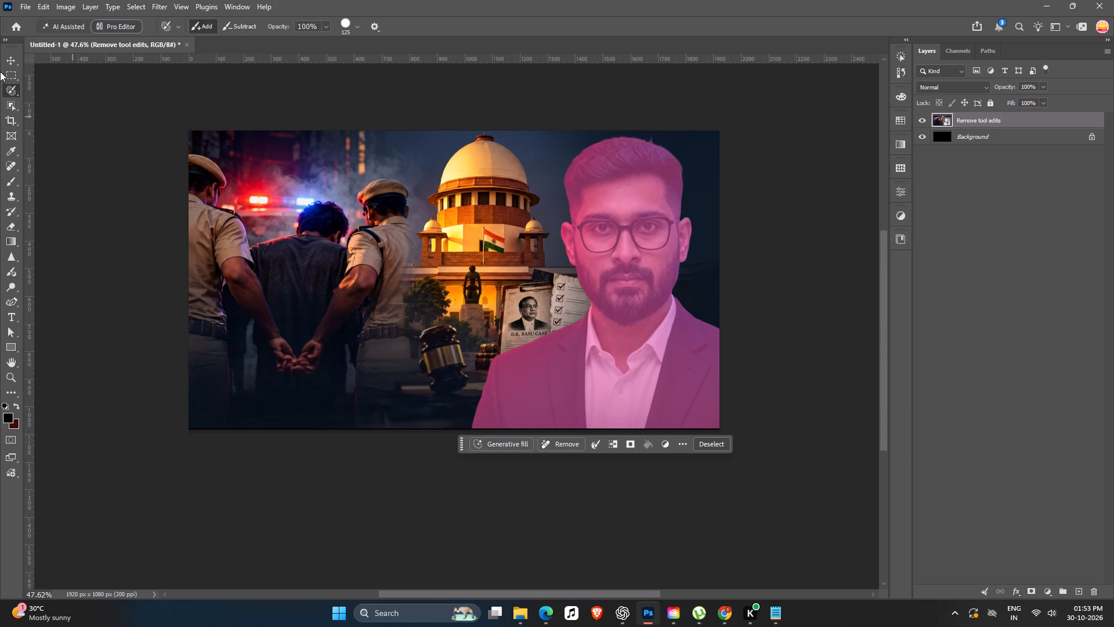
Copy the selected man in the suit to a new layer and clear the selection.
left_click(3, 55)
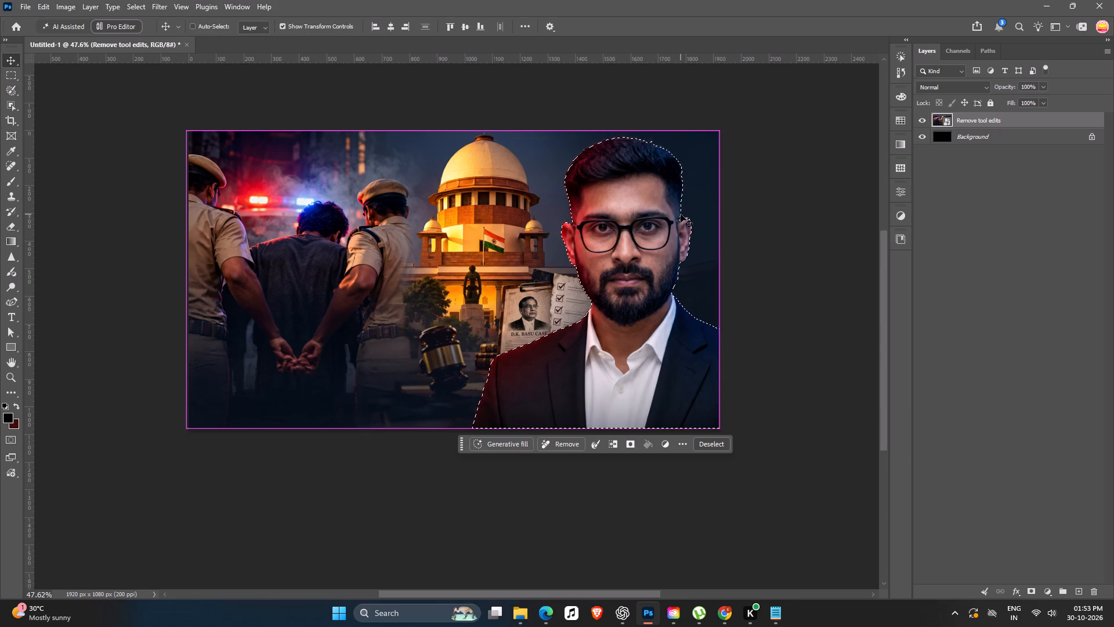
key("ctrl+j")
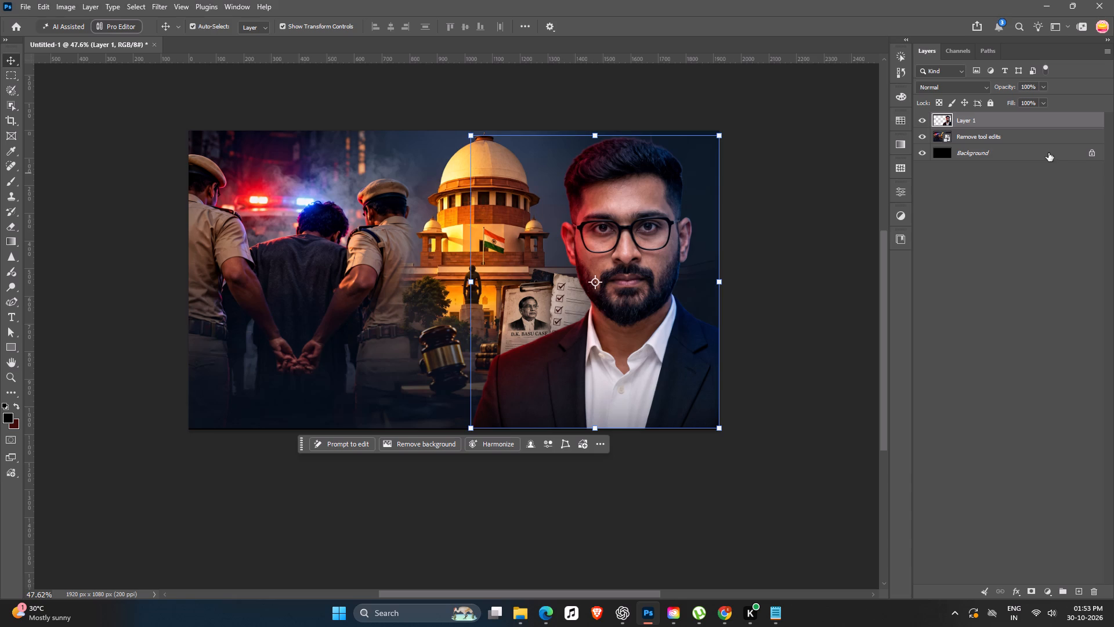
left_click(946, 118, "ctrl")
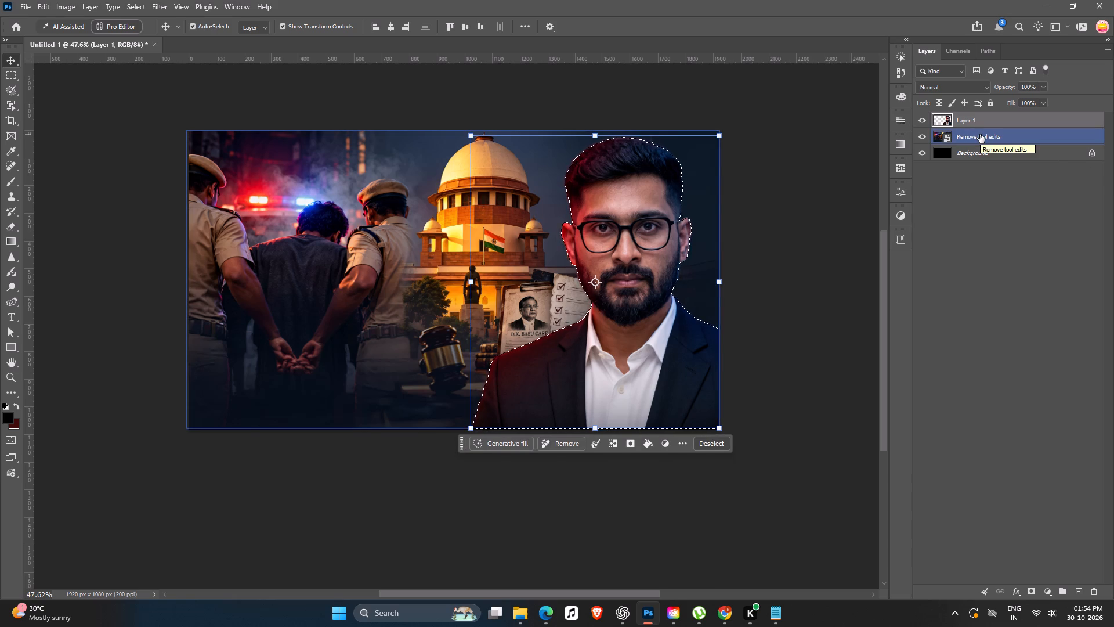
key("ctrl+d")
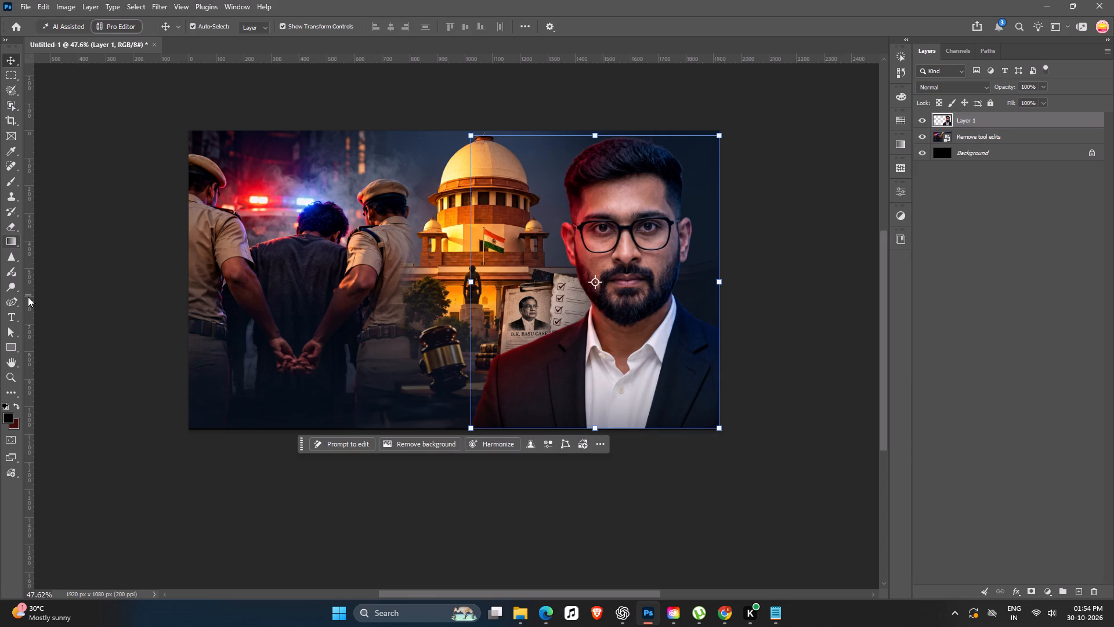
Draw a vertical black-to-transparent linear gradient darkening the image's lower part and move it beneath the suited man's layer.
left_click(13, 241)
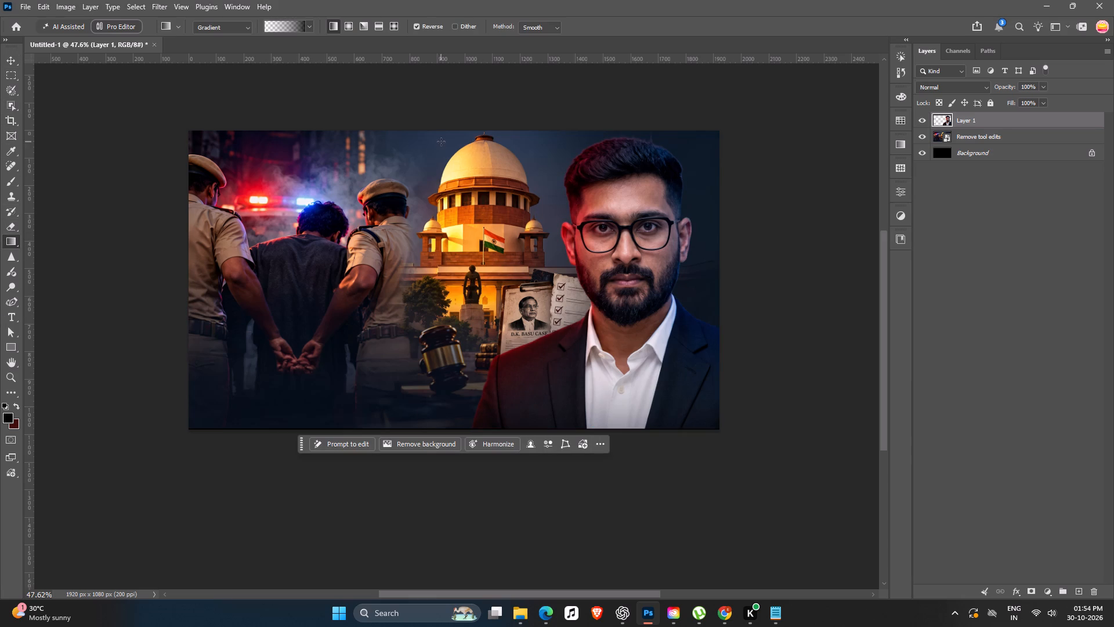
left_click_drag(442, 141, 428, 416)
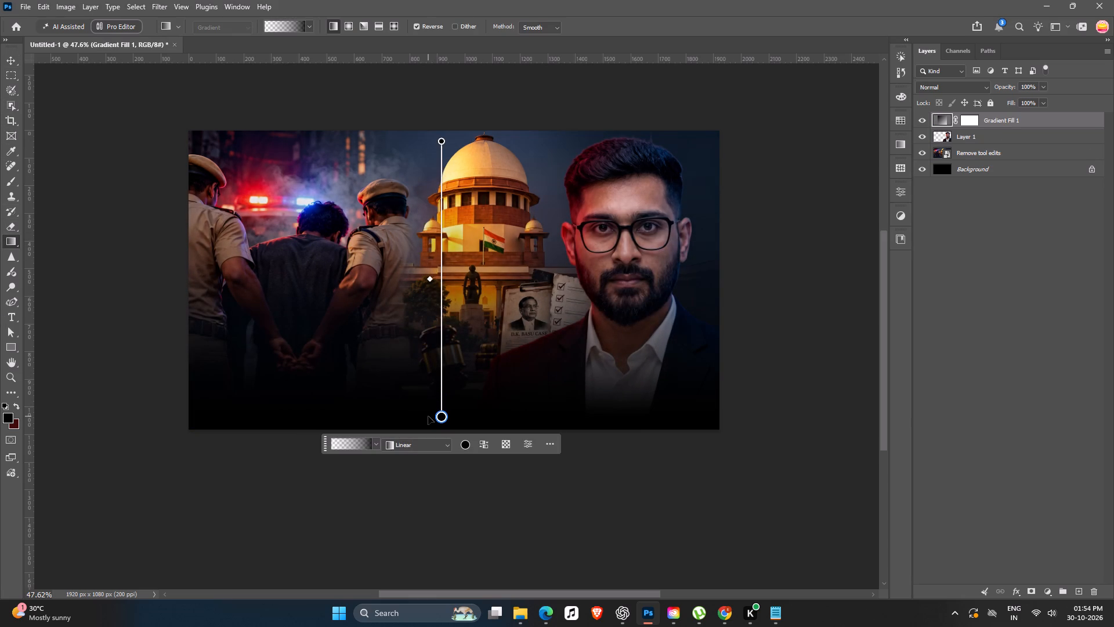
key("Return")
left_click(12, 60)
left_click(12, 60)
key("ctrl+bracketleft")
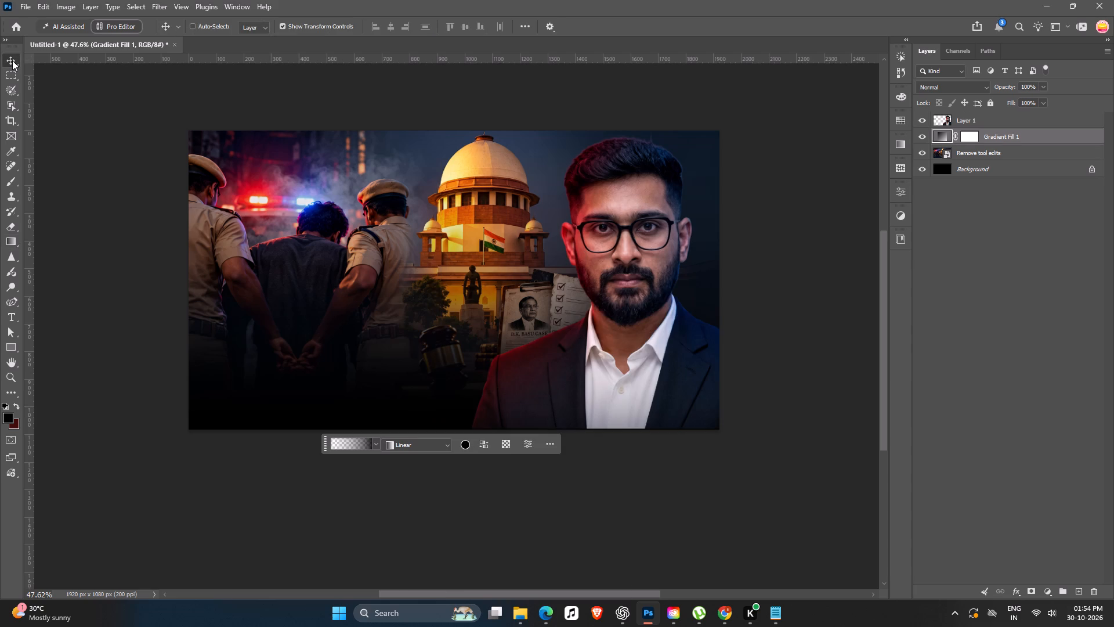
key("space")
key("space")
key("space")
left_click(627, 188)
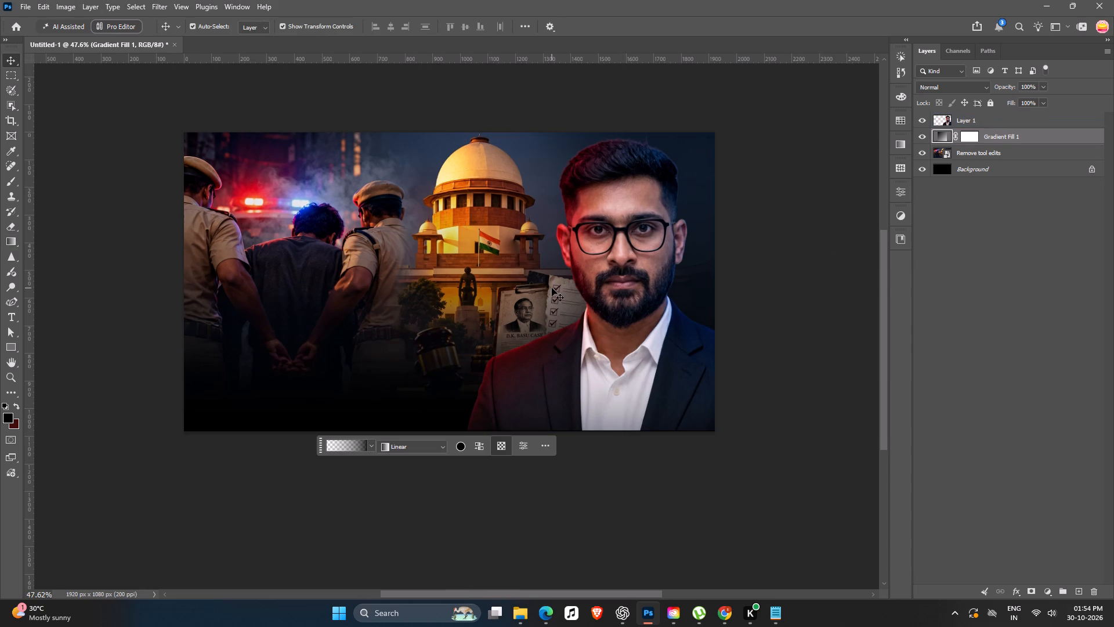
left_click(551, 288)
Add a second black-to-transparent linear gradient above the Remove tool edits layer, darkening the image's upper part.
left_click(991, 147)
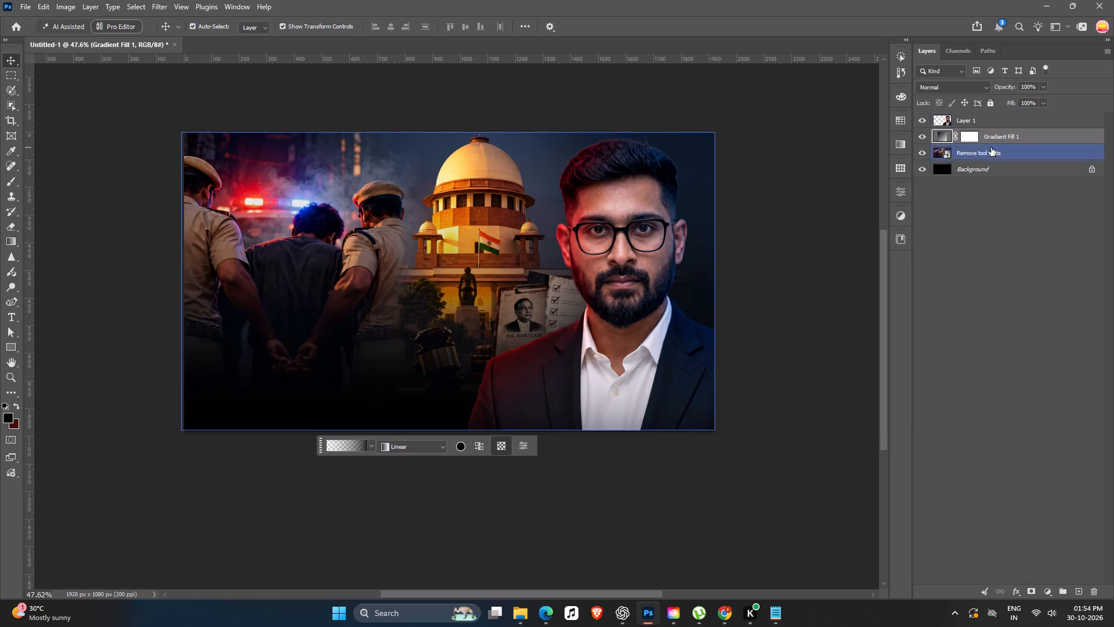
left_click(9, 240)
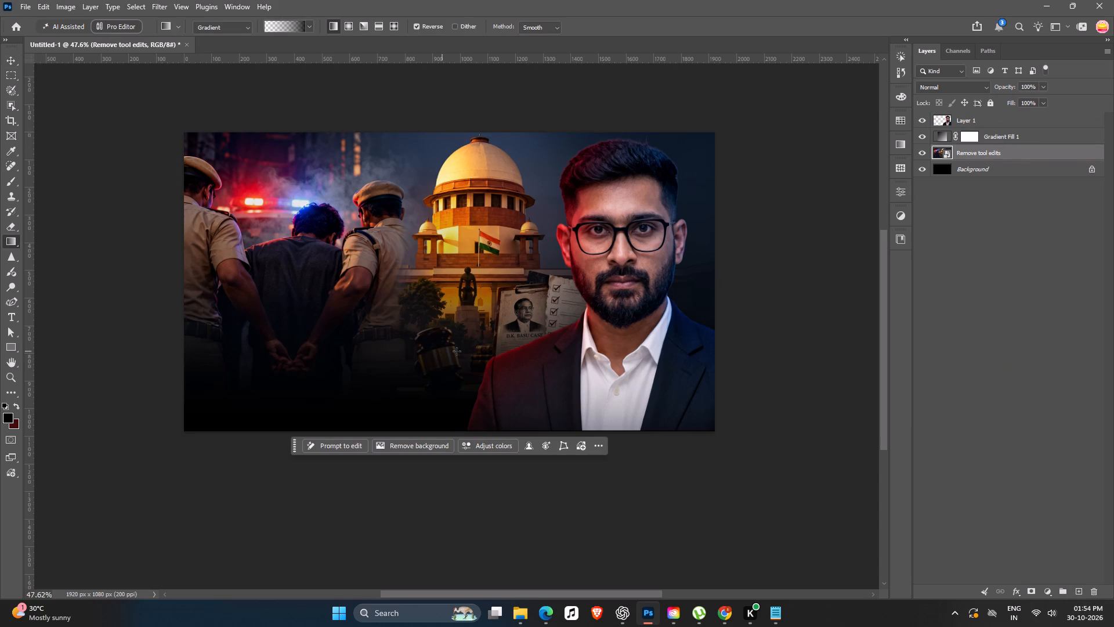
left_click_drag(454, 348, 464, 134)
Paint black across the middle of the second gradient's mask with a soft 400 px brush to lighten the police scene and courthouse.
left_click(974, 155)
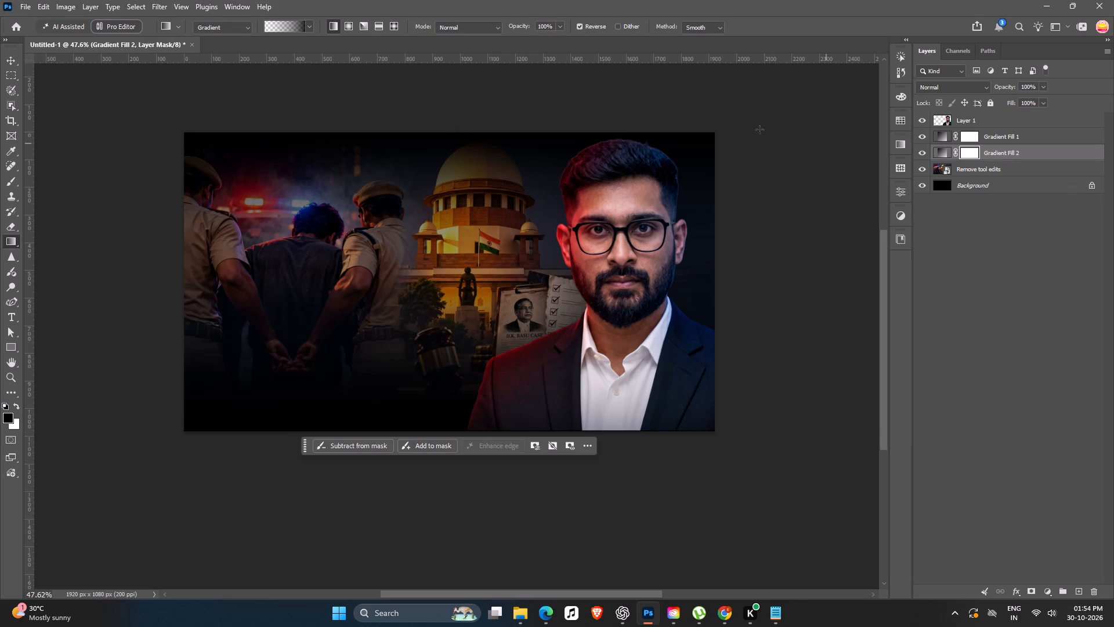
key("b")
left_click_drag(167, 225, 789, 240)
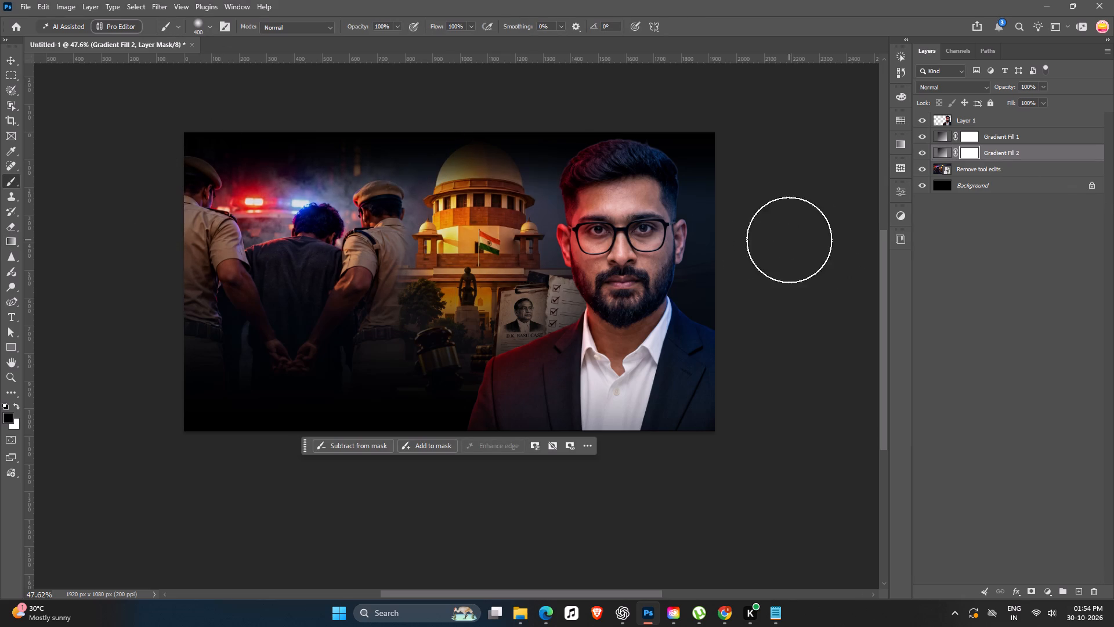
left_click_drag(789, 240, 185, 197)
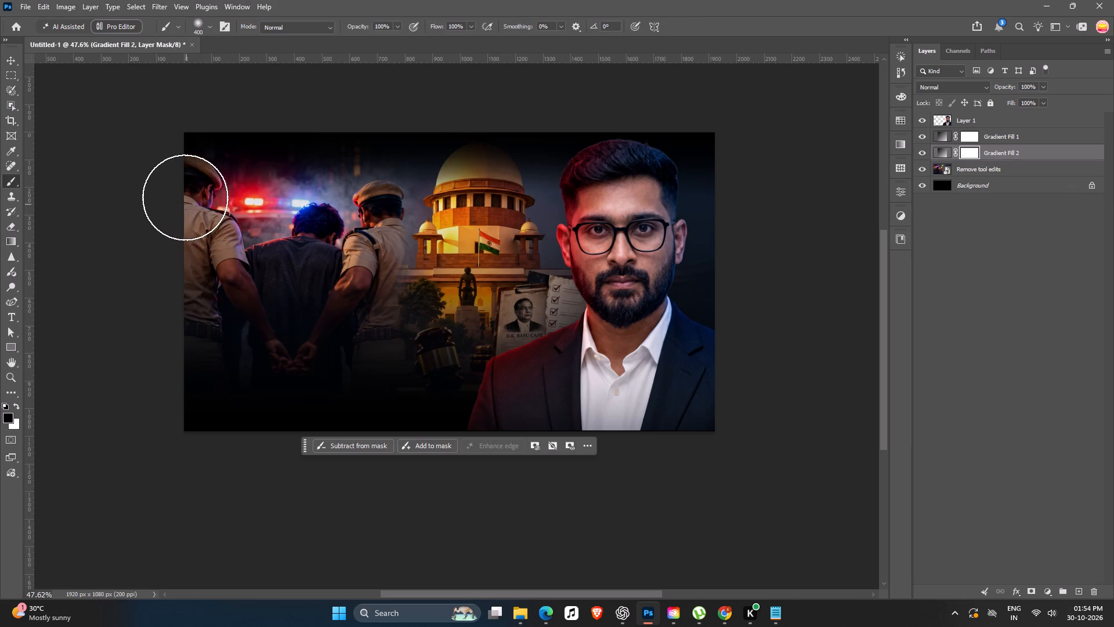
left_click_drag(185, 197, 794, 307)
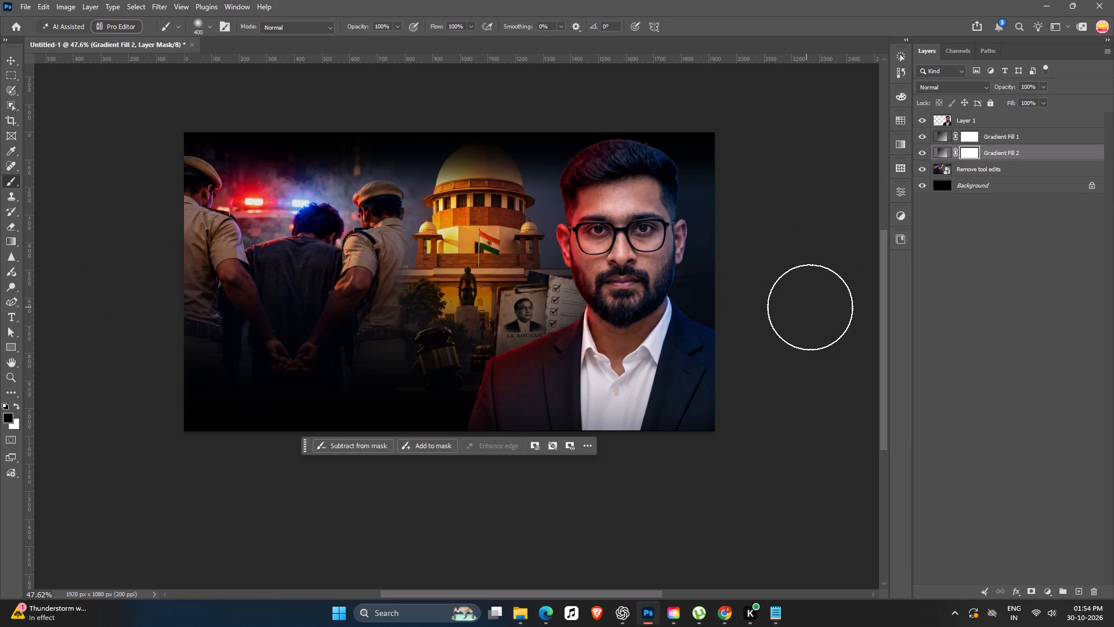
key("space")
key("space")
key("space")
left_click_drag(491, 337, 491, 354)
left_click(10, 65)
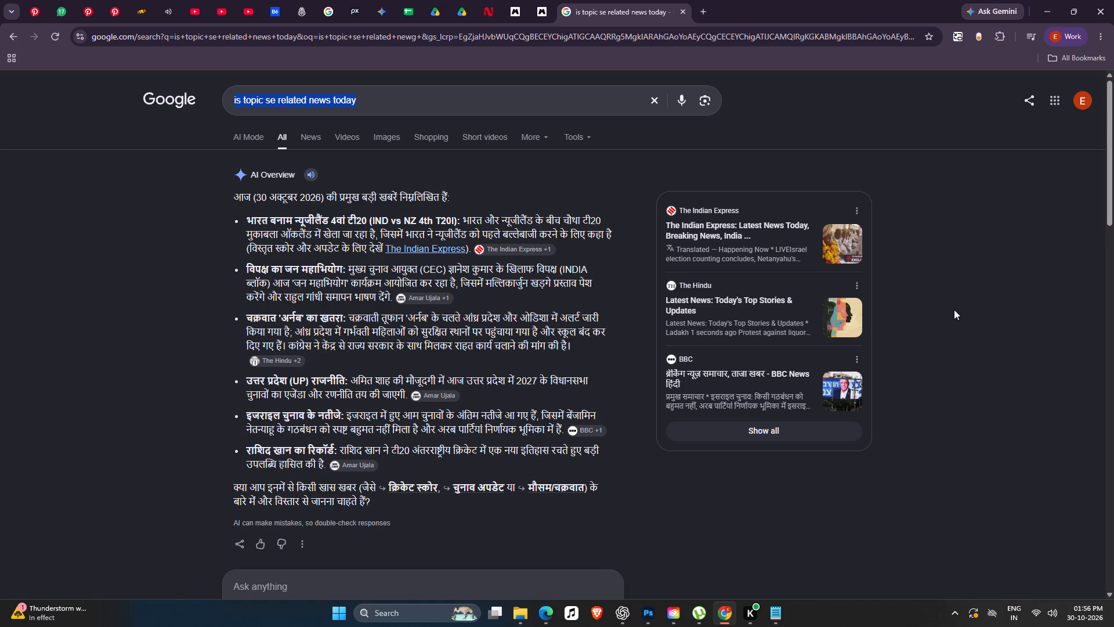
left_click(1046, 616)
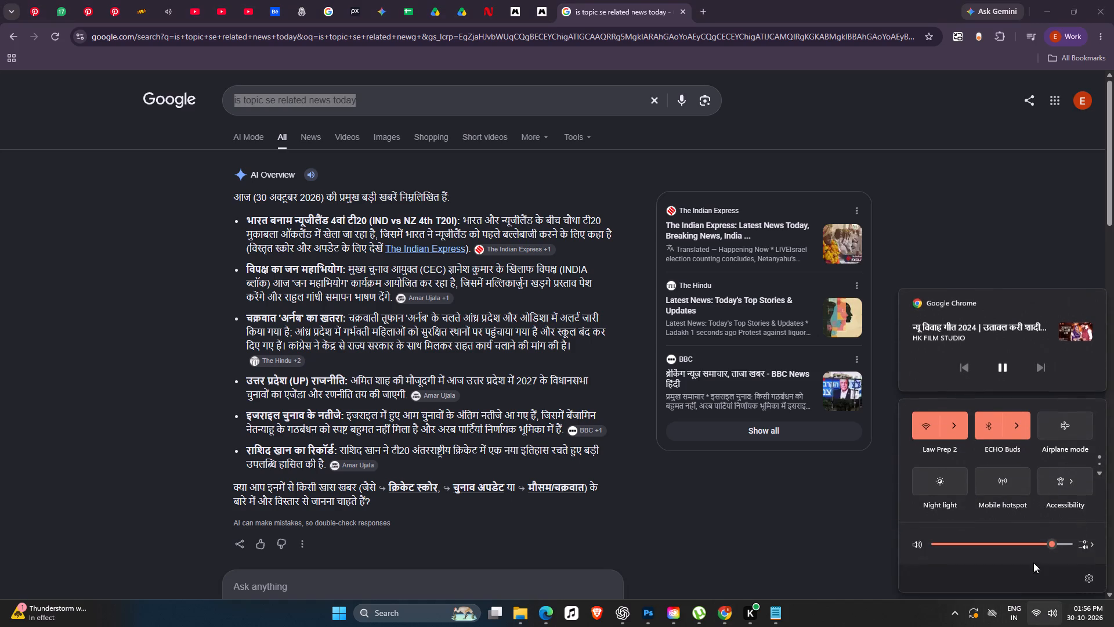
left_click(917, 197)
Switch to Photoshop and brighten the highlights of the bearded man's portrait (Layer 1) by lowering the Levels white input.
left_click(653, 605)
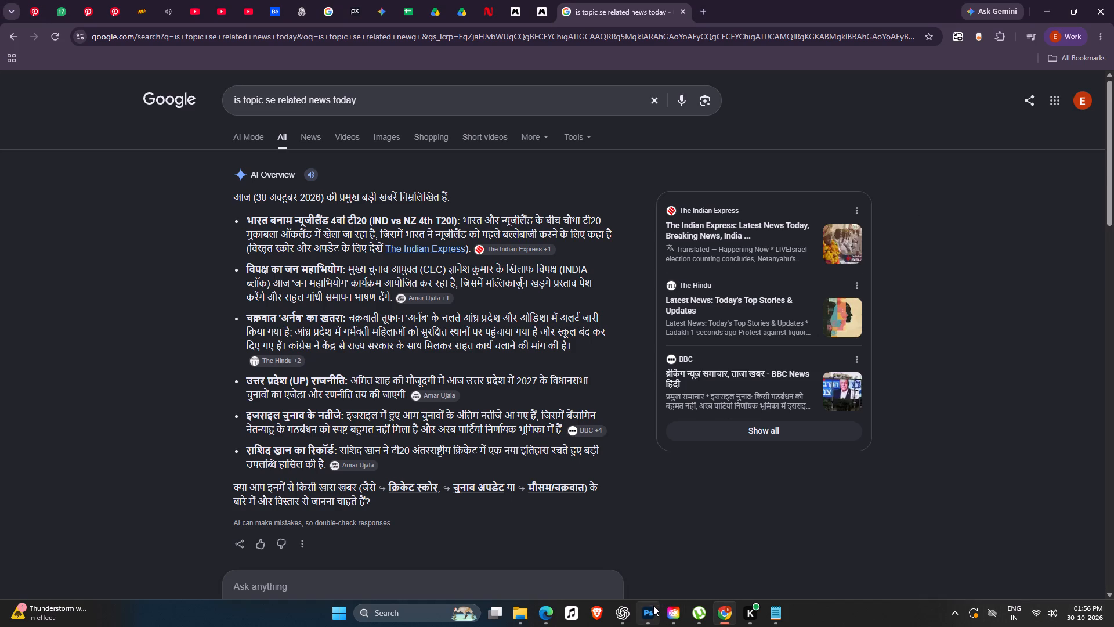
key("space")
key("space")
key("space")
key("space")
key("space")
key("space")
key("space")
key("space")
key("space")
key("space")
key("space")
key("space")
key("space")
key("space")
key("space")
key("space")
key("space")
key("space")
key("space")
left_click(804, 430)
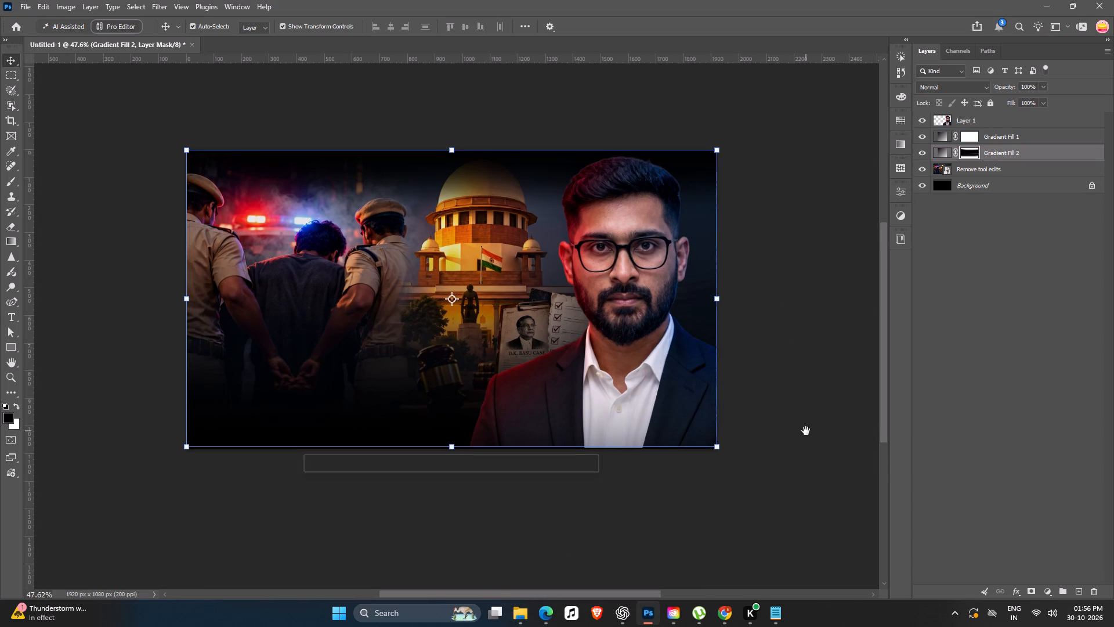
left_click(583, 208)
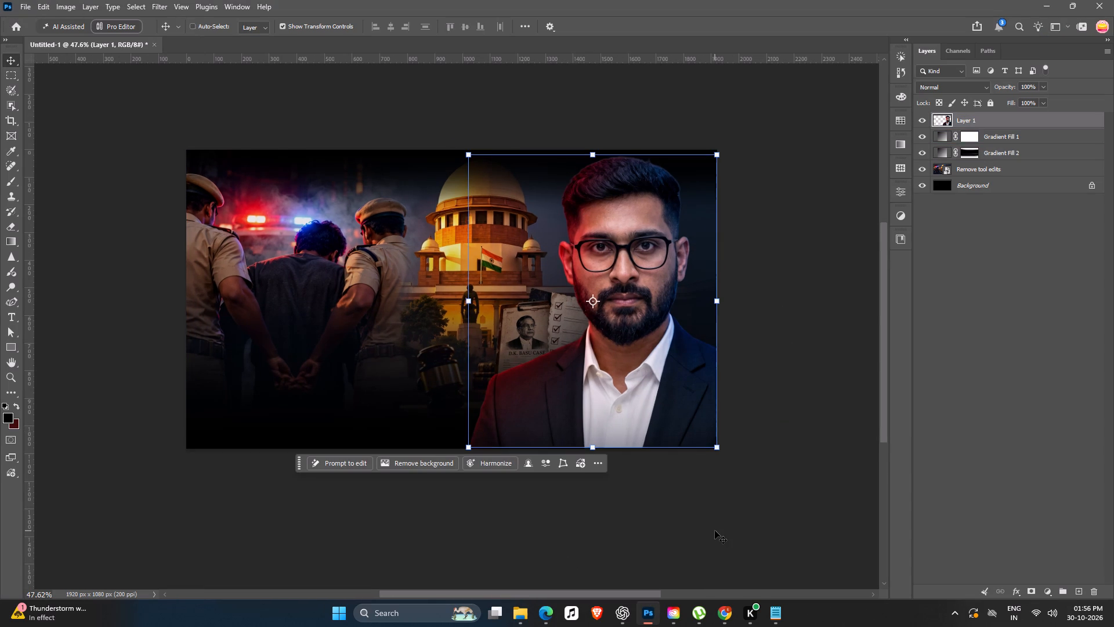
key("ctrl+l")
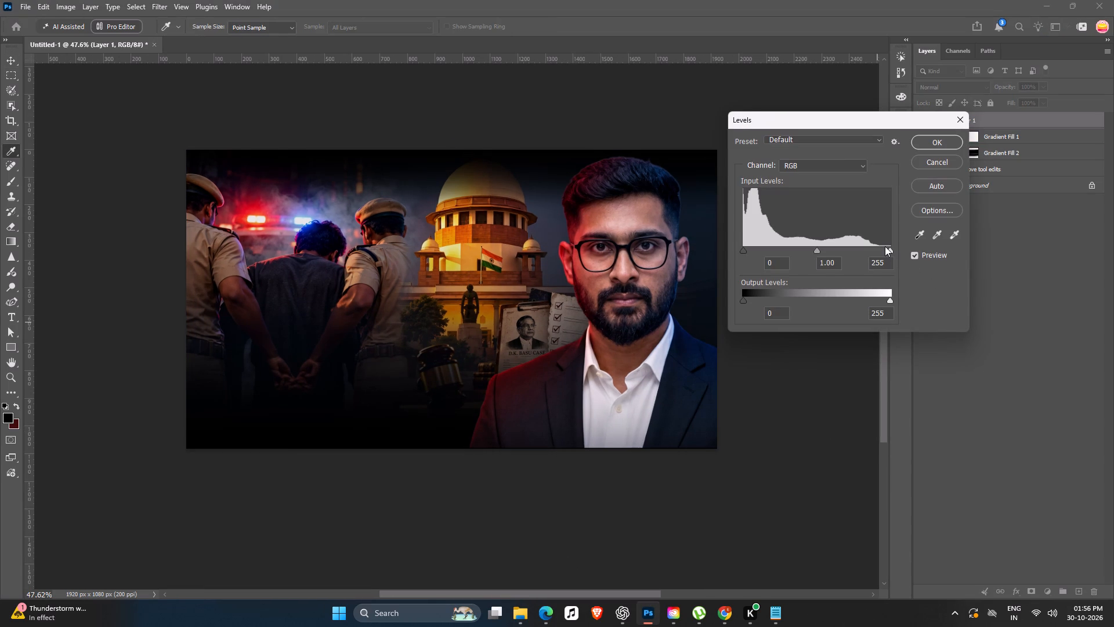
left_click_drag(885, 246, 849, 250)
left_click_drag(888, 249, 878, 254)
key("Return")
left_click(794, 388)
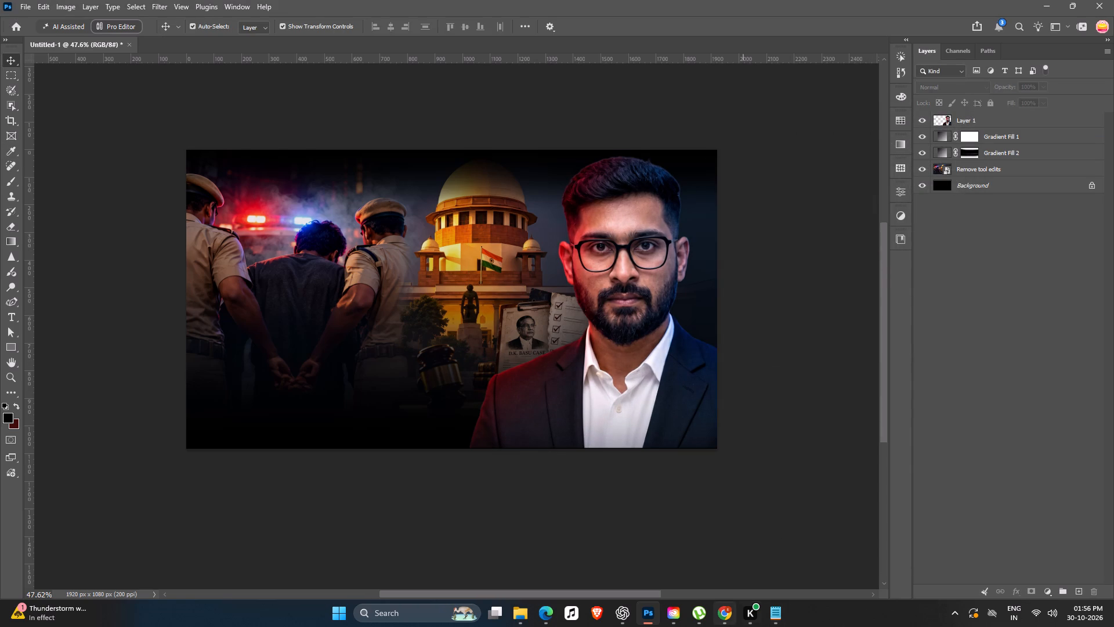
Switch to the LPT Design Sheet in Chrome and copy "POLICE ARREST" from cell B121.
left_click(724, 609)
left_click(404, 7)
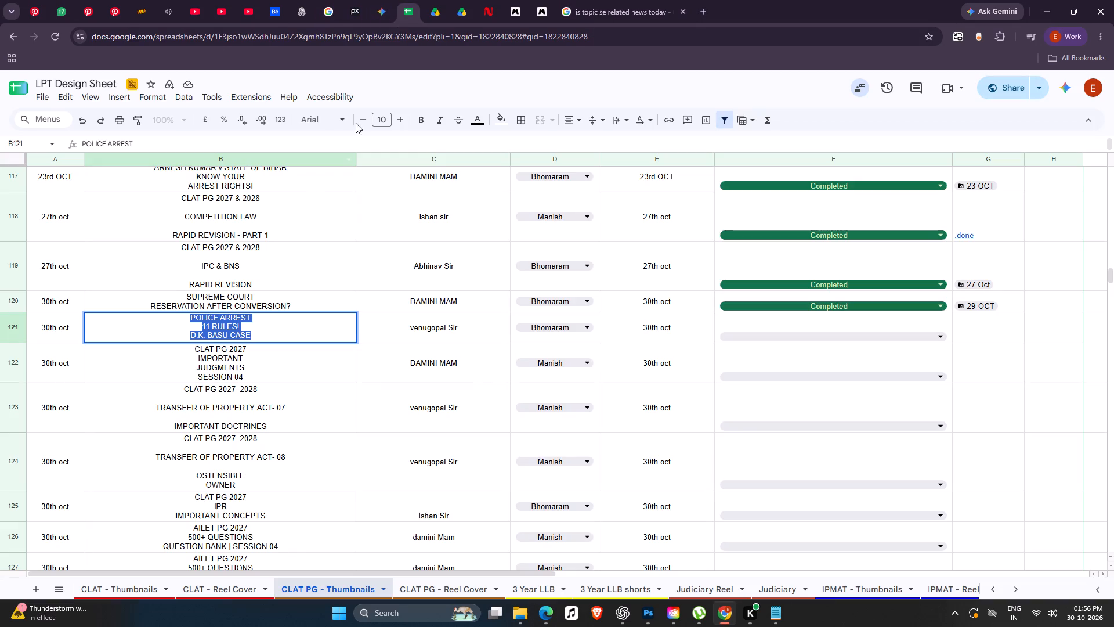
left_click(205, 318)
left_click_drag(180, 320, 273, 318)
key("ctrl+c")
key("ctrl+c")
Switch to Photoshop, add the copied "POLICE ARREST" as a text layer over the police scene, and colour it white.
left_click(653, 609)
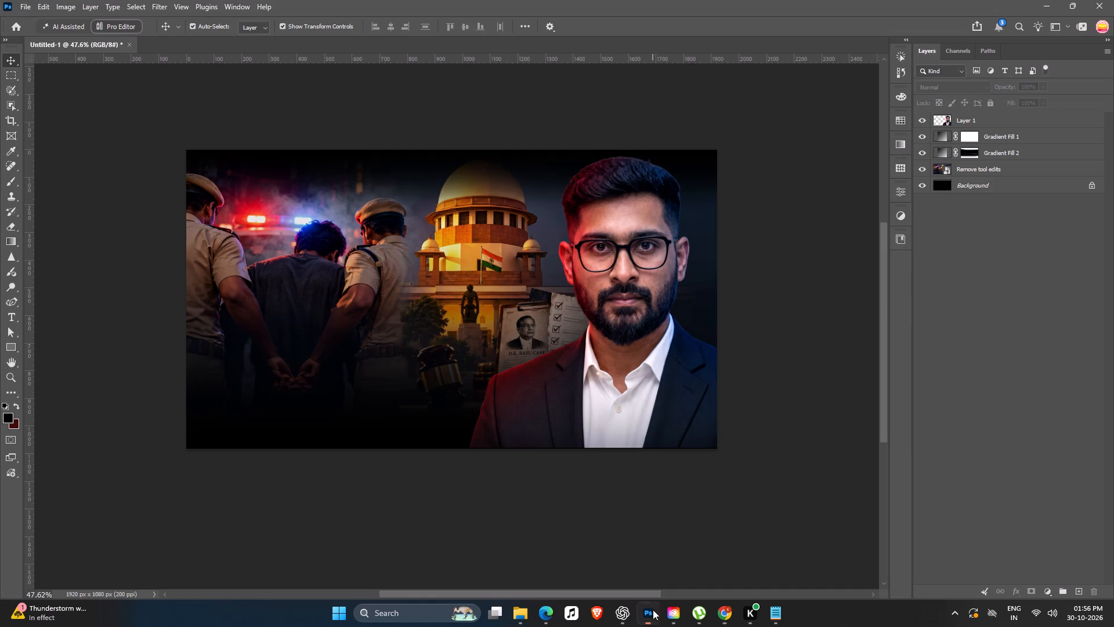
key("t")
left_click(386, 321)
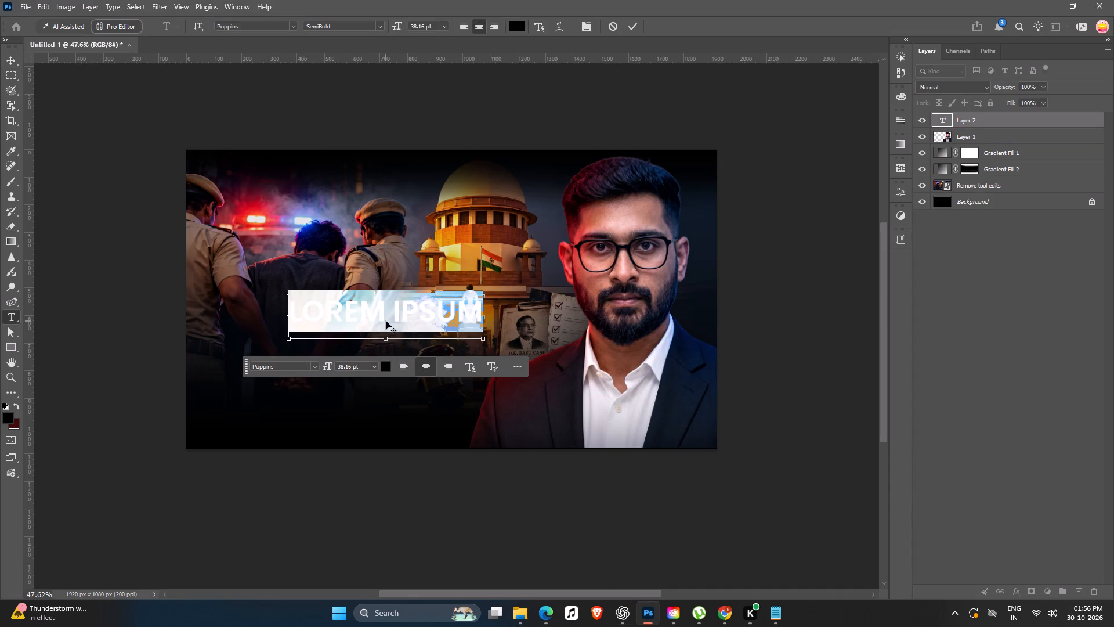
key("ctrl+BackSpace")
key("ctrl+BackSpace")
key("ctrl+v")
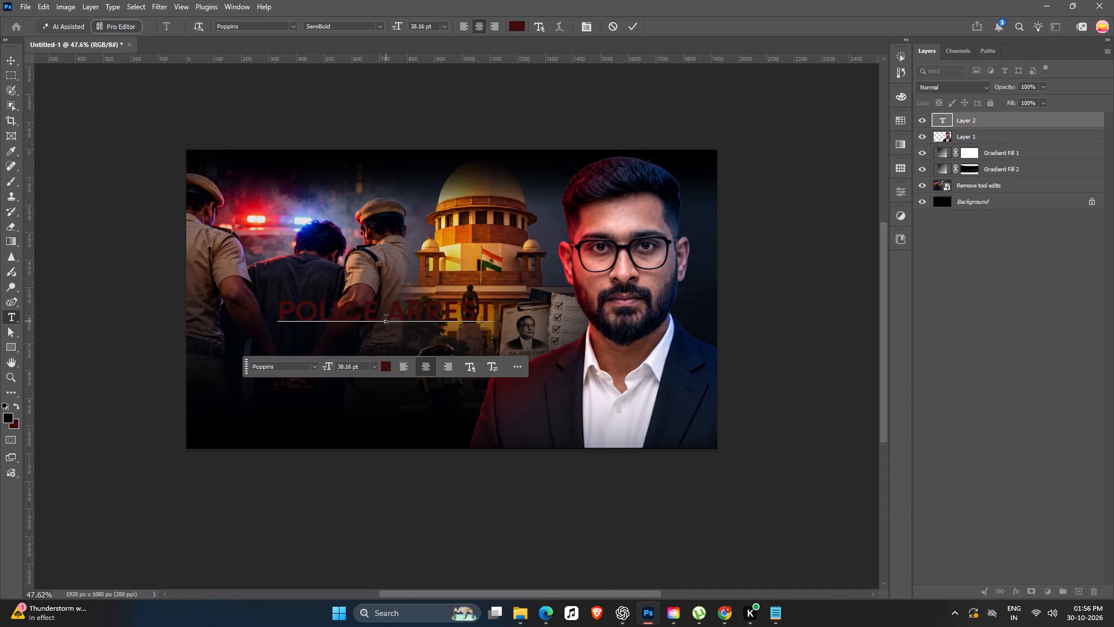
key("Return")
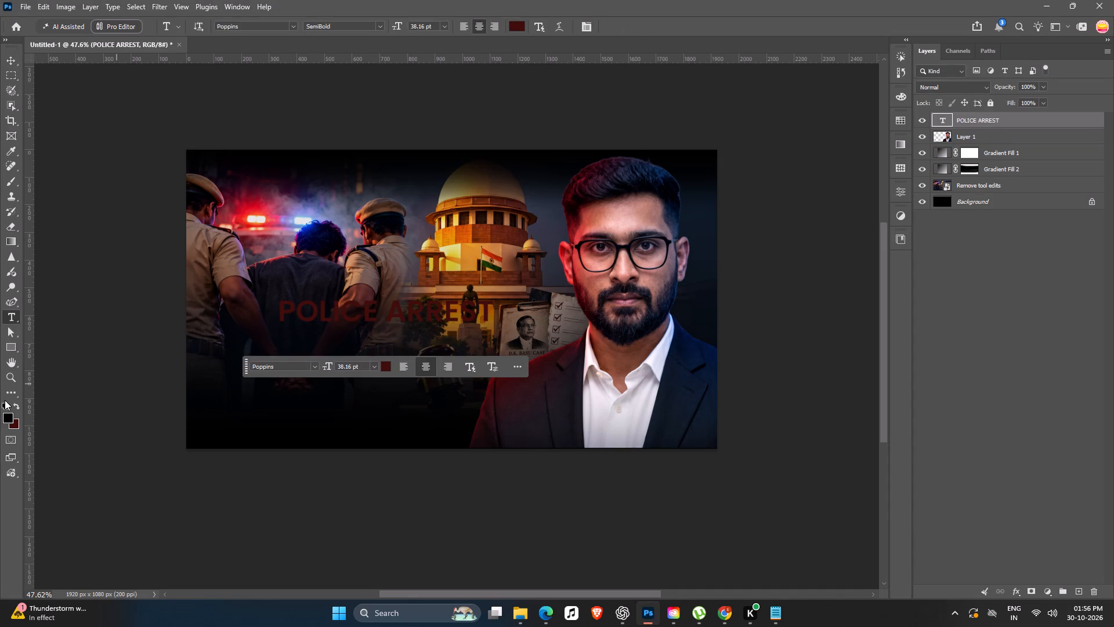
left_click(3, 405)
left_click(15, 406)
key("alt+BackSpace")
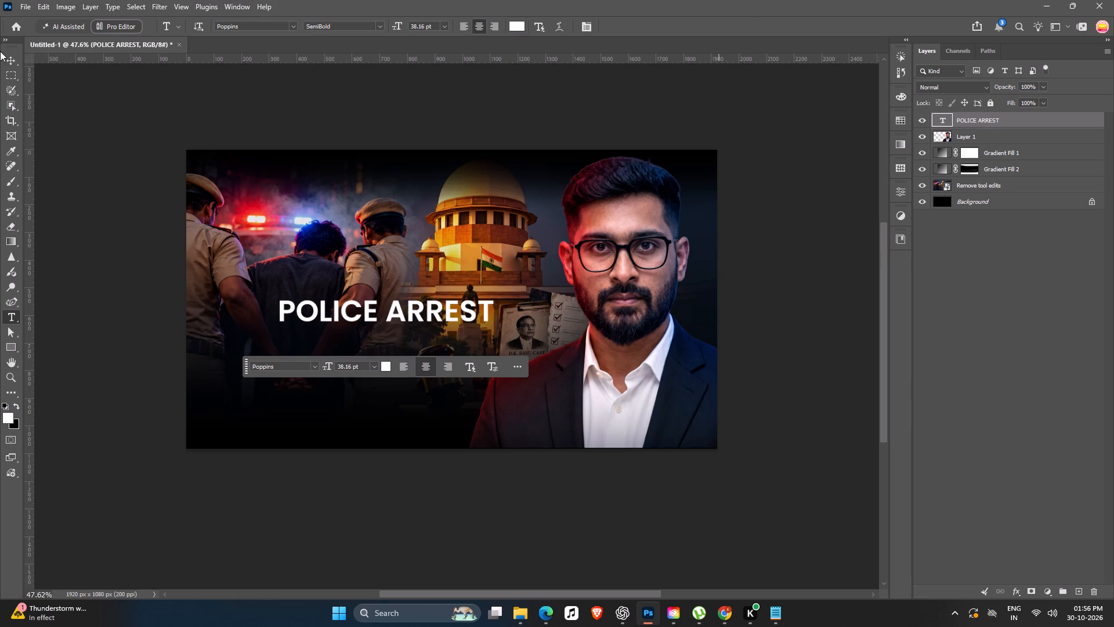
Scale the POLICE ARREST text to about 130% and move it to the lower-left area of the thumbnail.
left_click(13, 57)
left_click(139, 128)
left_click(429, 308)
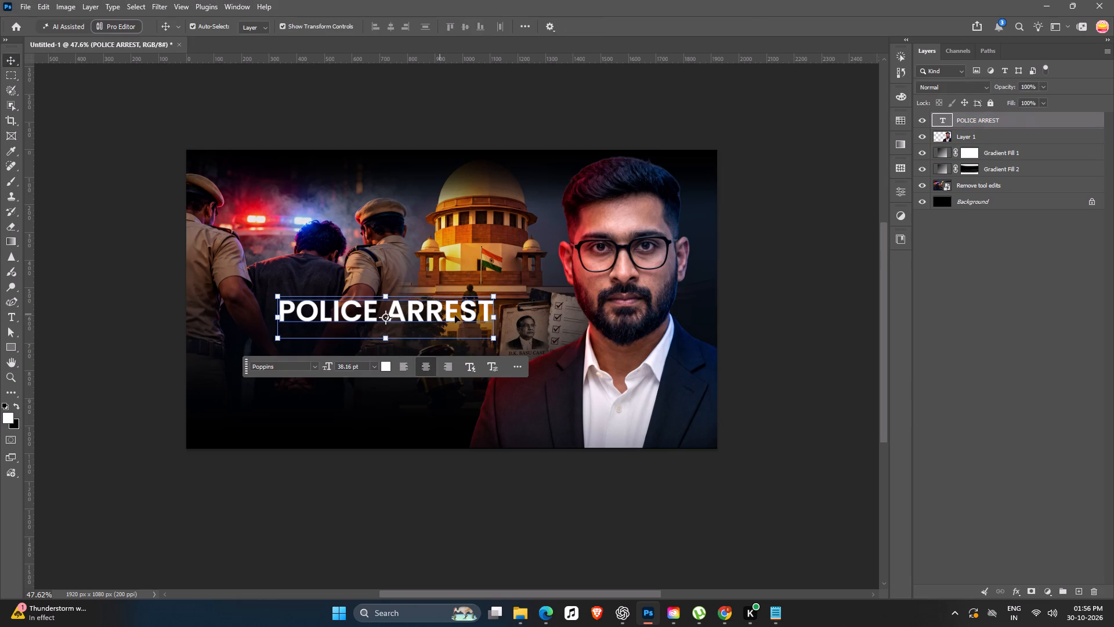
left_click_drag(492, 293, 525, 284, "alt")
left_click_drag(490, 313, 479, 316)
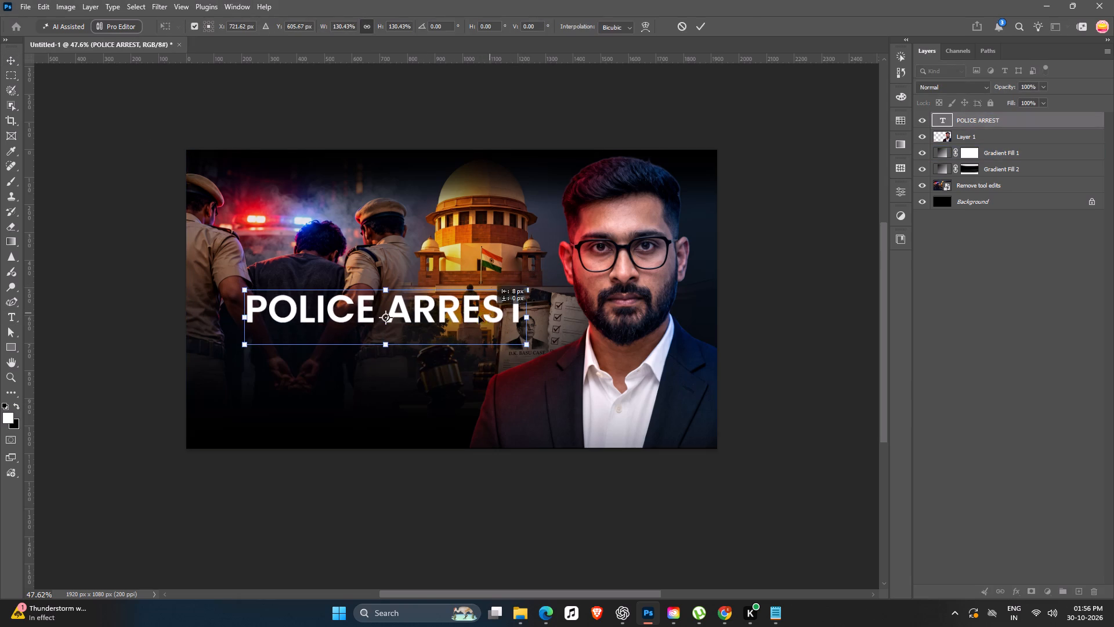
left_click_drag(479, 316, 449, 343)
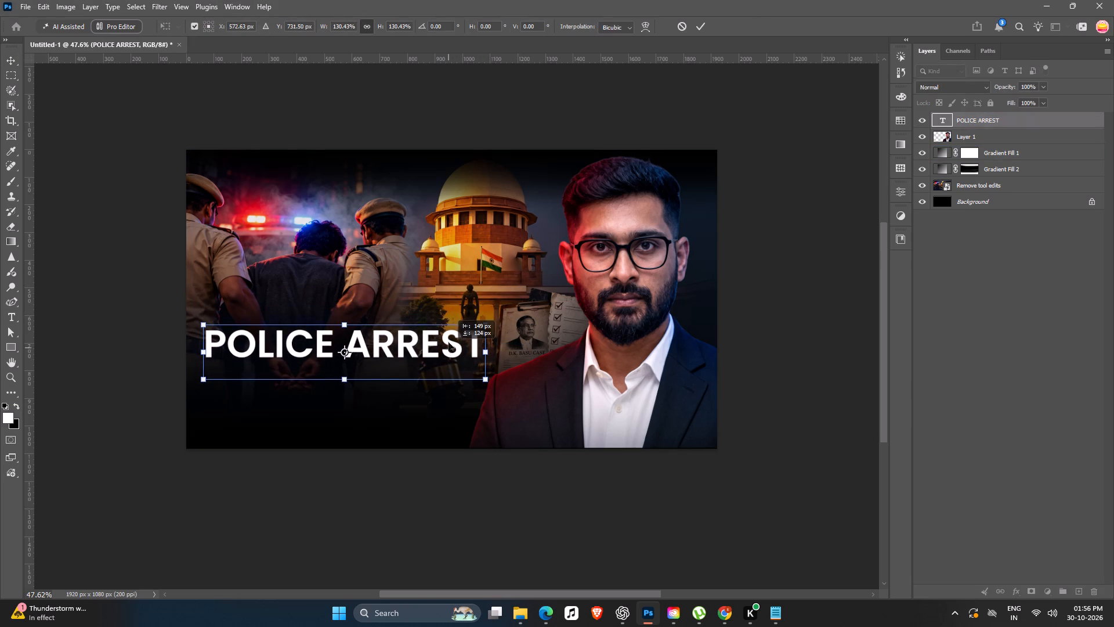
left_click_drag(449, 343, 446, 330)
key("Return")
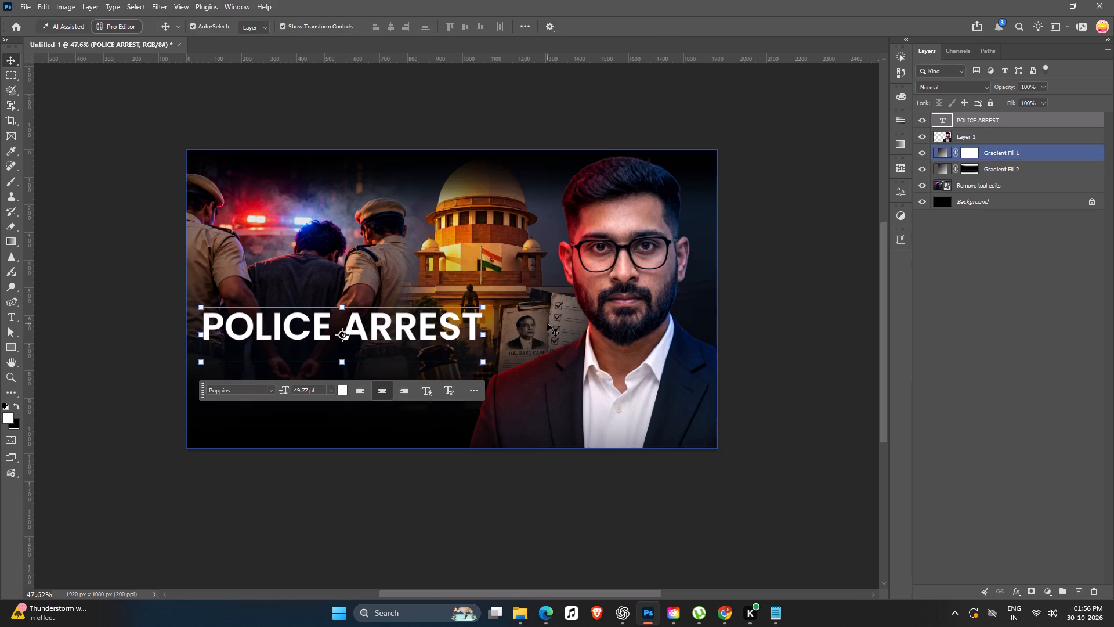
left_click(554, 526)
Switch to the design sheet in Chrome and copy the lines "11 RULES!" and "D.K. BASU CASE" from cell B121.
key("alt+Tab")
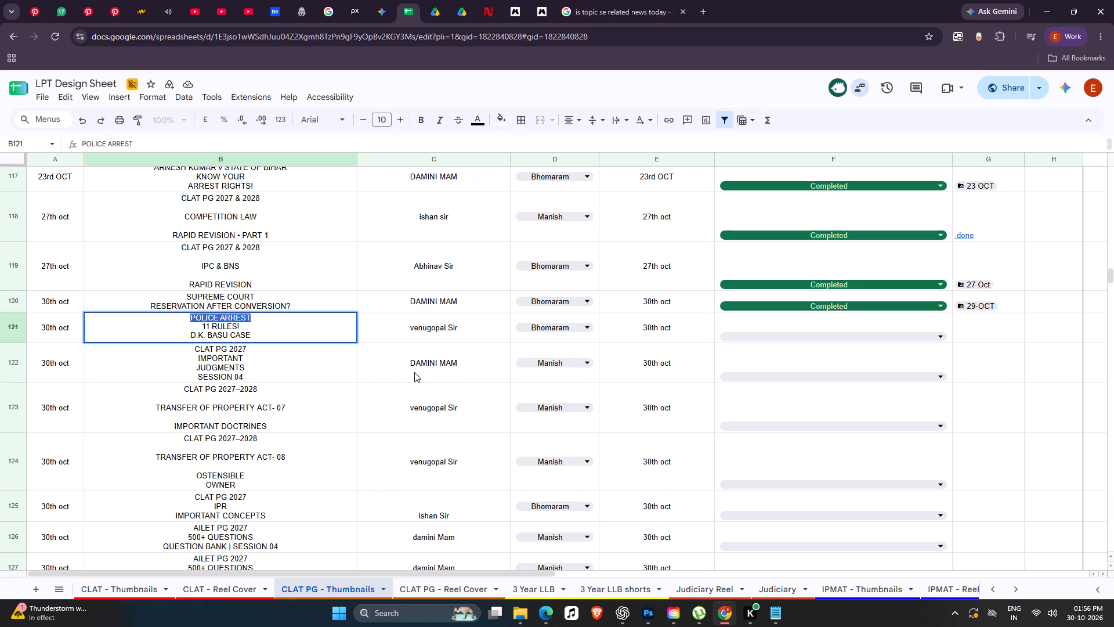
left_click(523, 626)
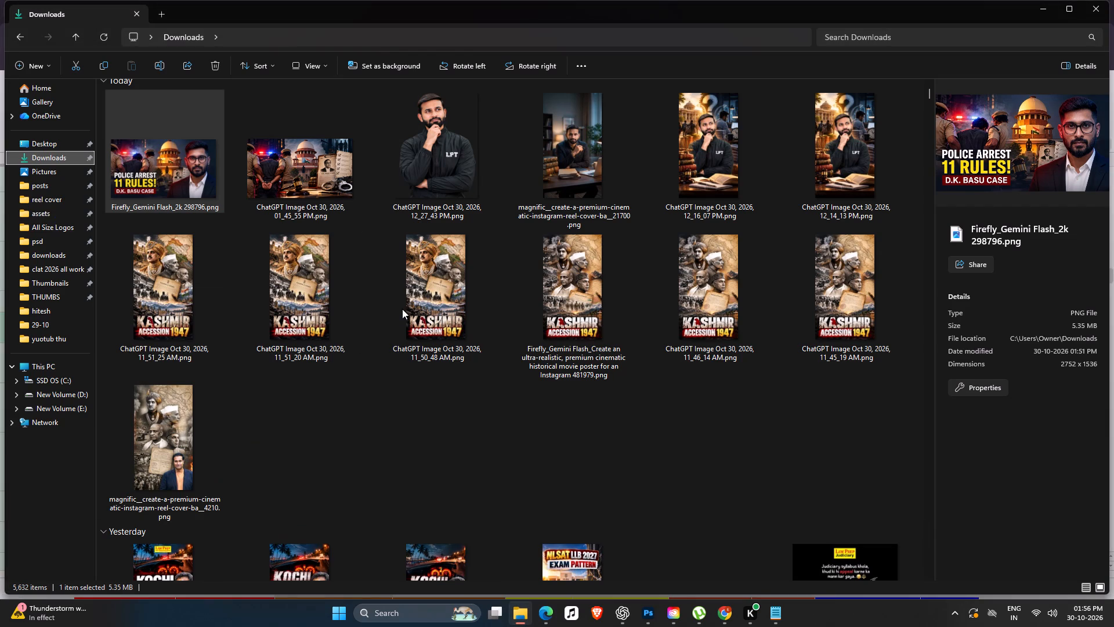
key("alt+Tab")
left_click_drag(194, 325, 278, 330)
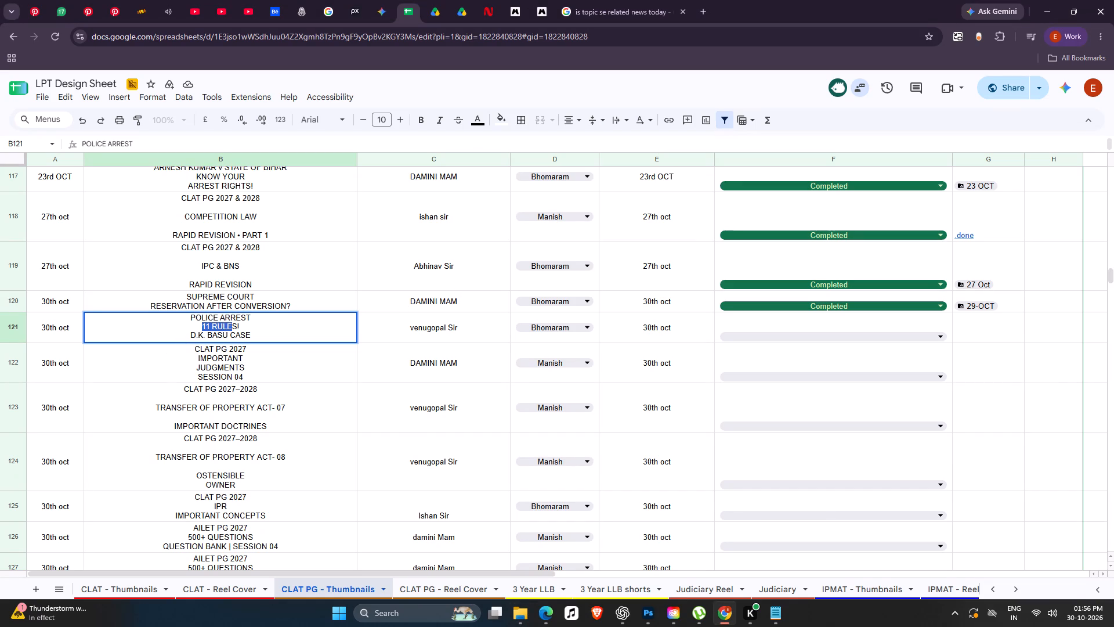
left_click_drag(278, 330, 290, 343)
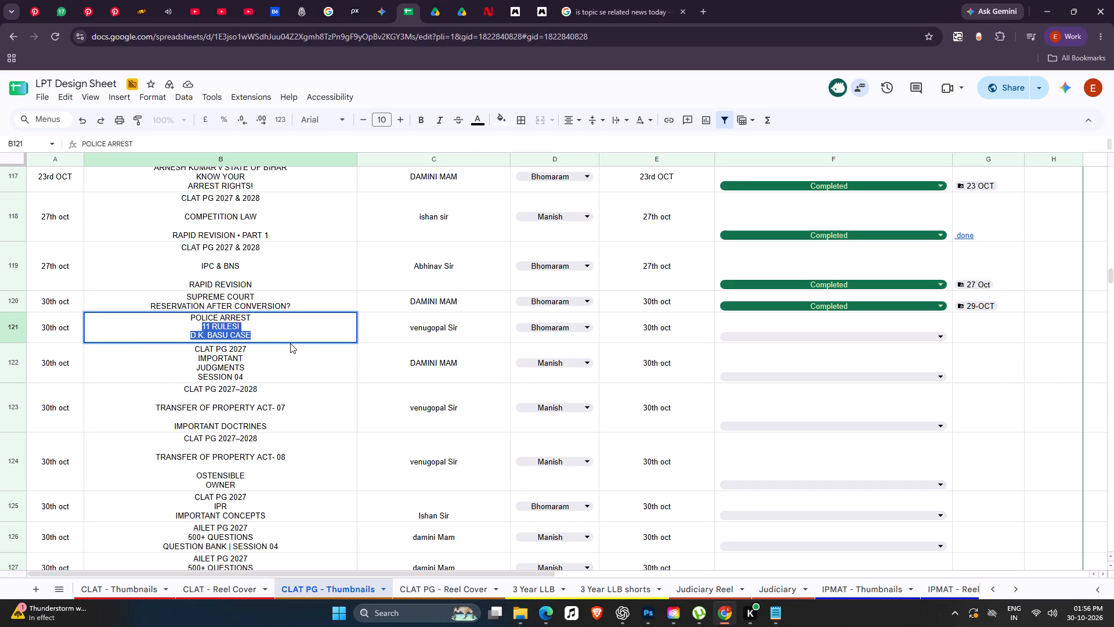
key("ctrl+c")
Switch to Photoshop, duplicate the POLICE ARREST text just below it, replace its content with the copied lines, and colour it white.
key("alt+Tab")
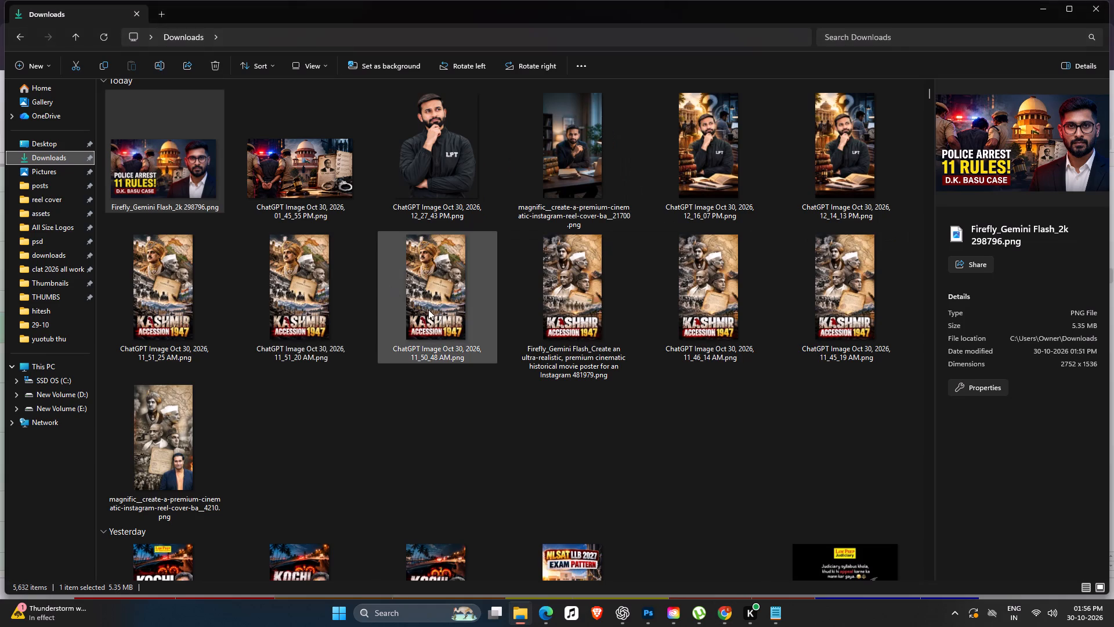
key("alt+Tab")
key("alt+Tab")
left_click_drag(425, 334, 425, 368, "alt")
double_click(425, 368)
key("ctrl+BackSpace")
key("ctrl+BackSpace")
key("ctrl+v")
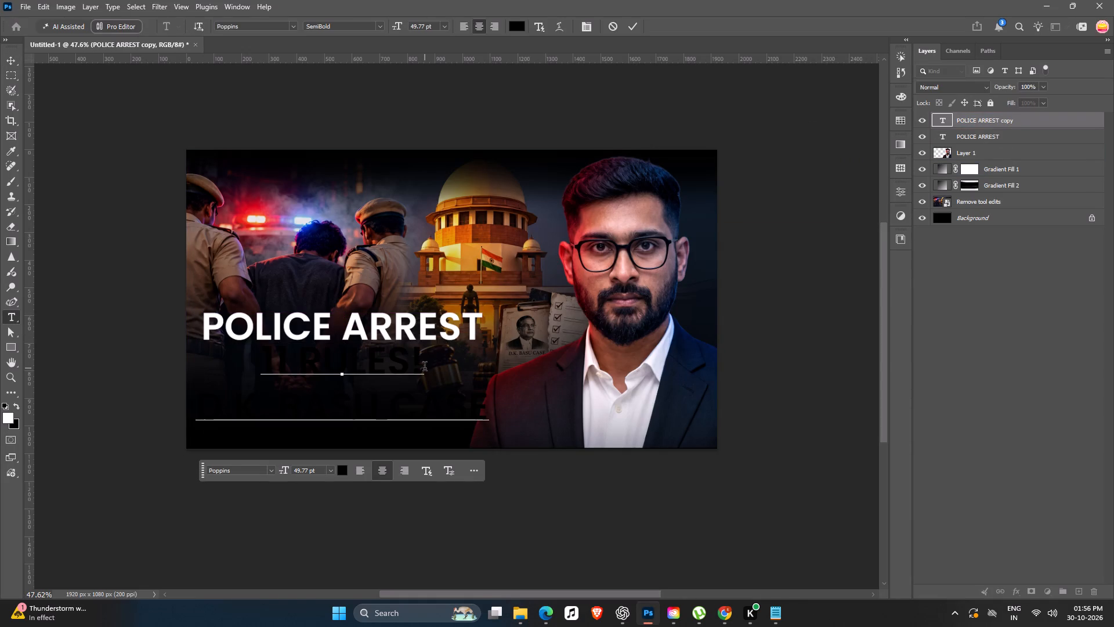
key("Return")
key("alt+BackSpace")
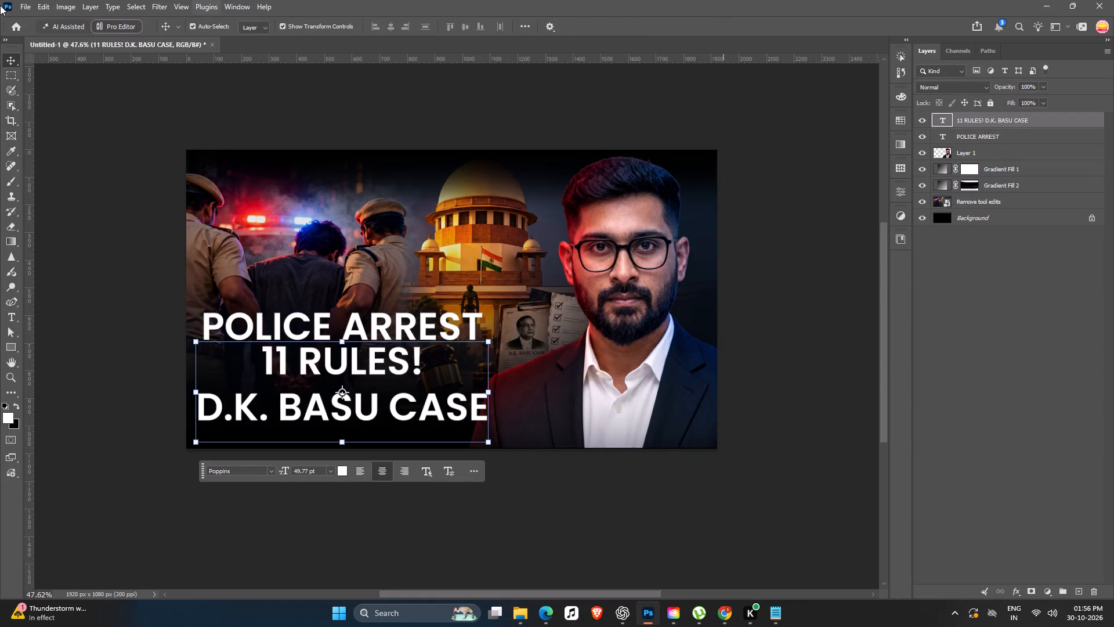
Cut the "D.K. BASU CASE" line out of the lower text layer and remove the empty line, keeping only "11 RULES!".
key("space")
key("space")
left_click_drag(444, 403, 576, 383)
triple_click(581, 384)
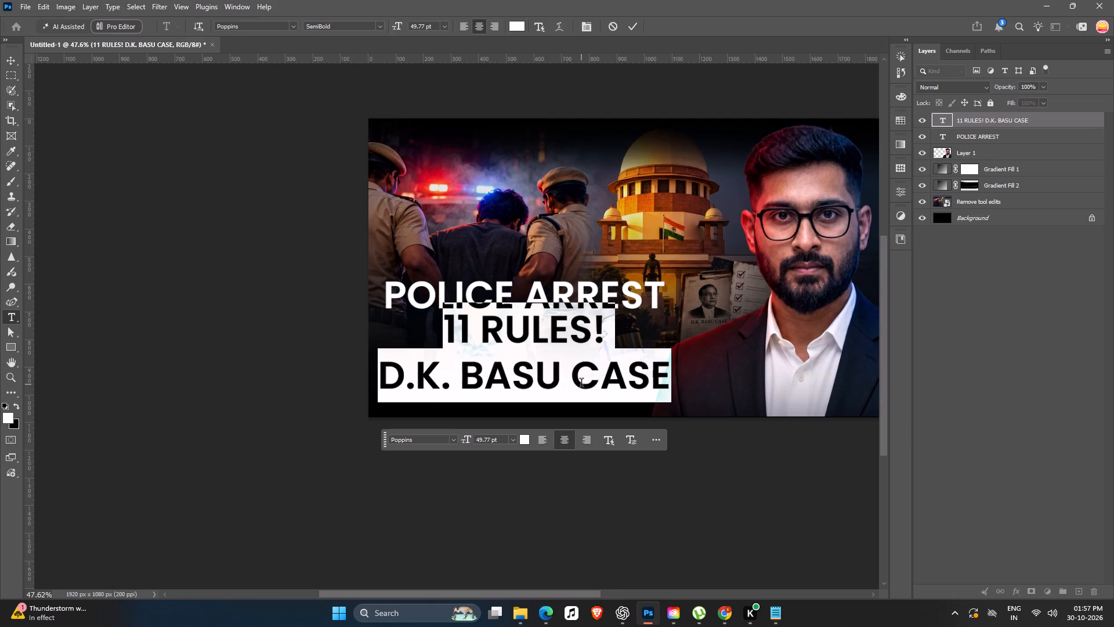
left_click_drag(377, 367, 913, 423)
key("ctrl+x")
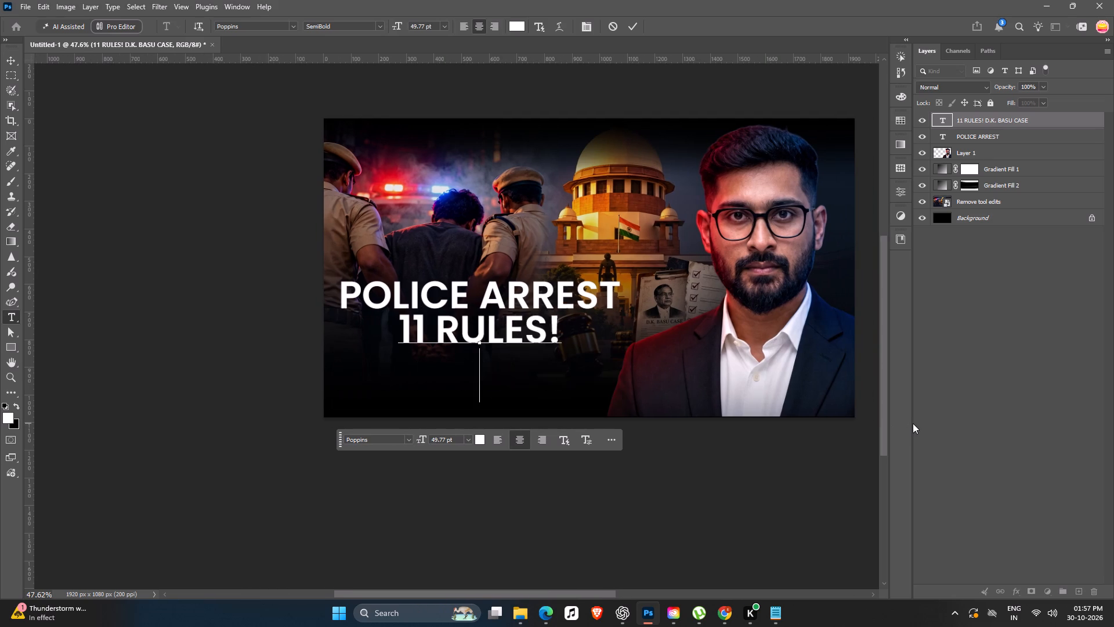
key("Return")
double_click(498, 340)
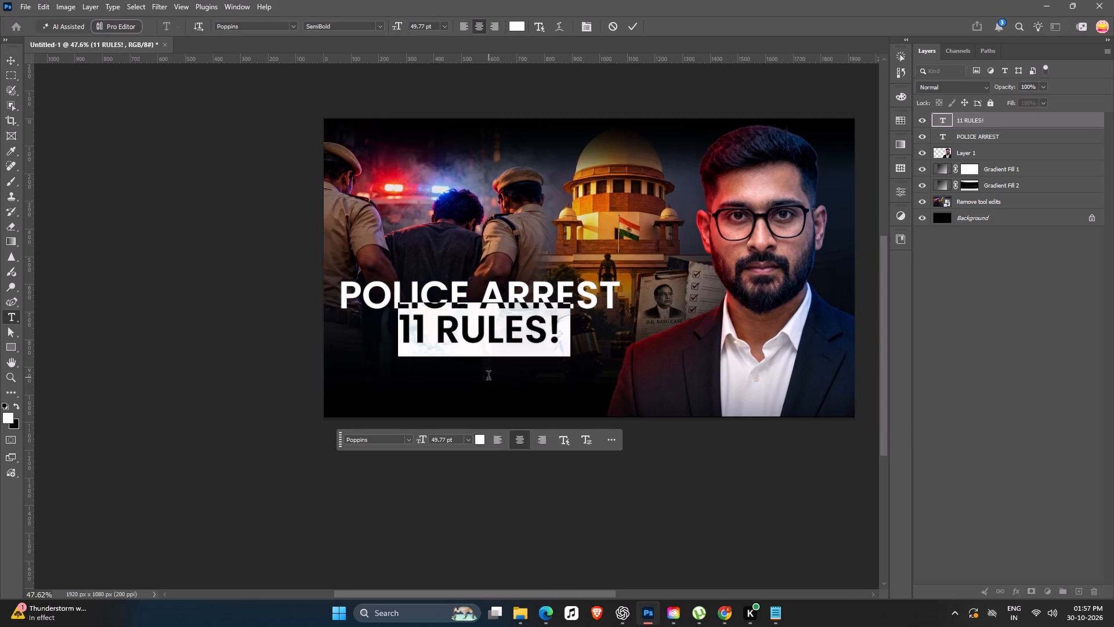
left_click(489, 378)
key("BackSpace")
key("Return")
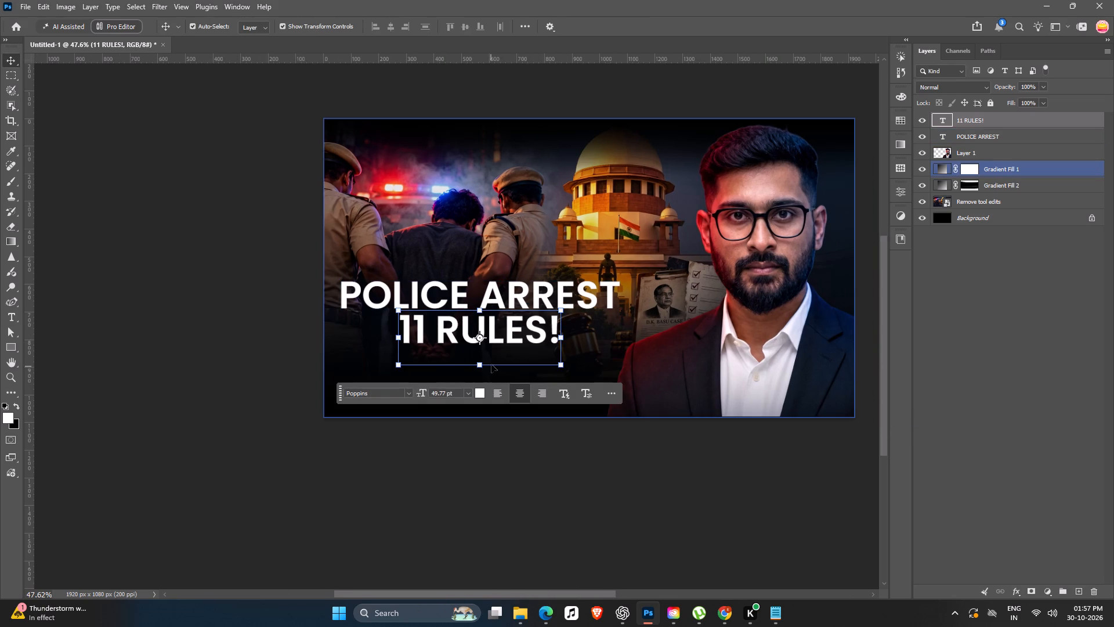
double_click(505, 337)
left_click(512, 340)
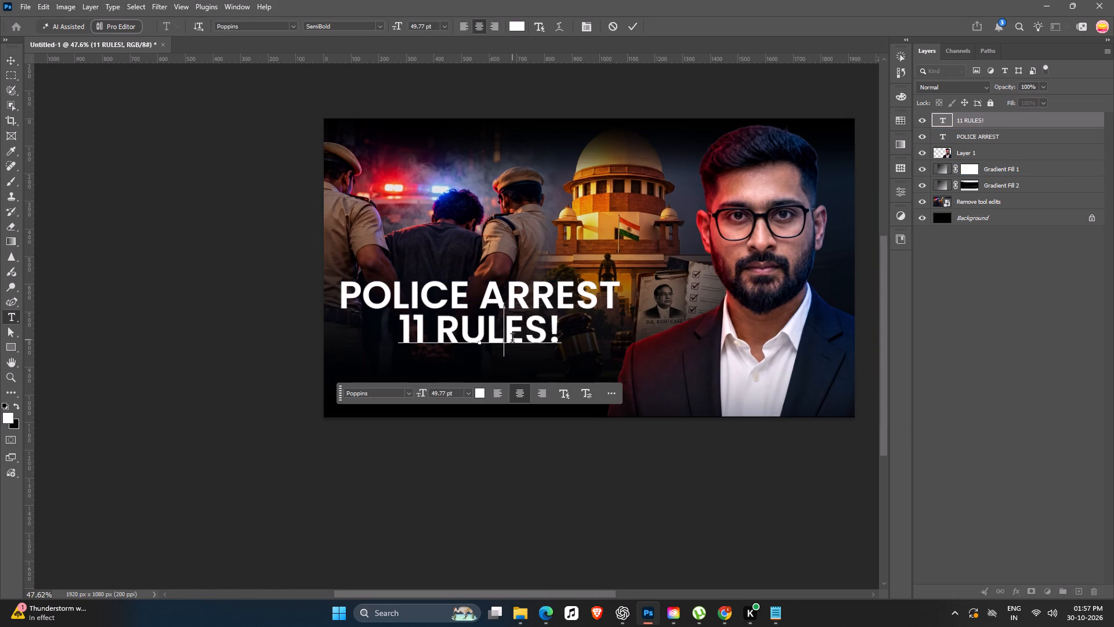
left_click(557, 338)
key("Return")
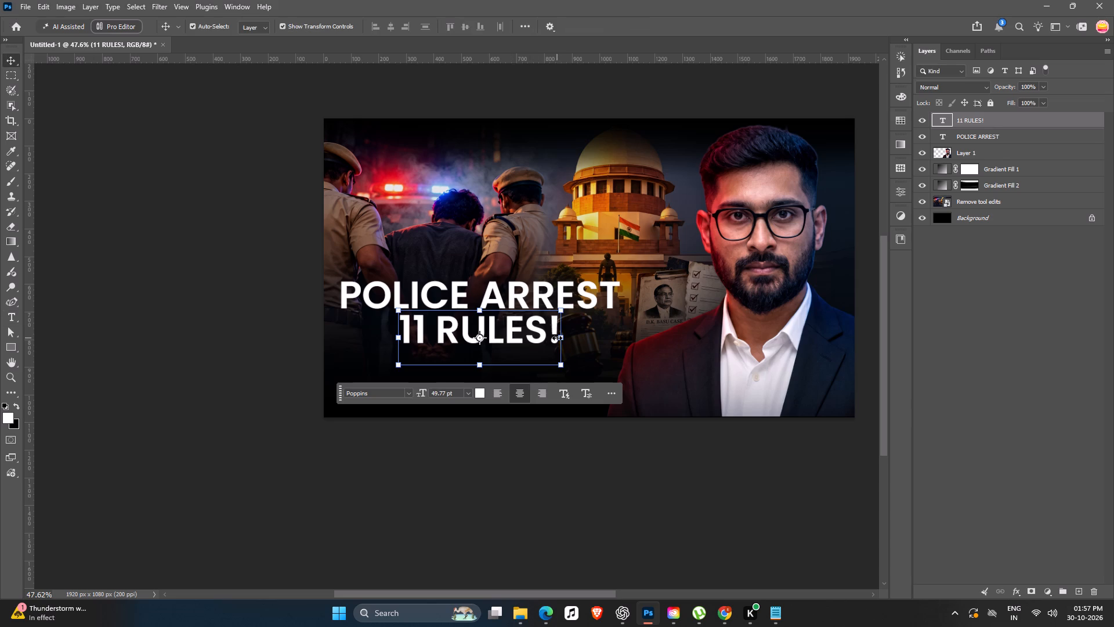
Duplicate the 11 RULES! text just below it and replace the copy's content with the cut line "D.K. BASU CASE".
left_click_drag(528, 330, 528, 370, "alt")
double_click(528, 370)
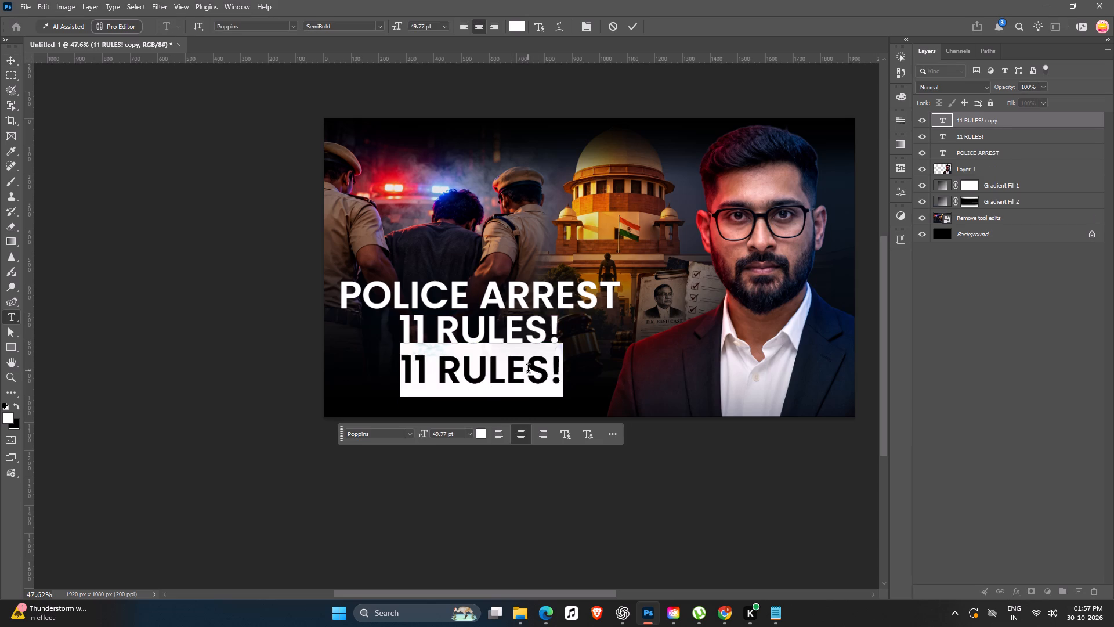
key("ctrl+BackSpace")
key("ctrl+BackSpace")
key("ctrl+v")
key("Return")
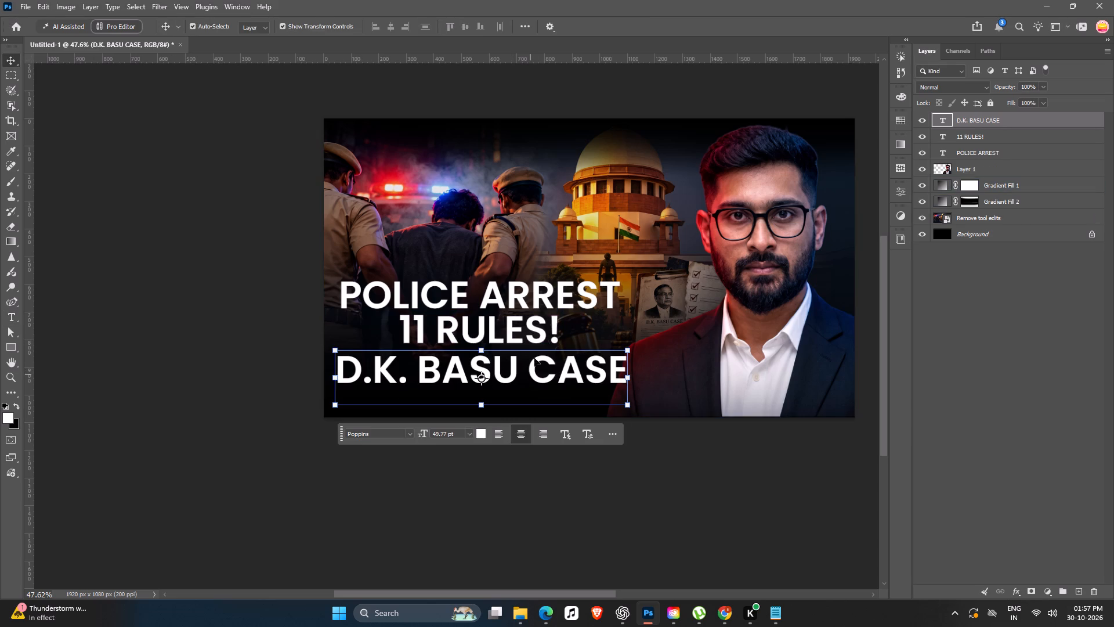
Select the three headline text layers together and scale them down to about 89%.
key("space")
key("space")
key("space")
key("space")
key("space")
left_click_drag(552, 330, 483, 333)
left_click(453, 325, "shift")
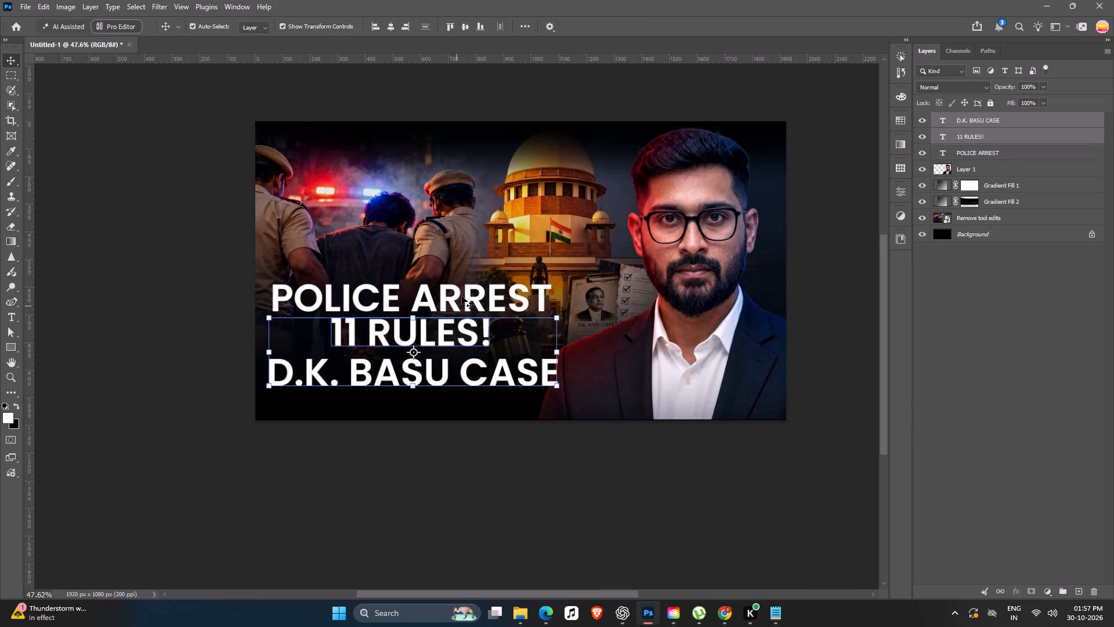
left_click(462, 295, "shift")
left_click_drag(557, 280, 541, 286, "alt")
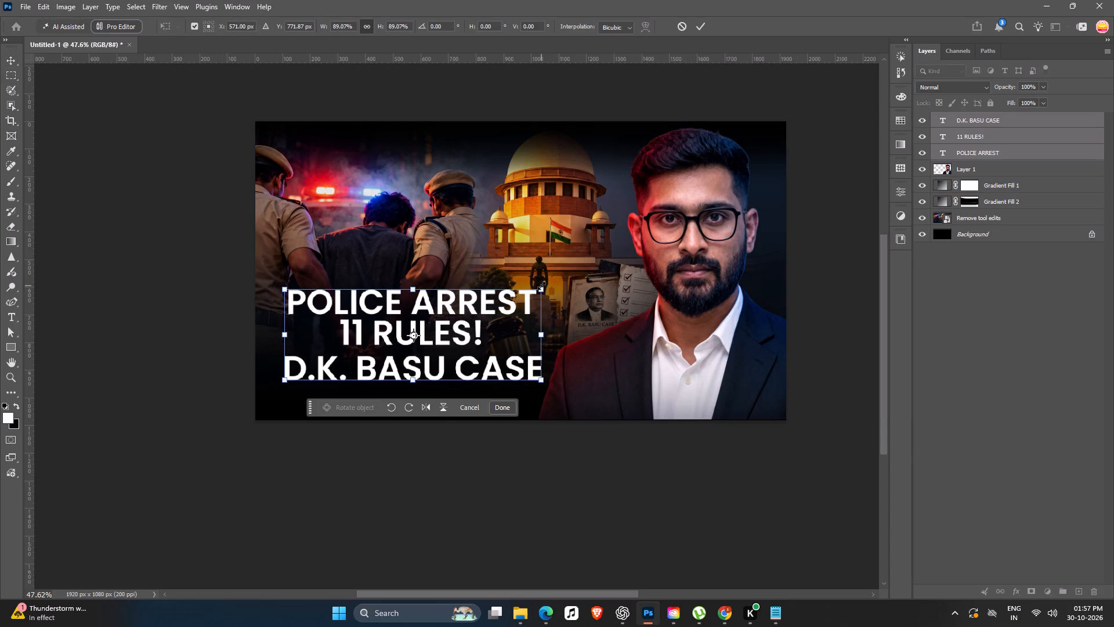
key("Return")
left_click(654, 465)
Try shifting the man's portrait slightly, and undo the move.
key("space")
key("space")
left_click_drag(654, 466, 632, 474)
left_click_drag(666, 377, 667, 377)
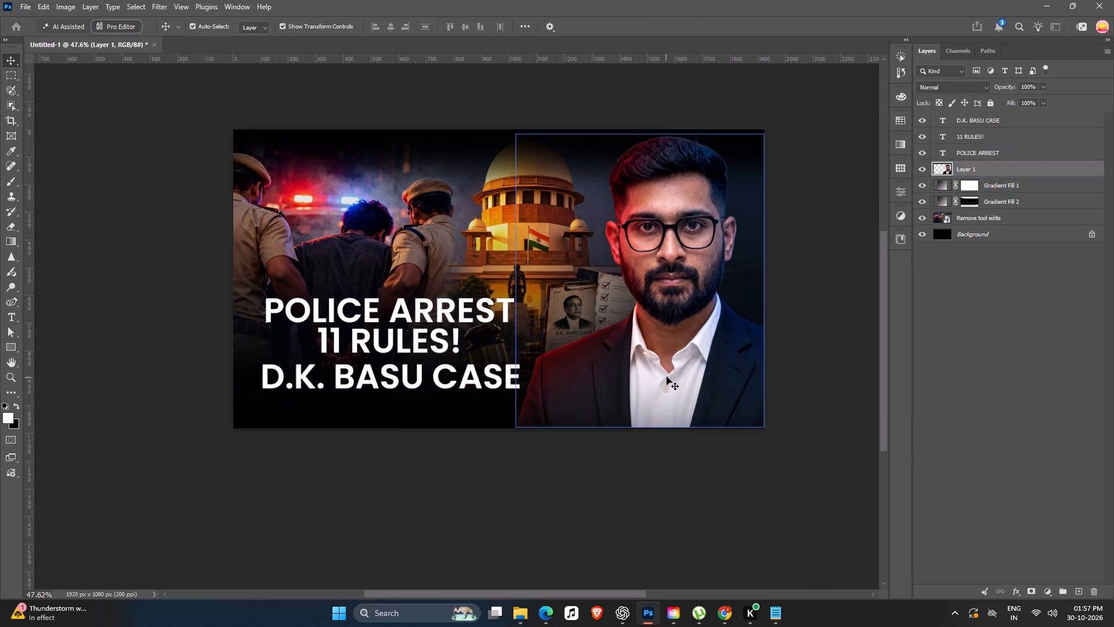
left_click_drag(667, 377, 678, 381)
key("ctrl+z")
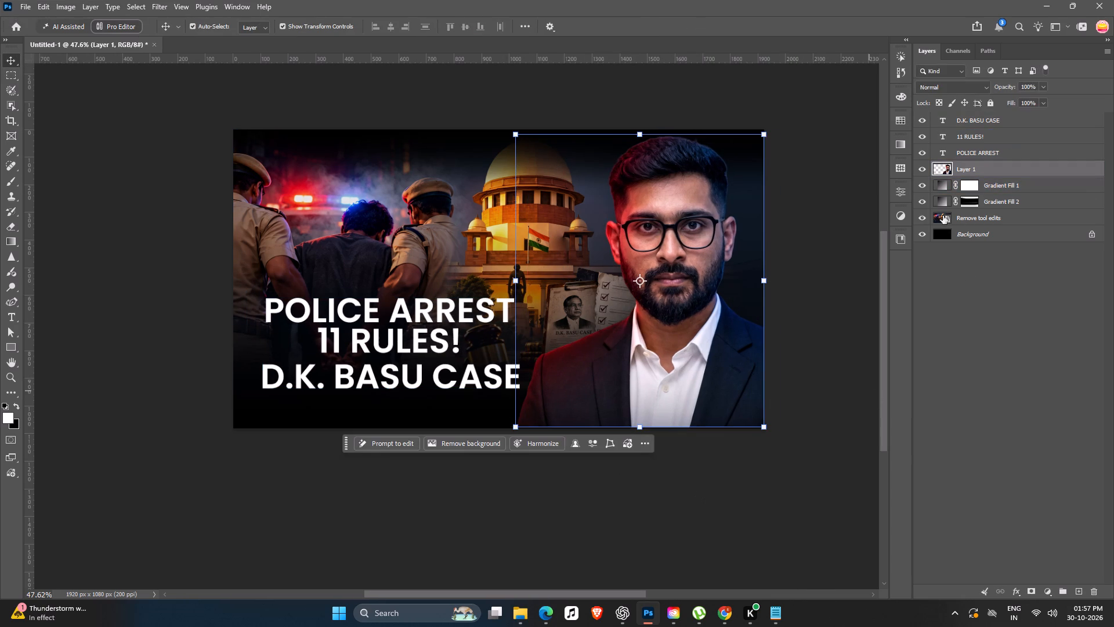
Load the portrait's outline as a selection and run Generative Fill on the Remove tool edits layer with the prompt "removoe this".
left_click(940, 167, "ctrl")
left_click(963, 221)
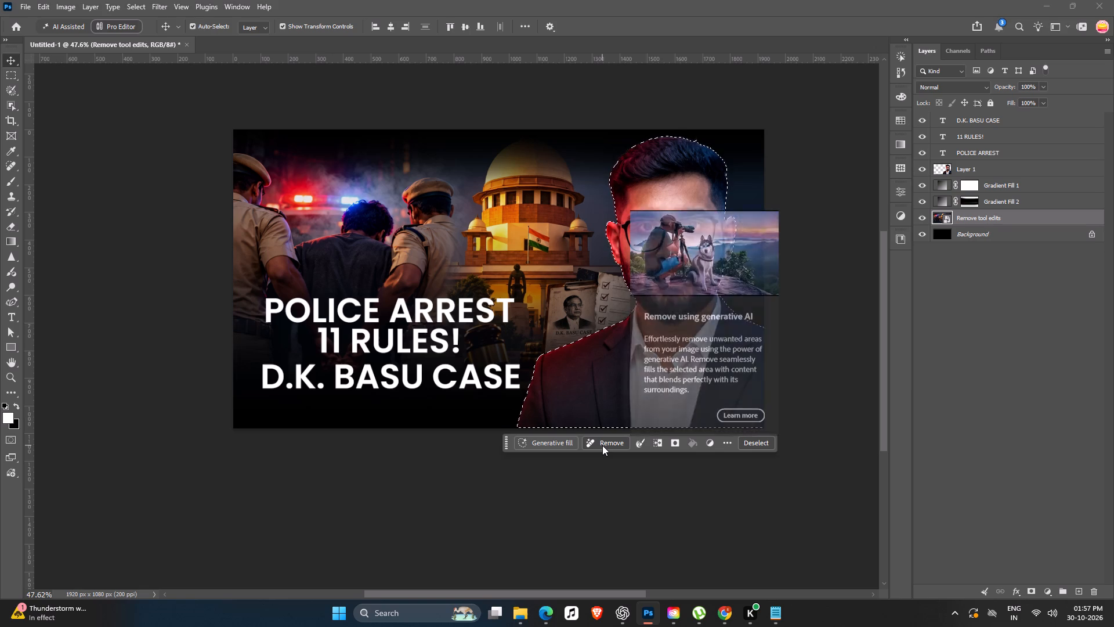
left_click(547, 444)
type("removoe this")
key("space")
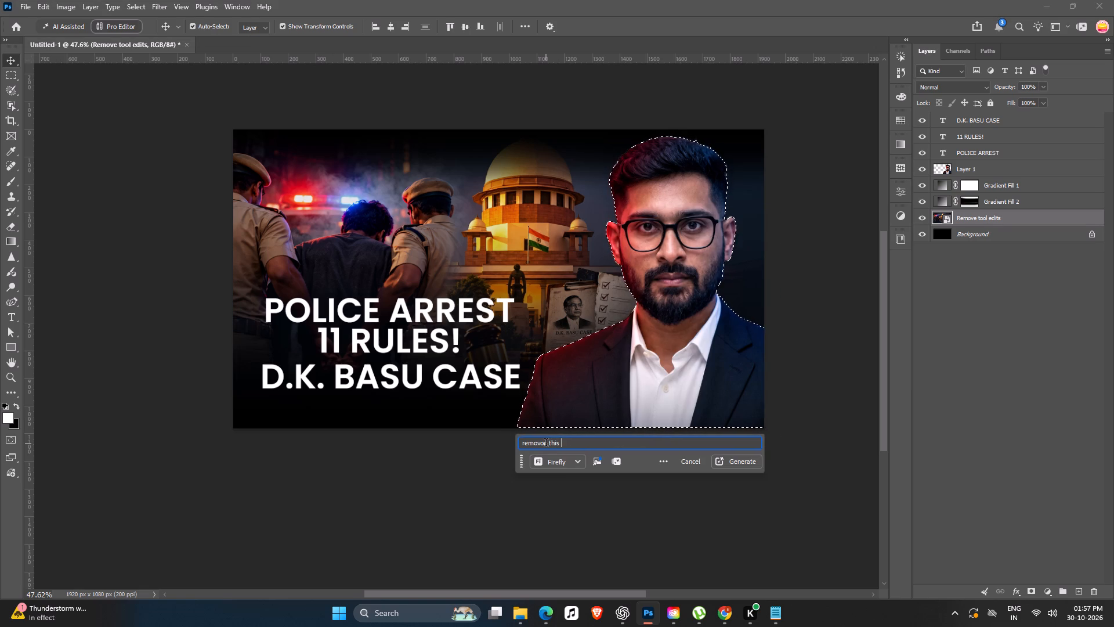
key("Return")
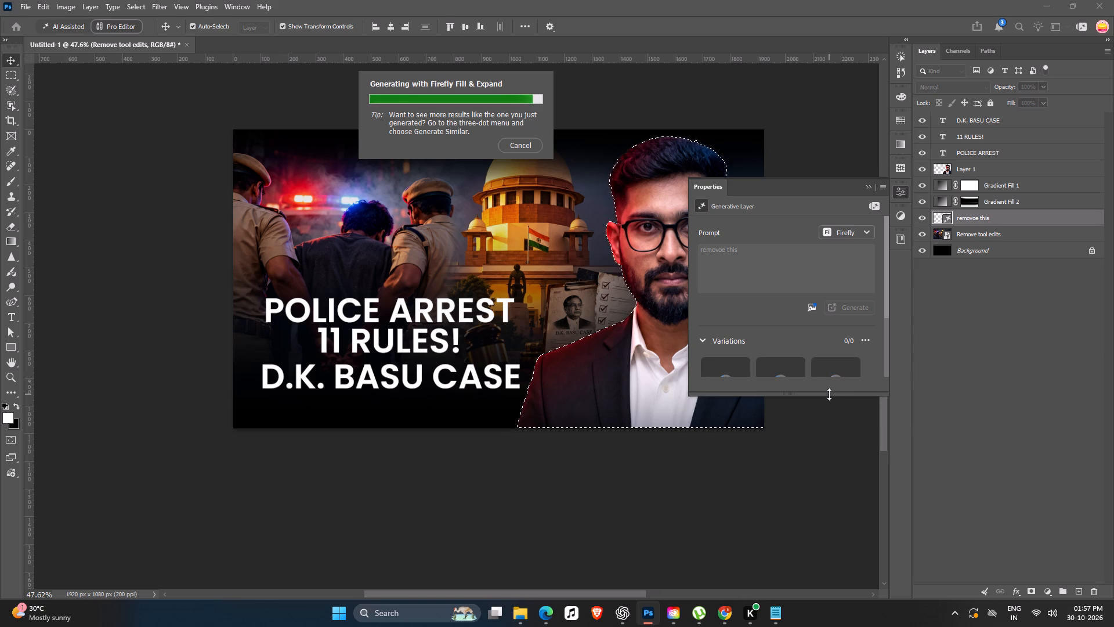
Switch to the design sheet in Chrome and set the status of the POLICE ARREST entry in row 121 to In Progress.
left_click(727, 607)
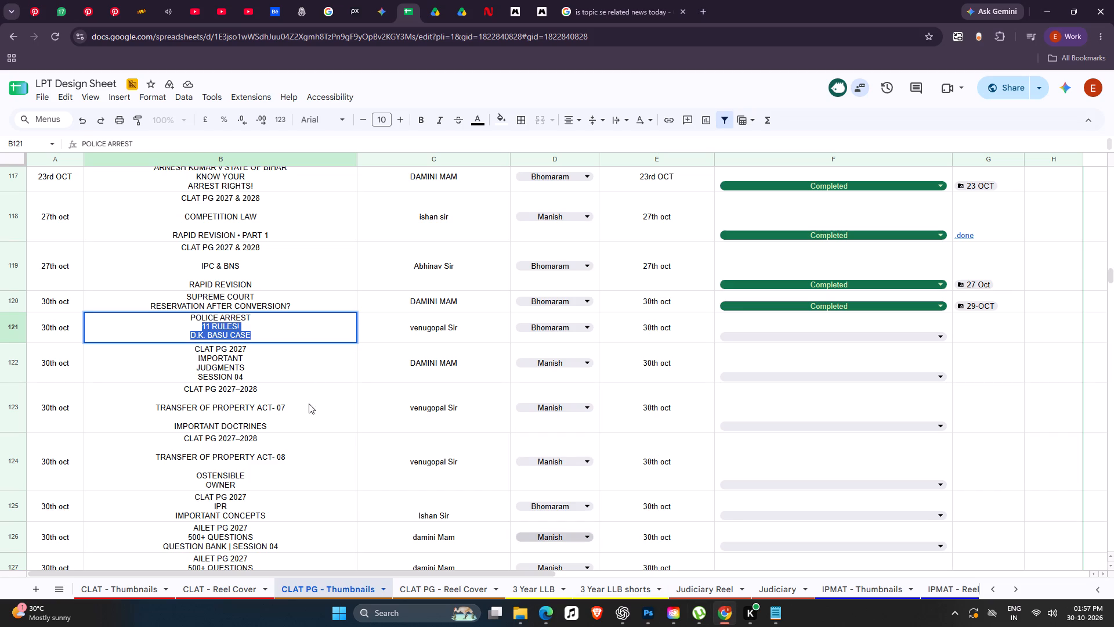
left_click(829, 340)
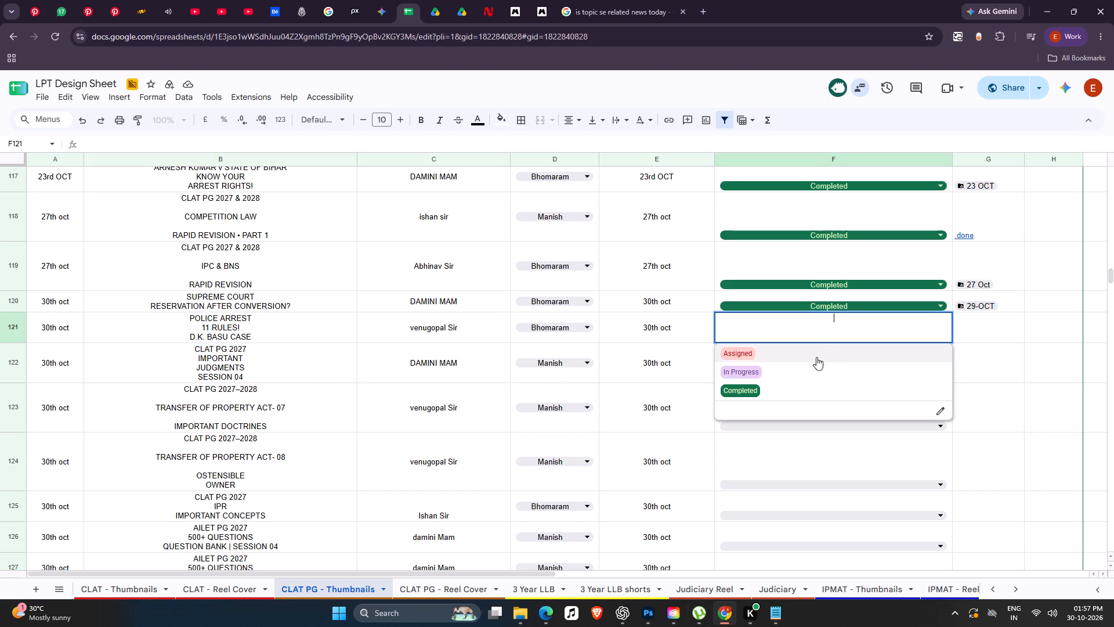
left_click(730, 374)
left_click(985, 337)
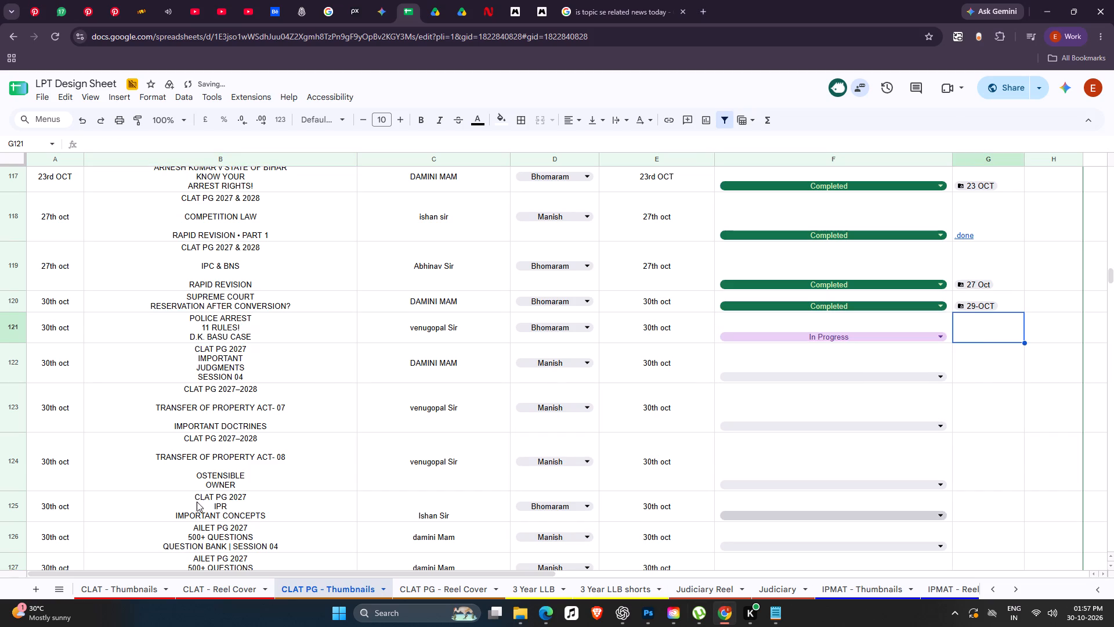
scroll(431, 407, "down", 2)
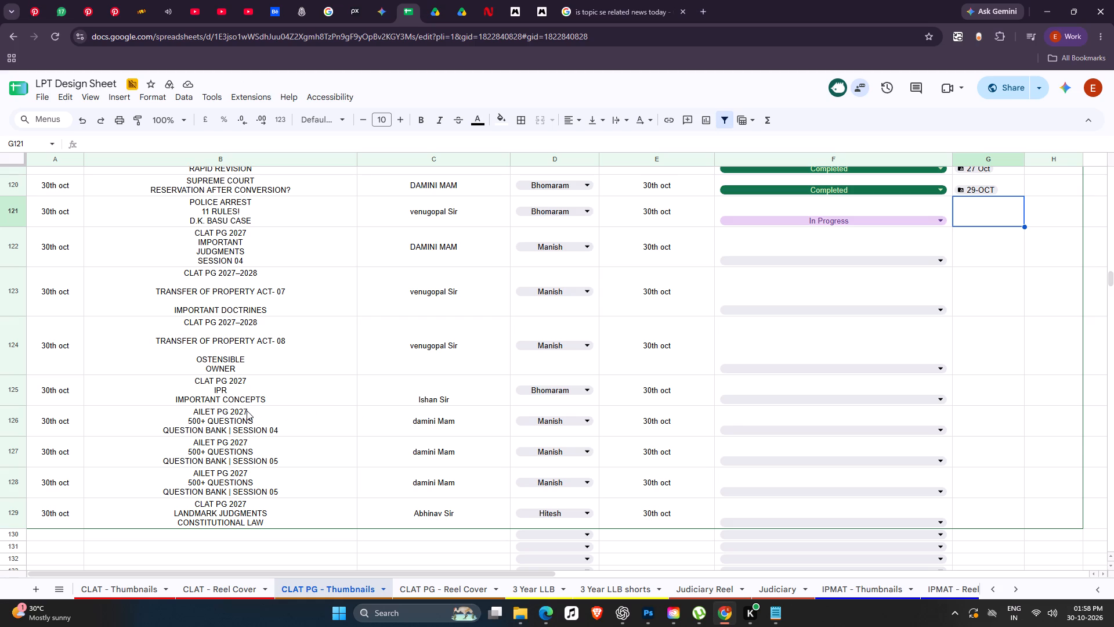
Switch back to Photoshop and set the system volume to 88.
key("alt+Tab")
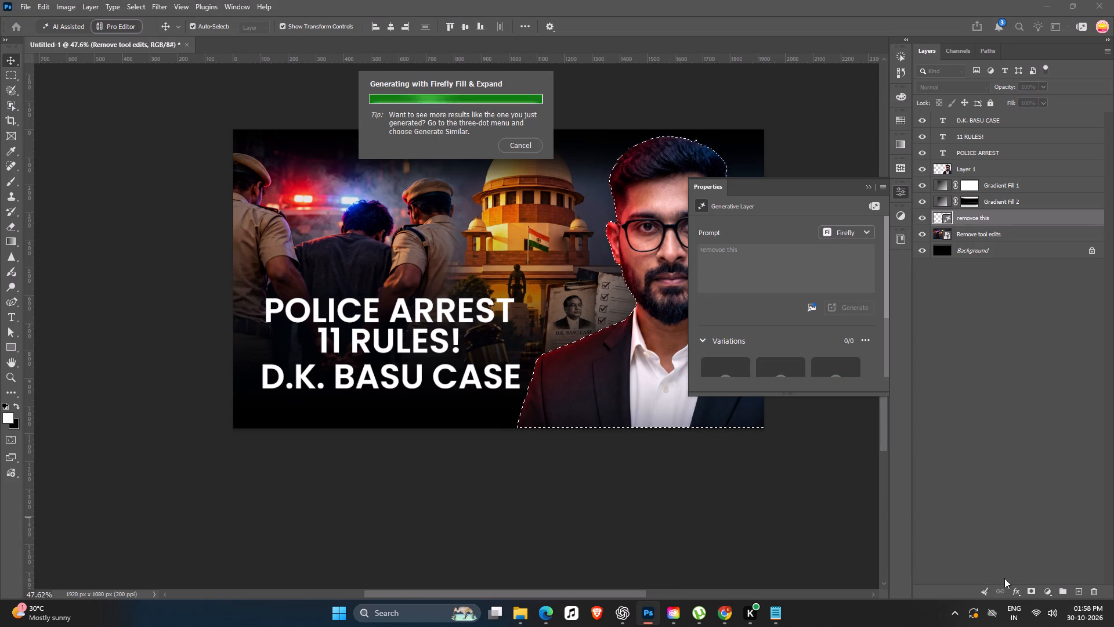
left_click(1056, 615)
left_click(1054, 541)
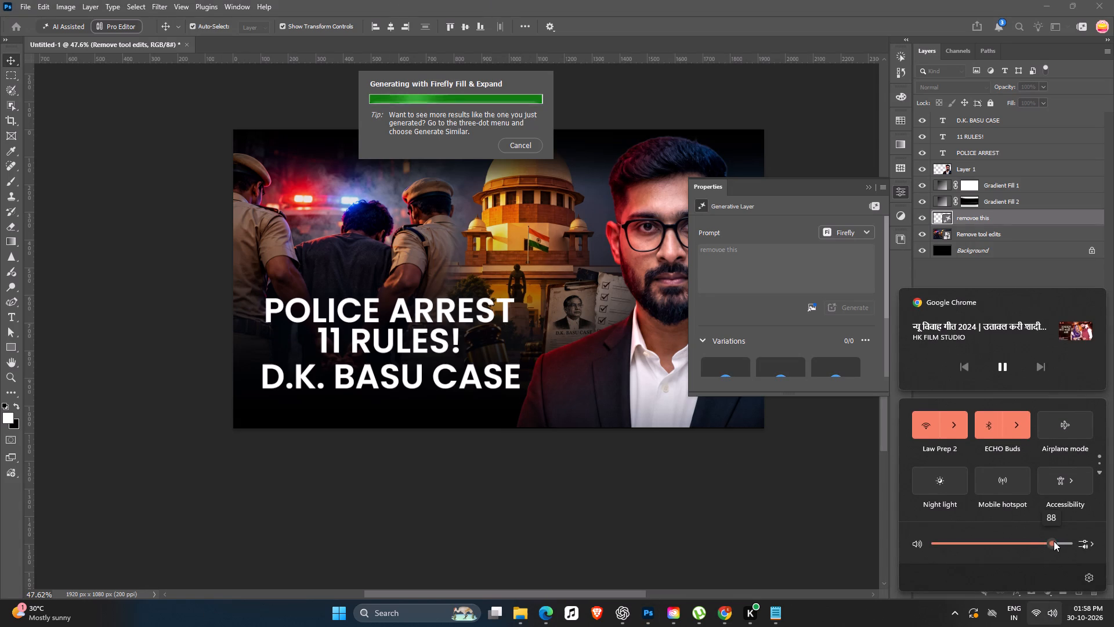
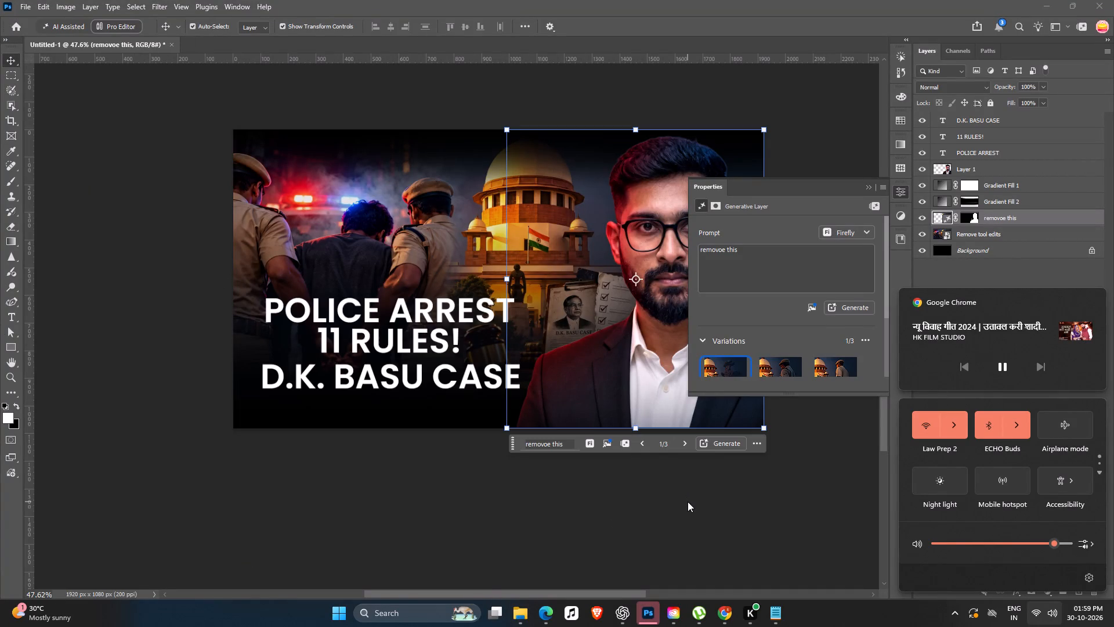
Combine the removoe this and Remove tool edits layers into one smart object.
left_click(965, 237, "shift")
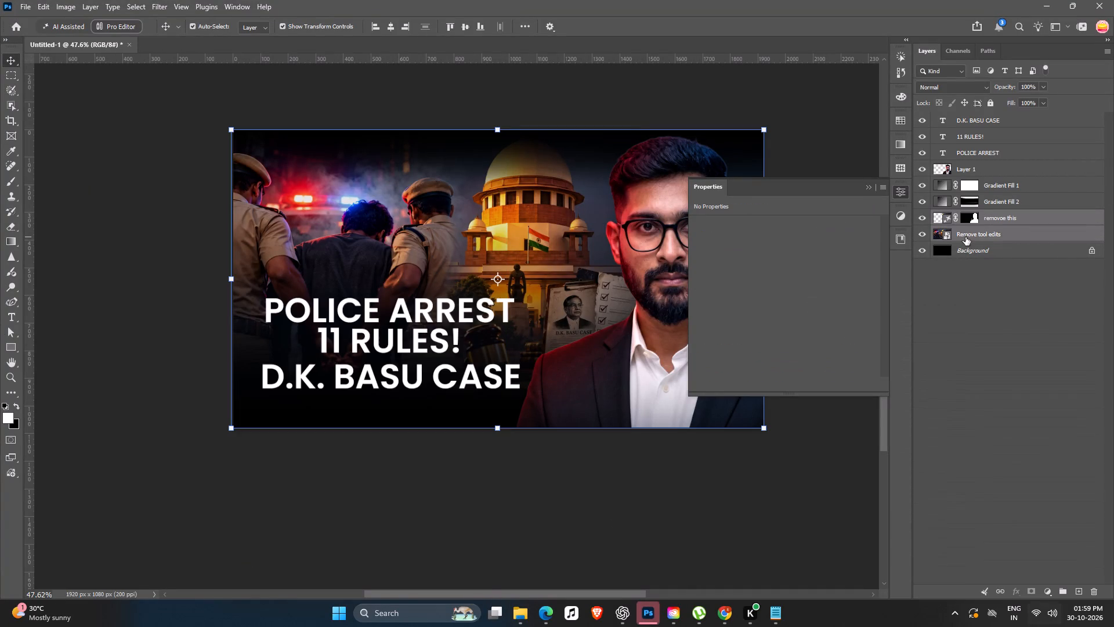
right_click(965, 237, "shift")
left_click(1006, 494)
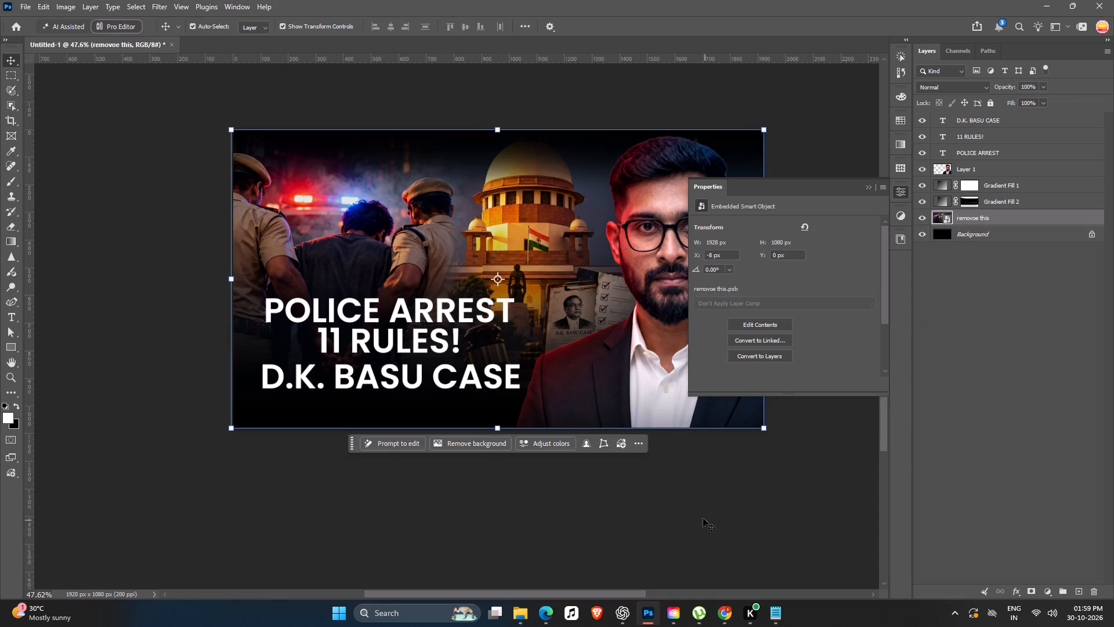
Reposition the man's portrait slightly lower and further right, at about X 1041 px, Y 78 px.
key("space")
left_click_drag(683, 515, 590, 513)
left_click_drag(566, 206, 594, 233)
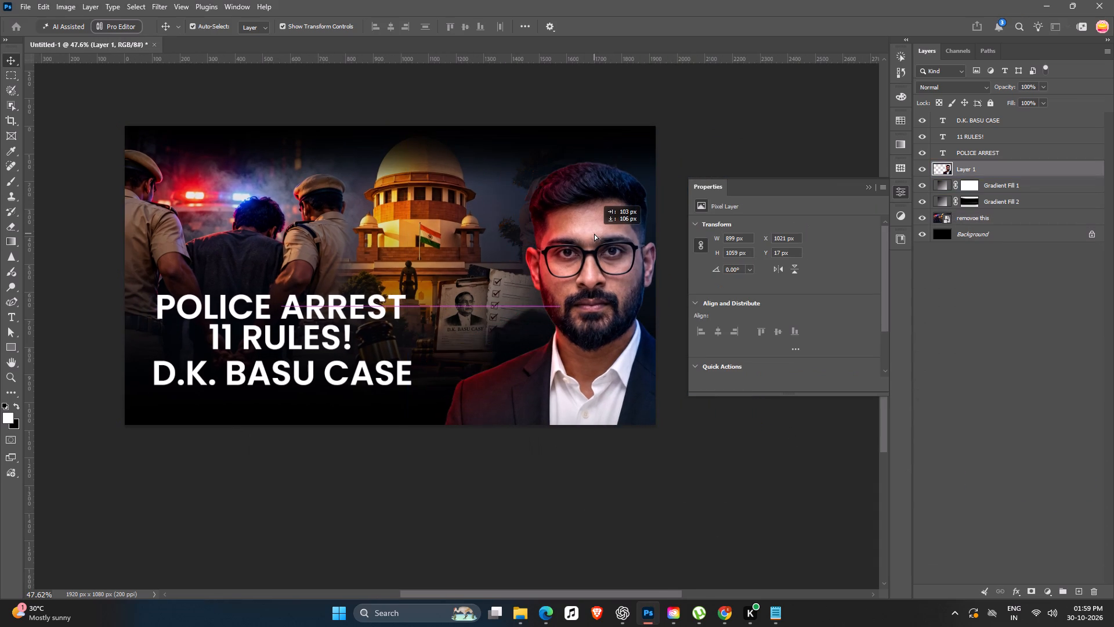
left_click_drag(594, 233, 582, 216)
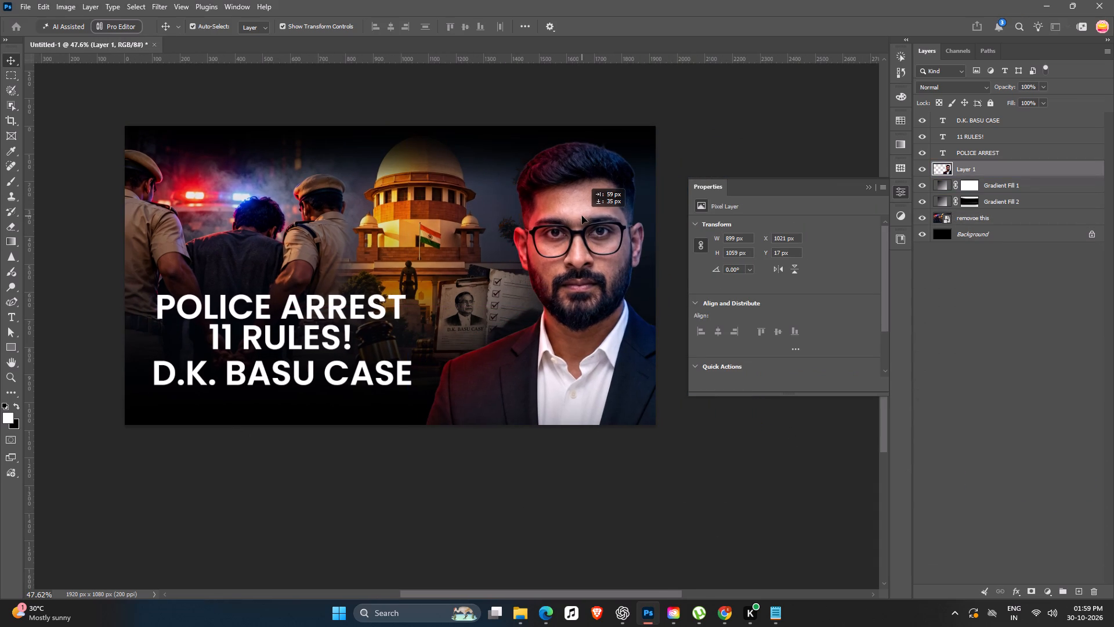
left_click_drag(582, 216, 567, 223)
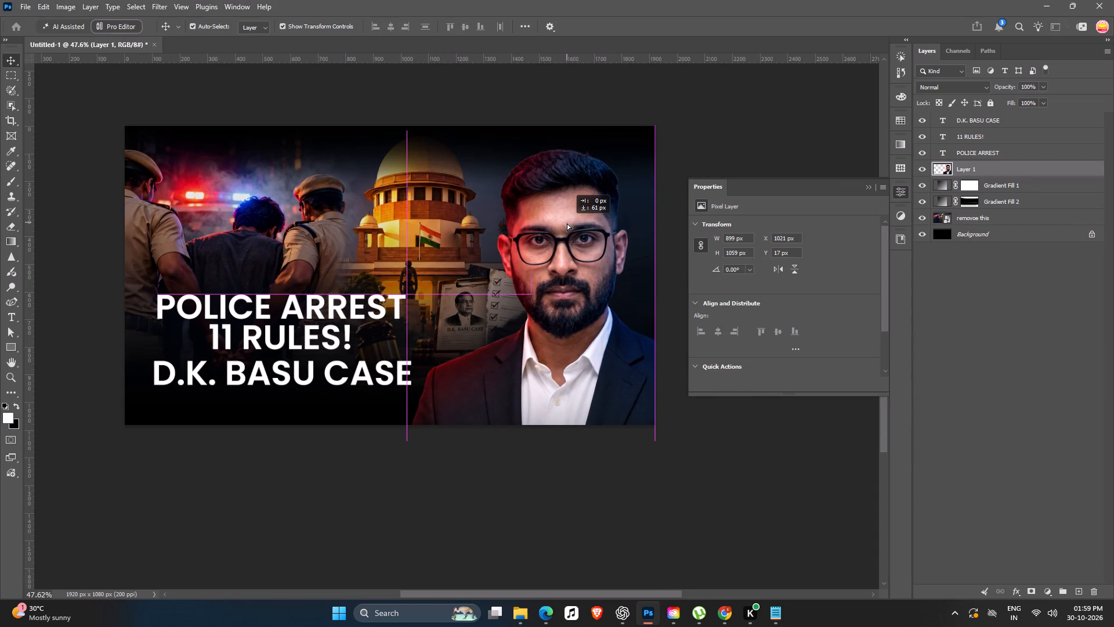
left_click_drag(567, 223, 571, 225)
key("Return")
left_click(739, 509)
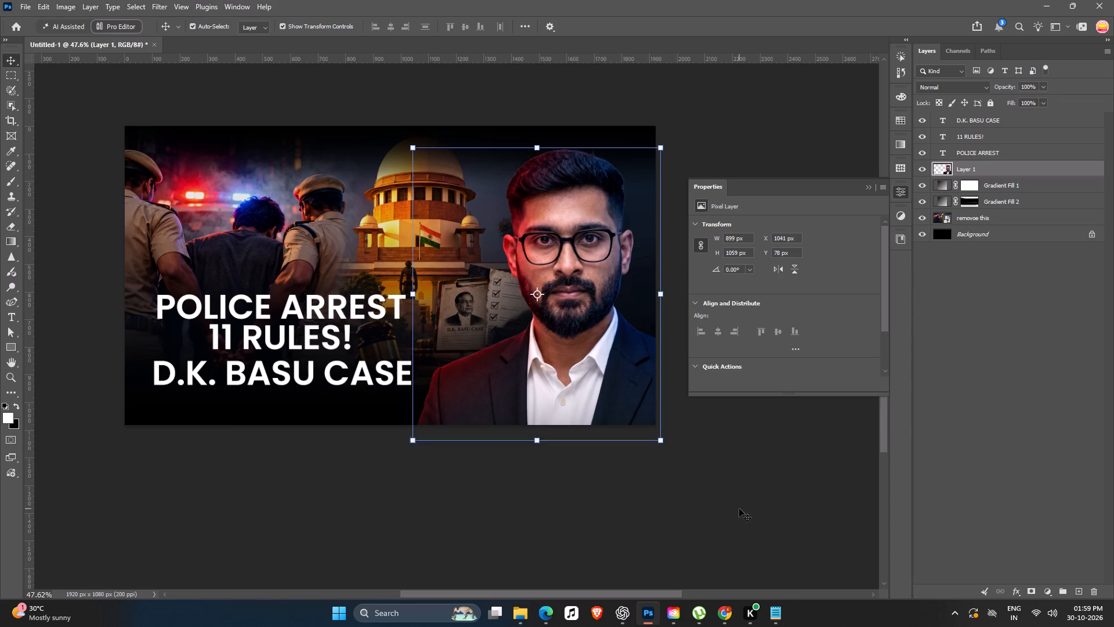
Select the three headline text layers together and scale them proportionally to about 109%.
key("space")
key("space")
key("space")
key("space")
key("space")
key("space")
key("space")
key("space")
key("space")
key("space")
key("space")
left_click_drag(422, 559, 489, 576)
left_click(866, 188)
key("space")
key("space")
key("space")
key("space")
key("space")
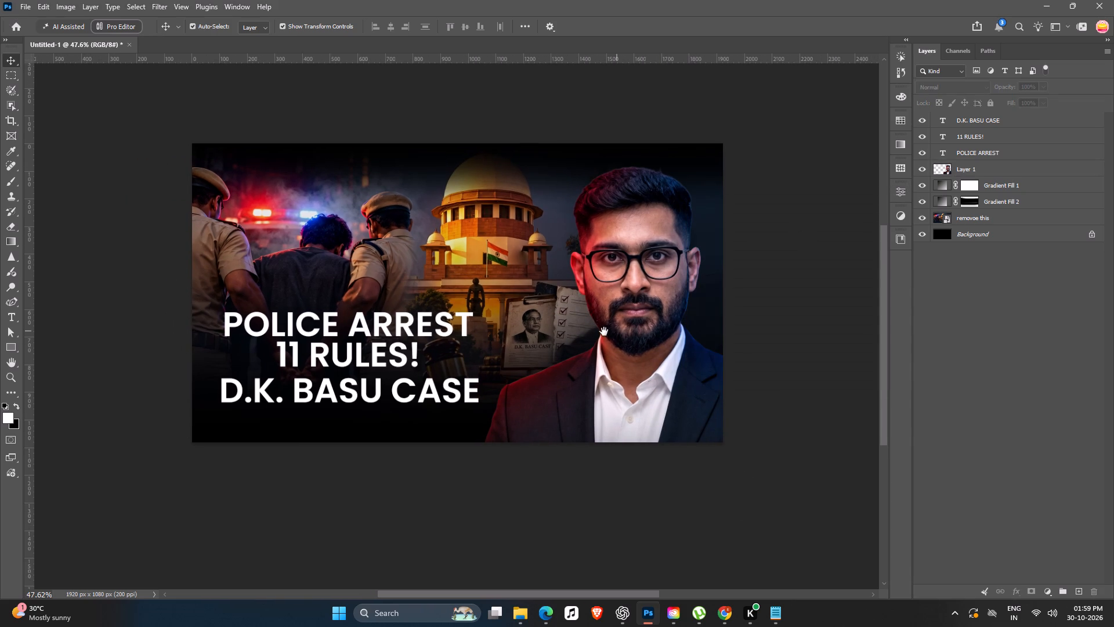
left_click(604, 331)
key("space")
left_click(351, 373)
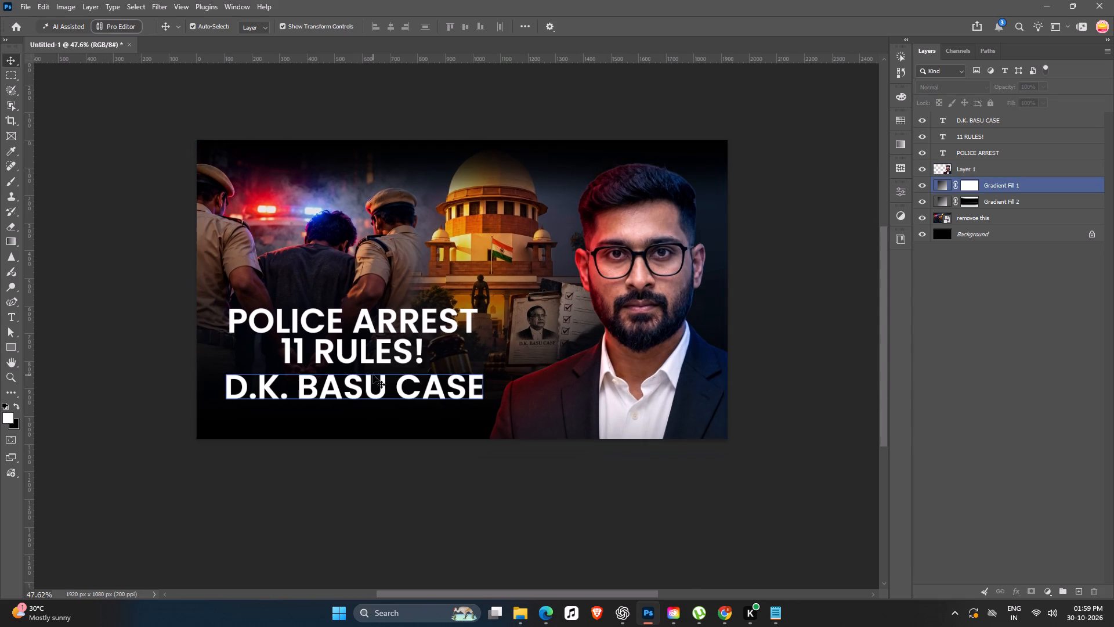
left_click(373, 375)
left_click(362, 348, "shift")
left_click(371, 319, "shift")
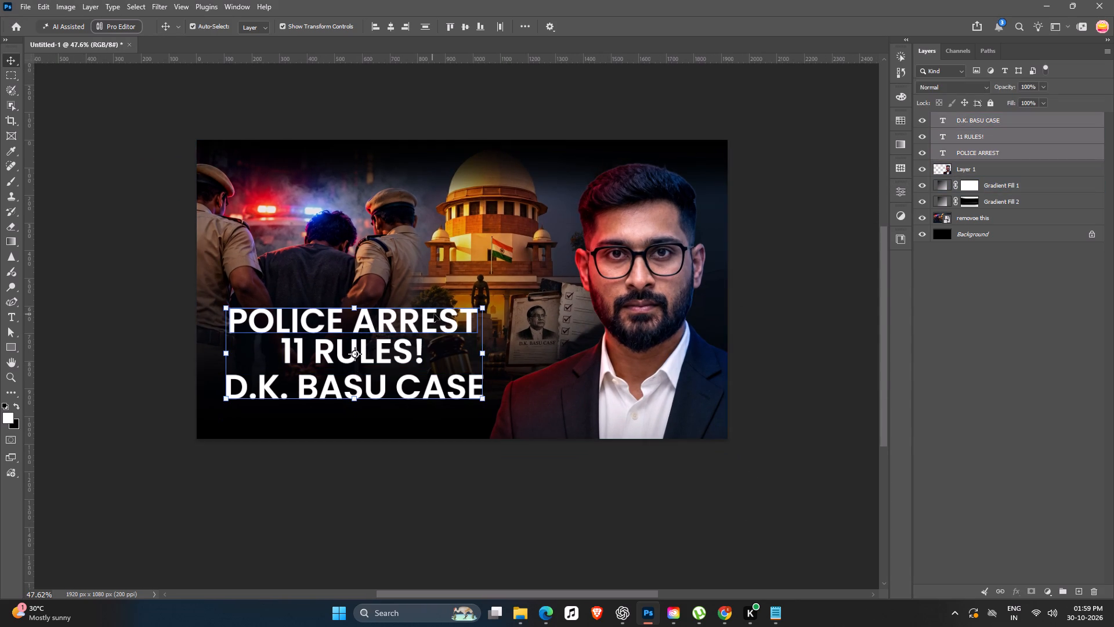
left_click_drag(483, 304, 495, 300, "alt")
left_click(447, 334)
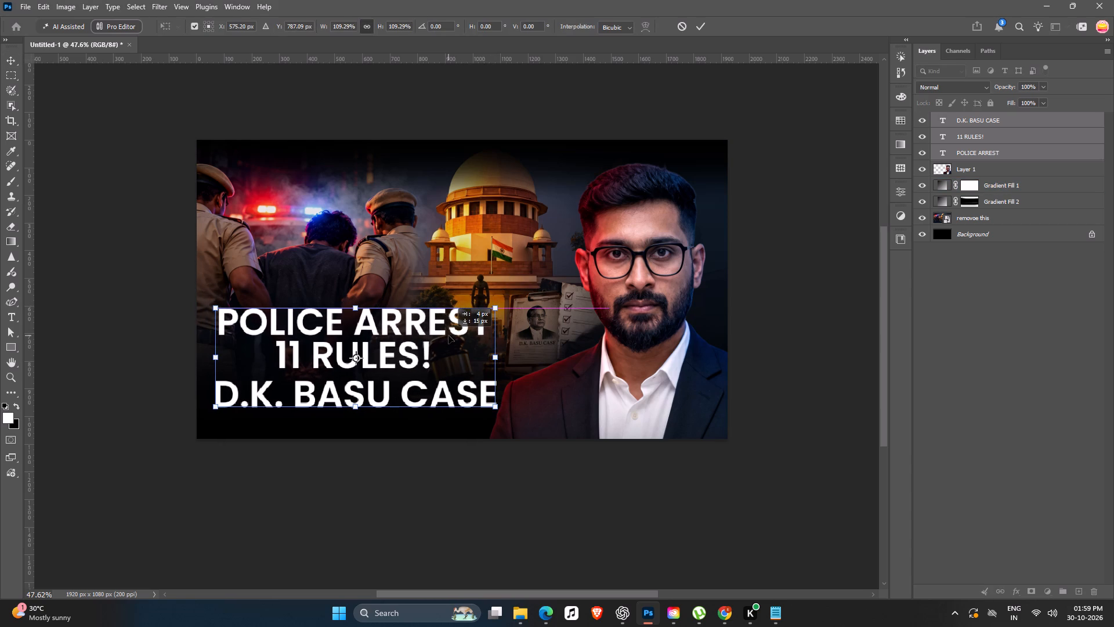
key("Return")
left_click(460, 489)
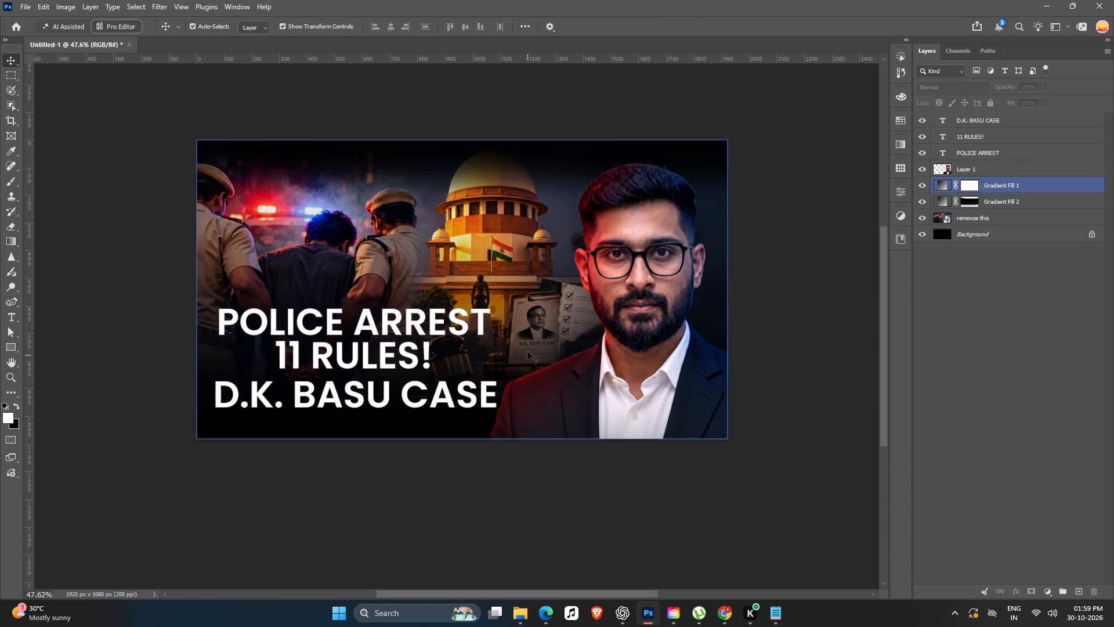
Paint black on the Gradient Fill 1 mask with a 400 px soft brush over the case documents and court building.
left_click(529, 334)
left_click(974, 184)
key("b")
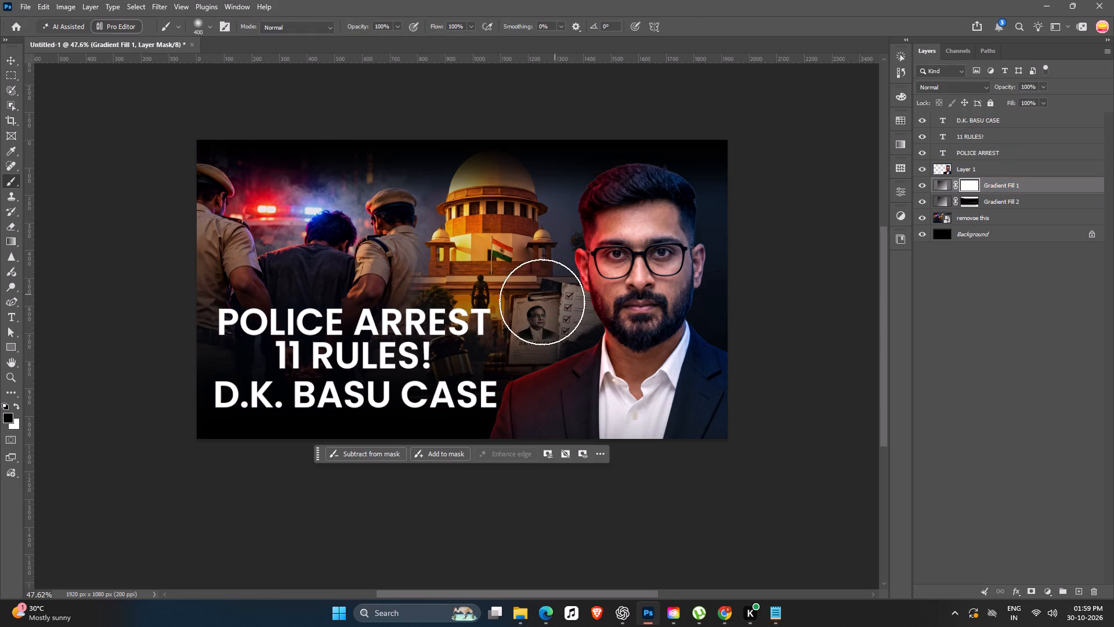
left_click(554, 301)
left_click_drag(543, 309, 554, 289)
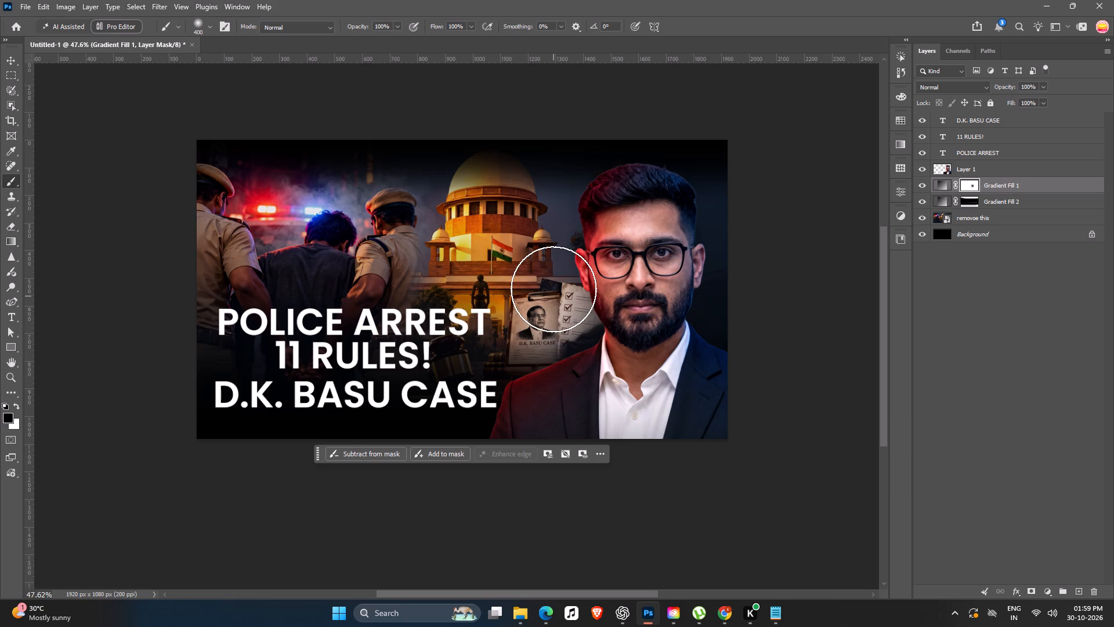
left_click_drag(554, 289, 221, 135)
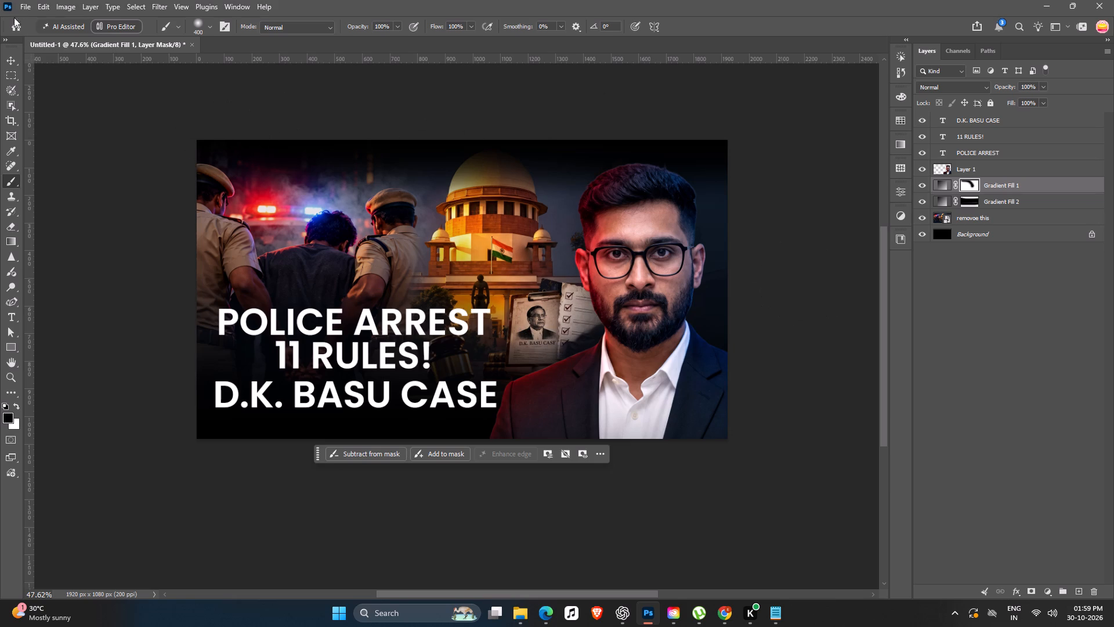
left_click(8, 57)
left_click(104, 161)
key("space")
left_click_drag(339, 365, 352, 358)
key("alt+Tab")
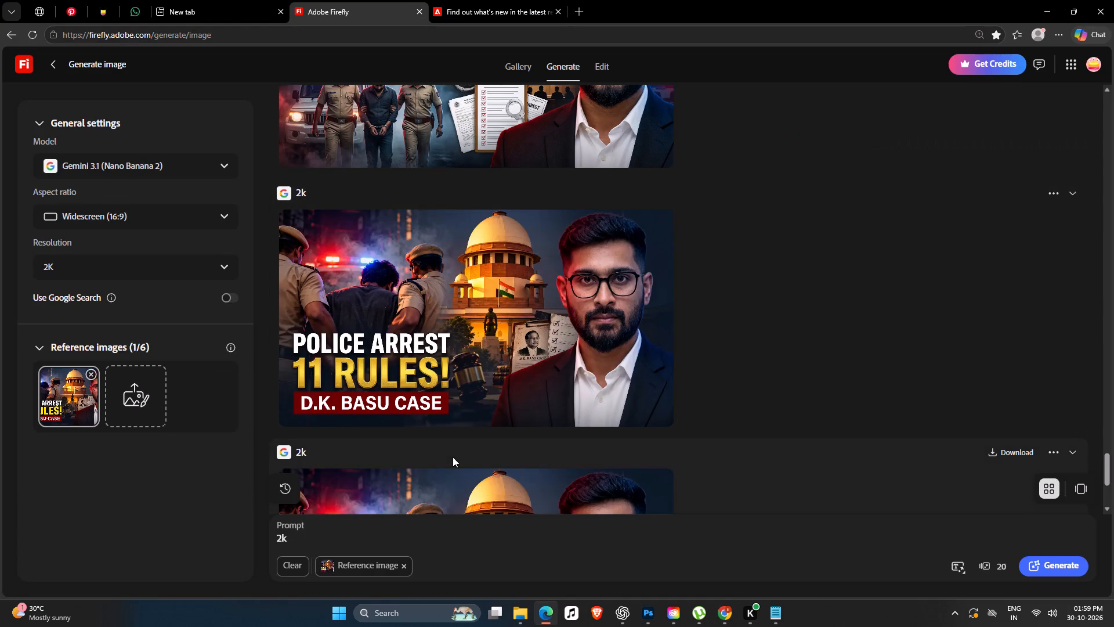
left_click(649, 611)
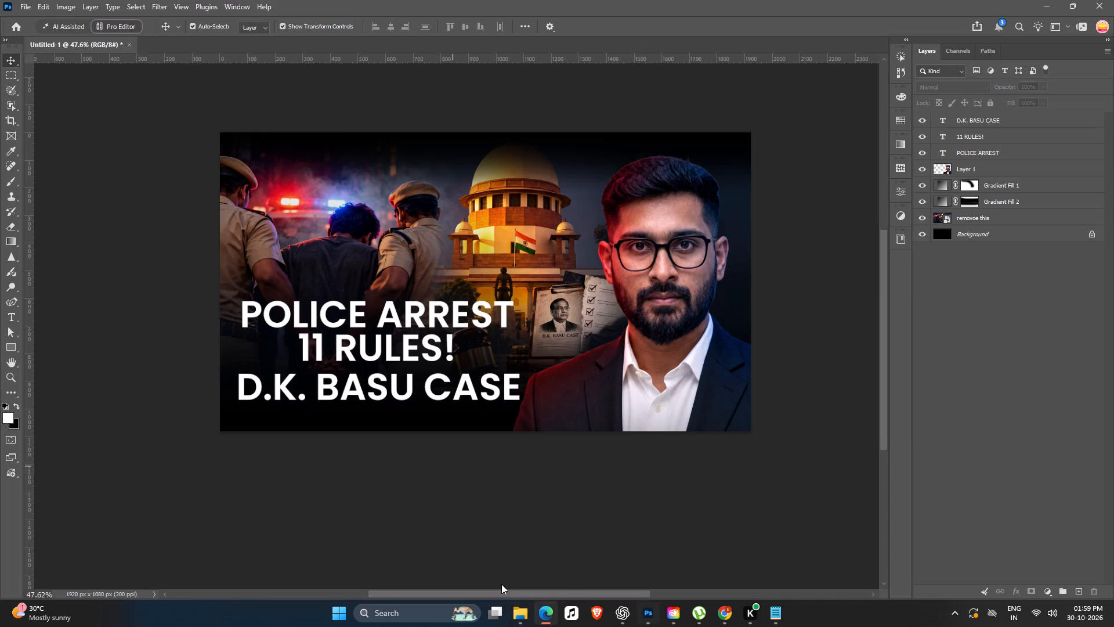
Draw a white rectangle about 1060 by 144 px over the D.K. BASU CASE line.
key("space")
left_click_drag(317, 383, 305, 368)
left_click(13, 348)
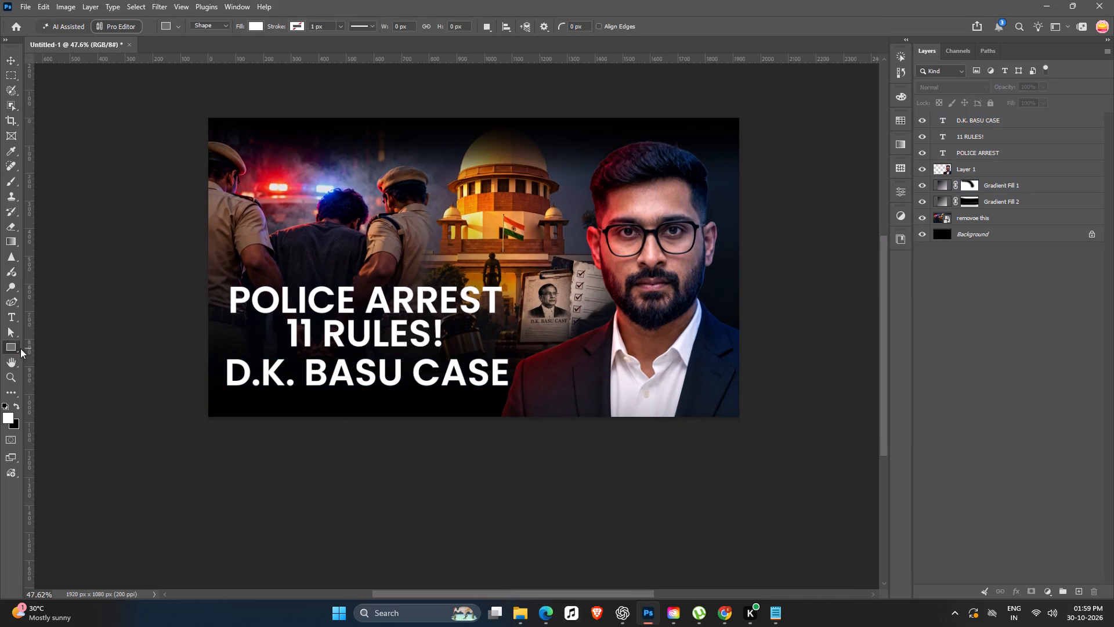
left_click_drag(218, 352, 502, 397)
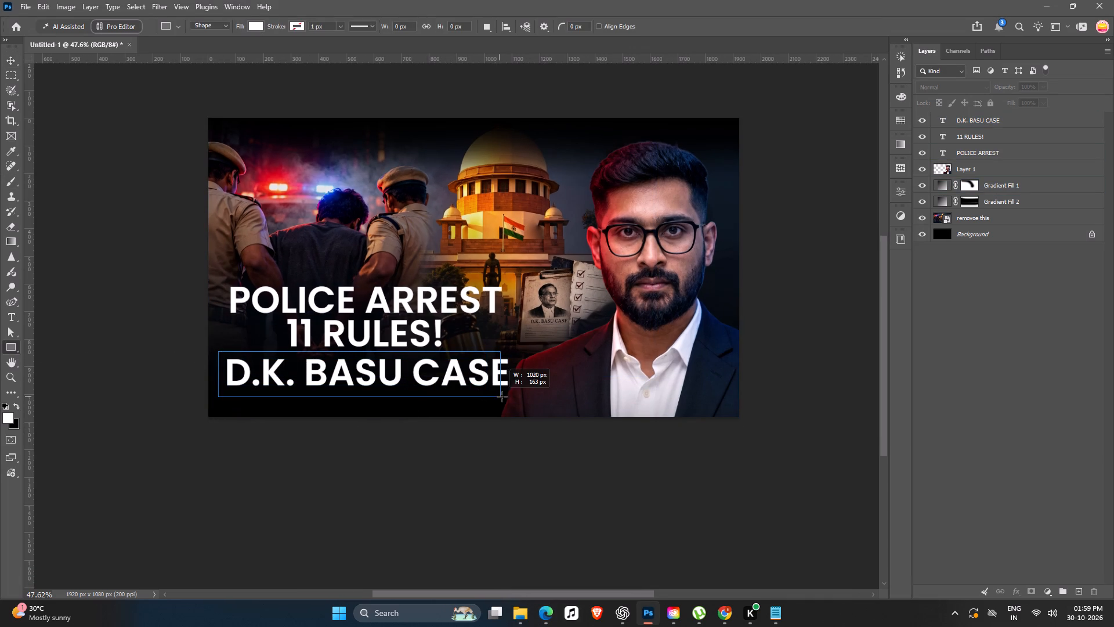
left_click_drag(502, 397, 511, 391)
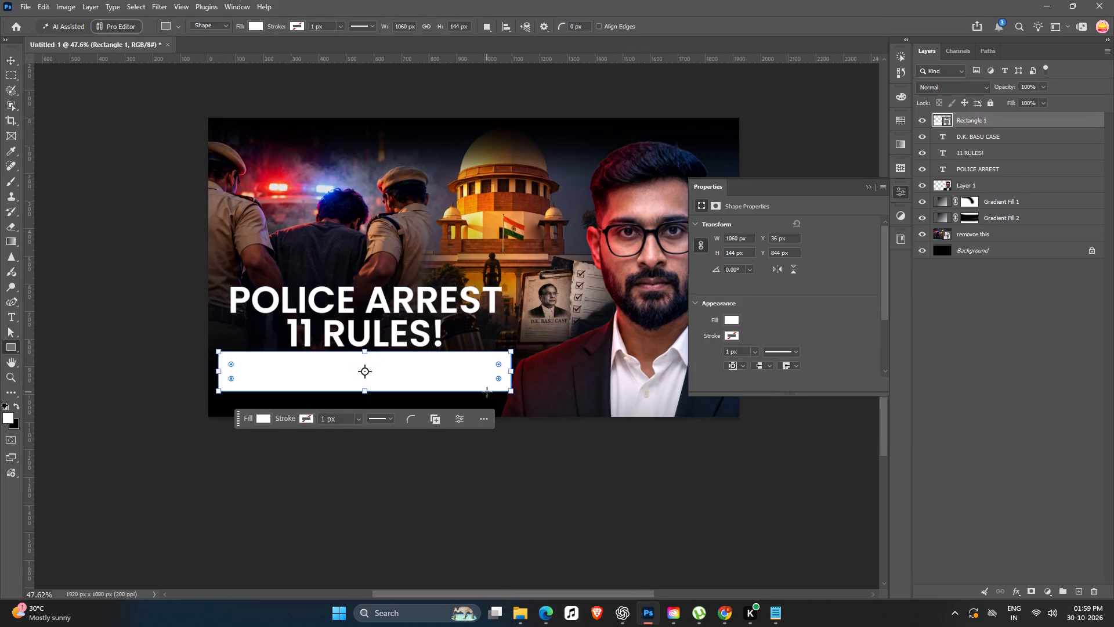
key("Return")
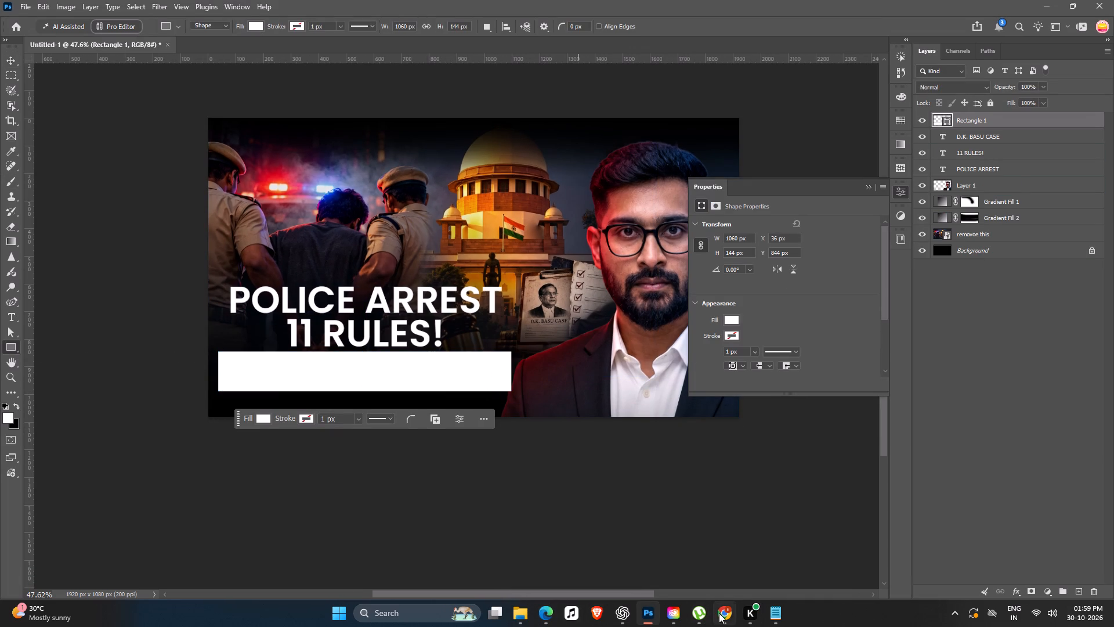
Switch to the design sheet in Chrome and copy the POLICE ARREST 11 RULES! D.K. BASU CASE title from row 121.
left_click(720, 612)
left_click(607, 2)
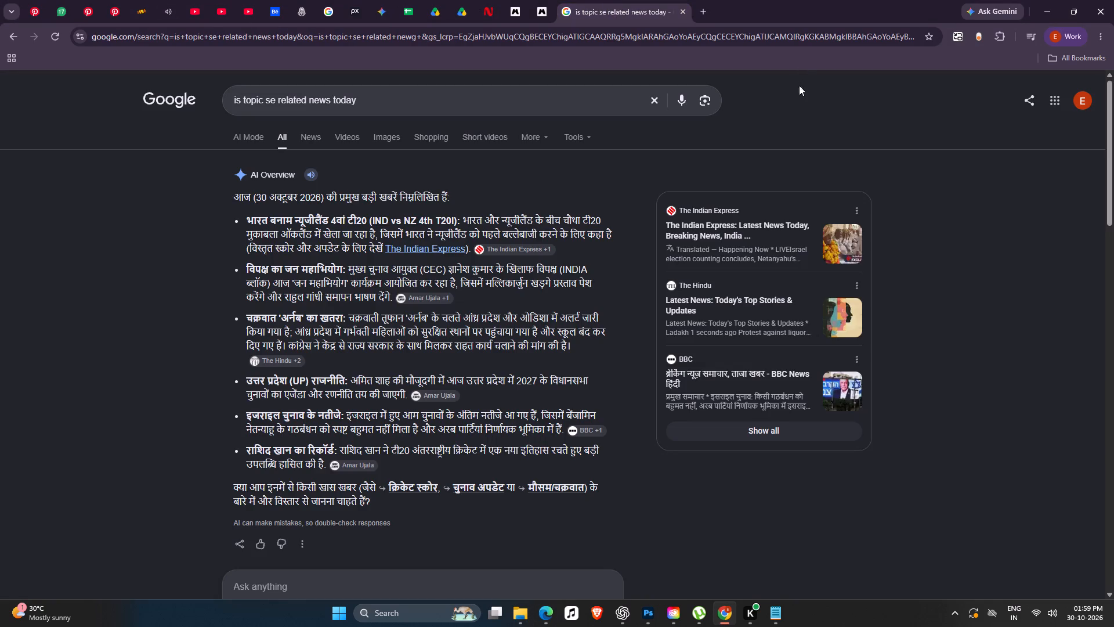
left_click(406, 0)
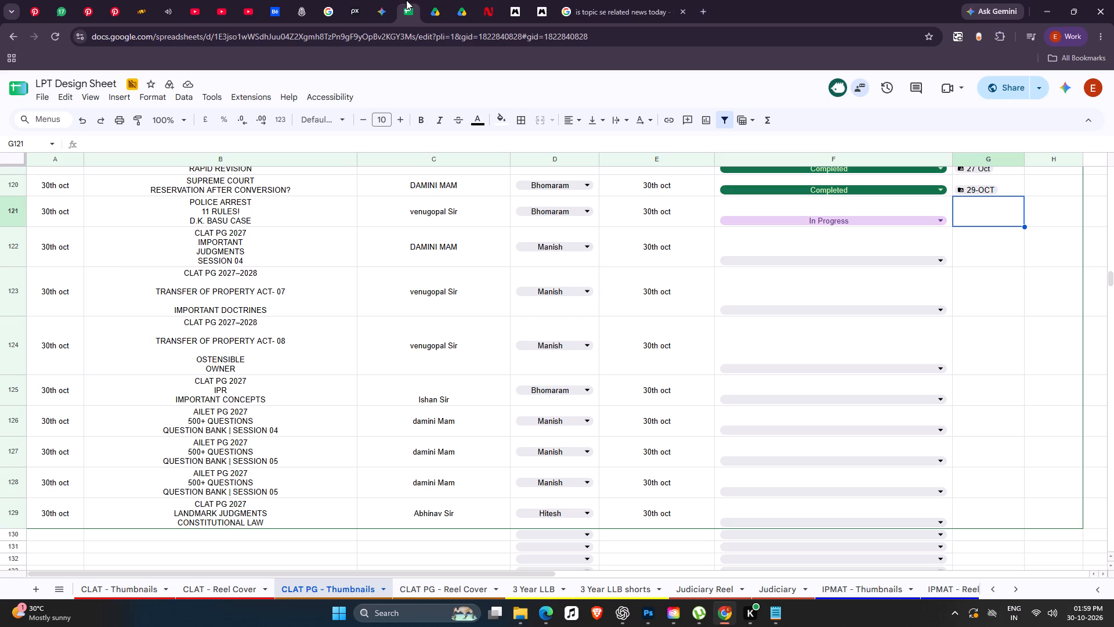
double_click(193, 215)
left_click_drag(181, 203, 263, 221)
key("ctrl+c")
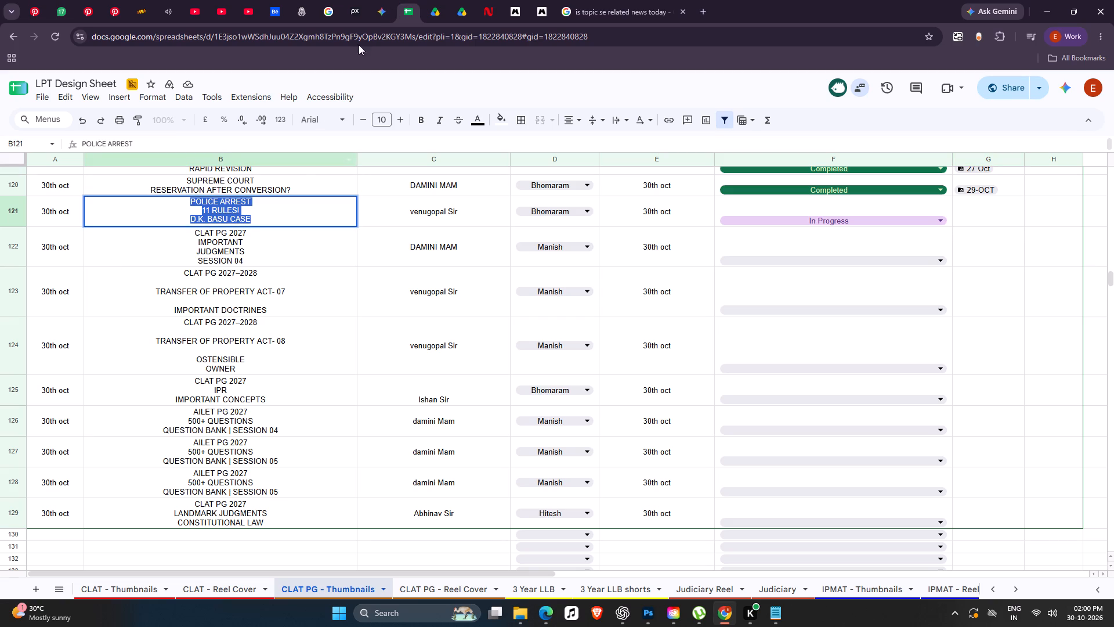
key("ctrl+c")
Search Google Images for the copied title and browse the results for case visuals.
left_click(591, 6)
left_click(652, 100)
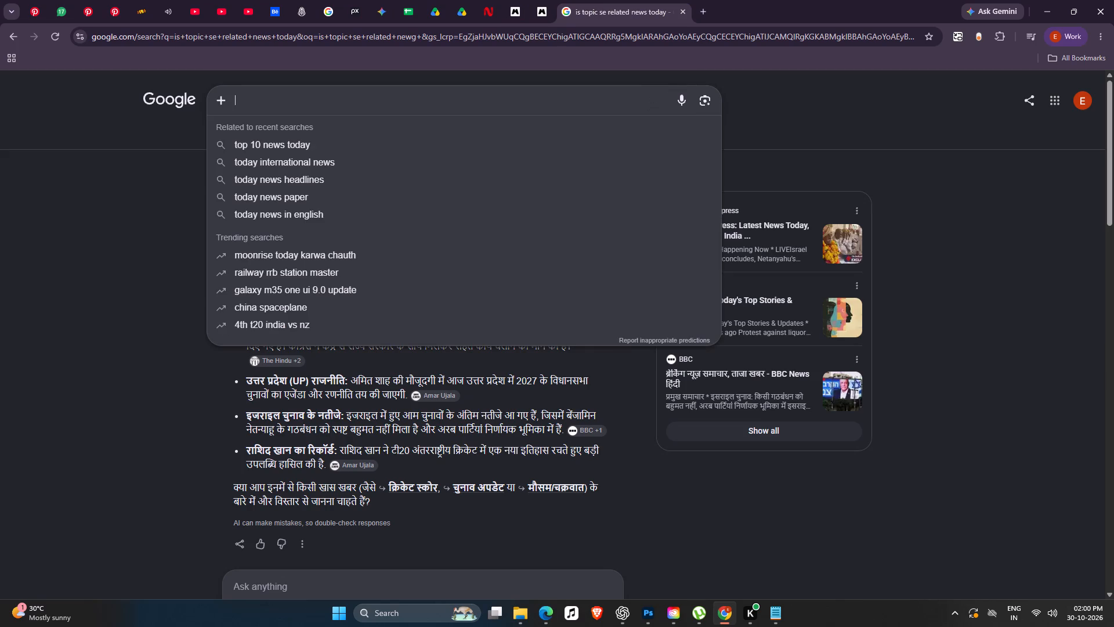
key("ctrl+v")
key("Return")
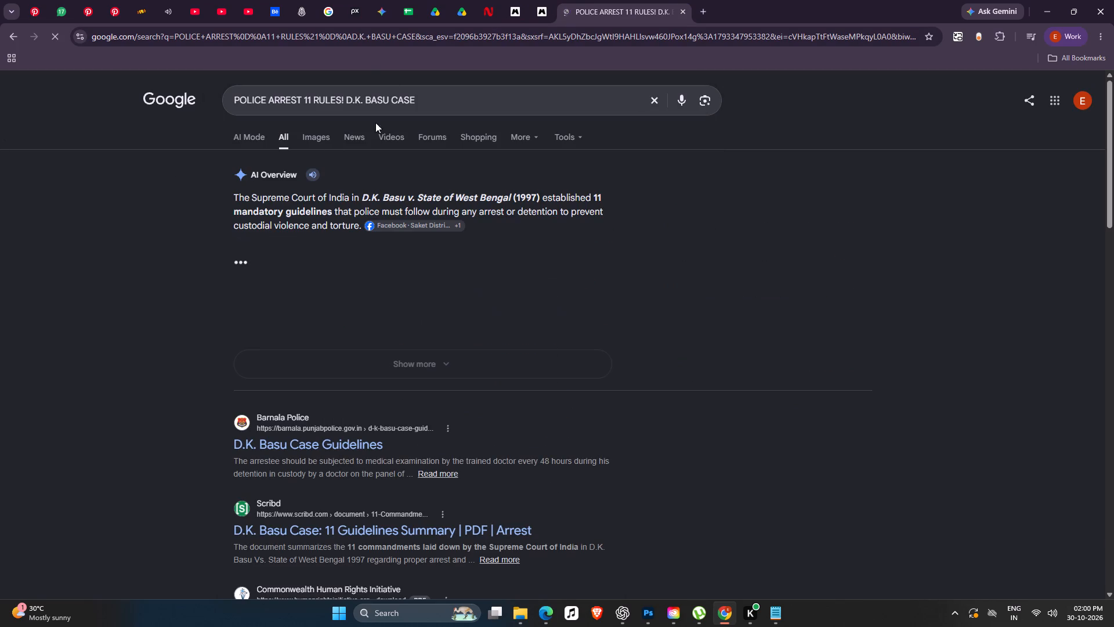
left_click(313, 139)
scroll(641, 376, "down", 7)
scroll(641, 376, "up", 1)
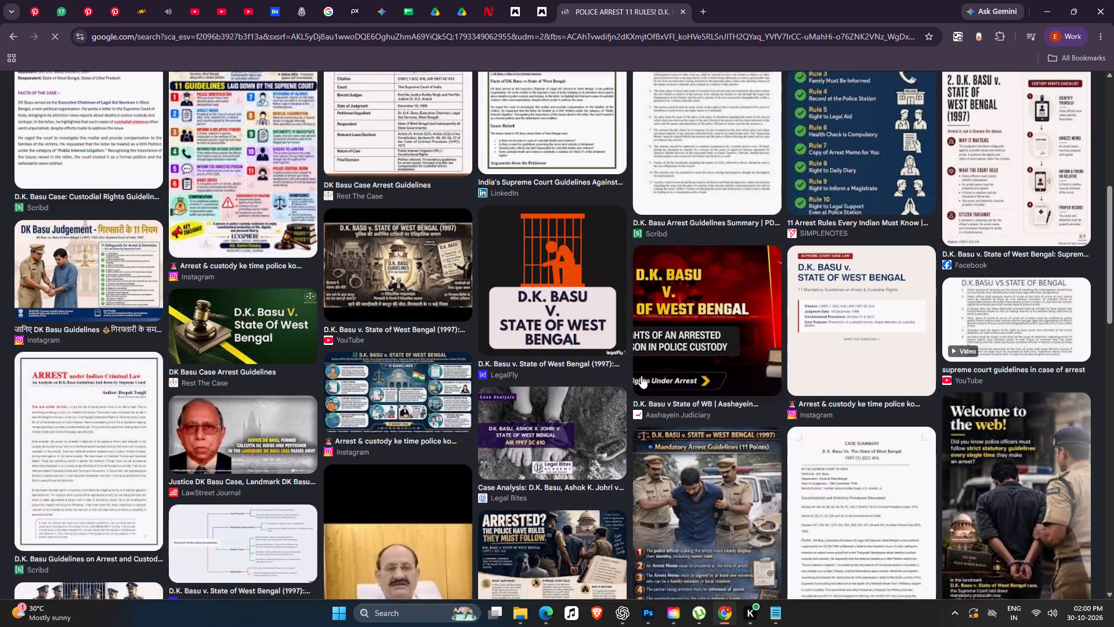
scroll(641, 376, "down", 6)
scroll(641, 376, "up", 6)
scroll(641, 376, "down", 3)
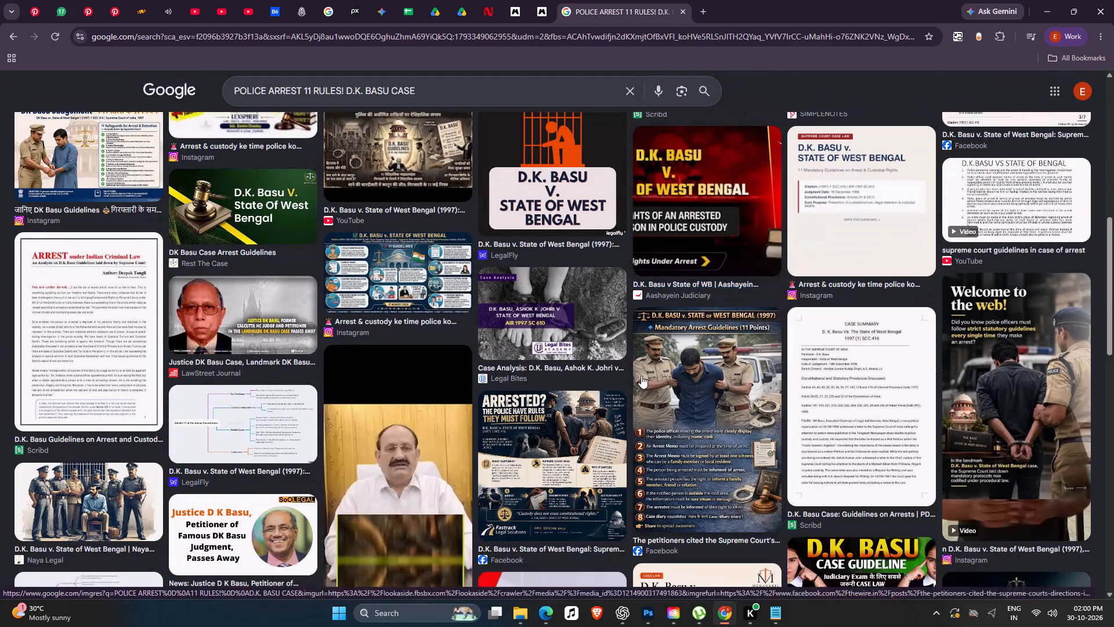
scroll(566, 455, "up", 16)
scroll(567, 451, "up", 7)
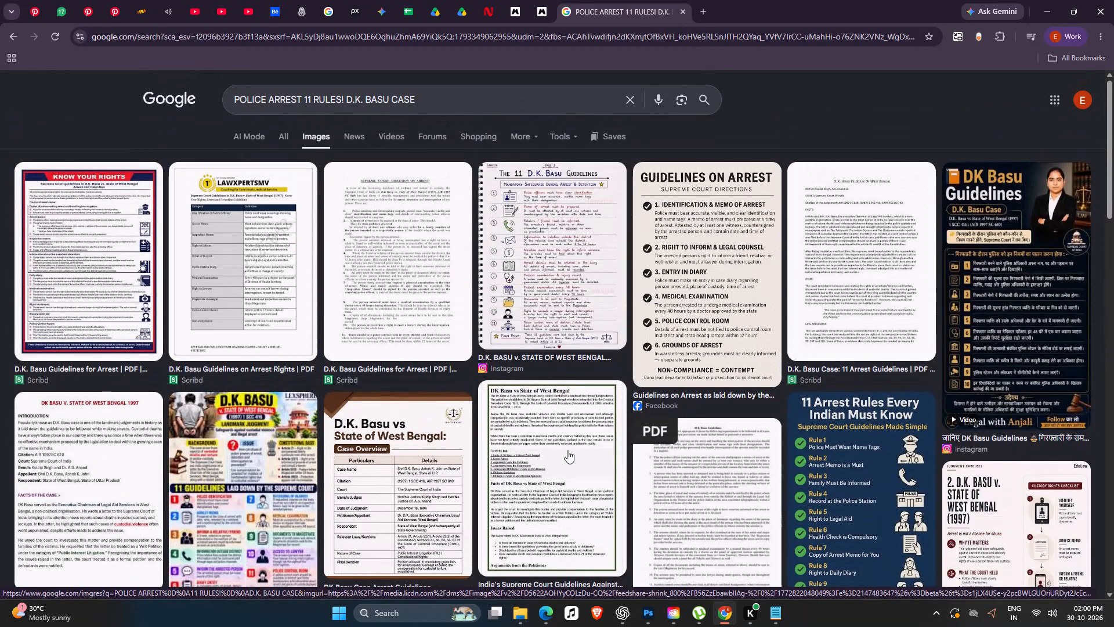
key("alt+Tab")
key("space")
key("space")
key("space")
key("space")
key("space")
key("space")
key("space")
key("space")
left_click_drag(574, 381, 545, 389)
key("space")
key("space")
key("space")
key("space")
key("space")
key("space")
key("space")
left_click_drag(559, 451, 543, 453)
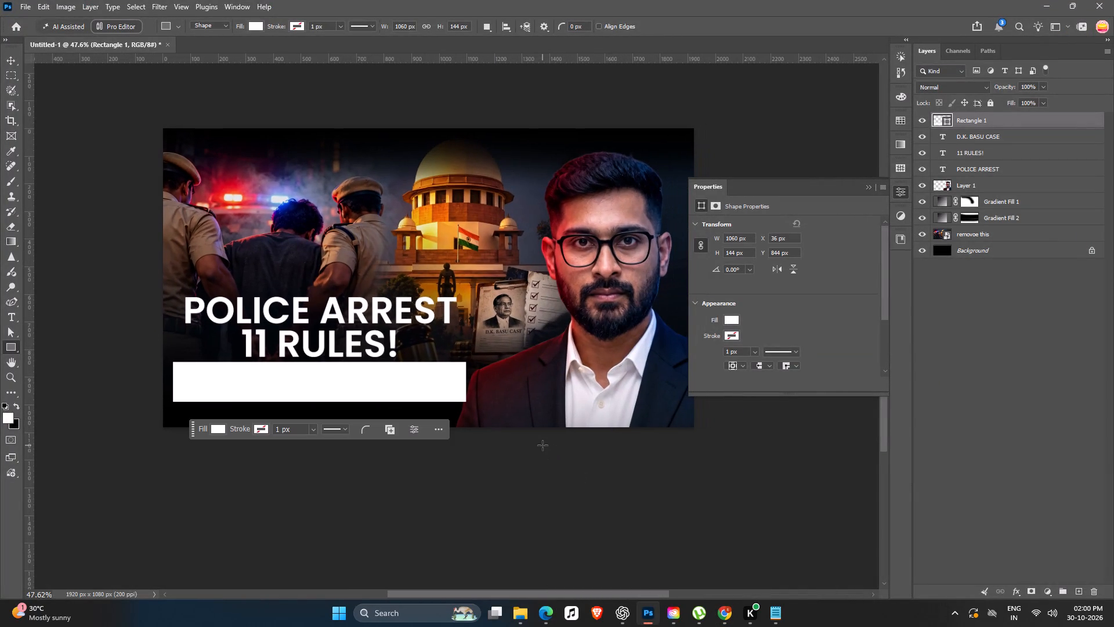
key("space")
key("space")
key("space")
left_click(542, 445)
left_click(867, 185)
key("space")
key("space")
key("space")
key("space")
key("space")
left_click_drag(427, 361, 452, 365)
Switch to Chrome, search Google Images for "D.K. BASU CASE" and look through the results for a usable portrait.
left_click(722, 614)
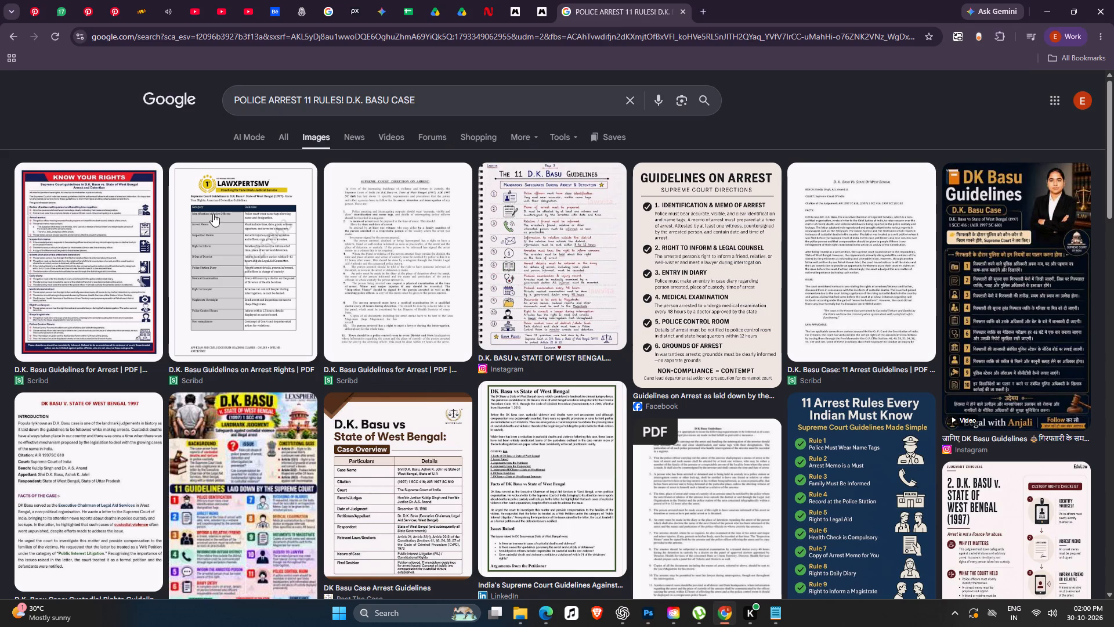
left_click_drag(345, 100, 209, 110)
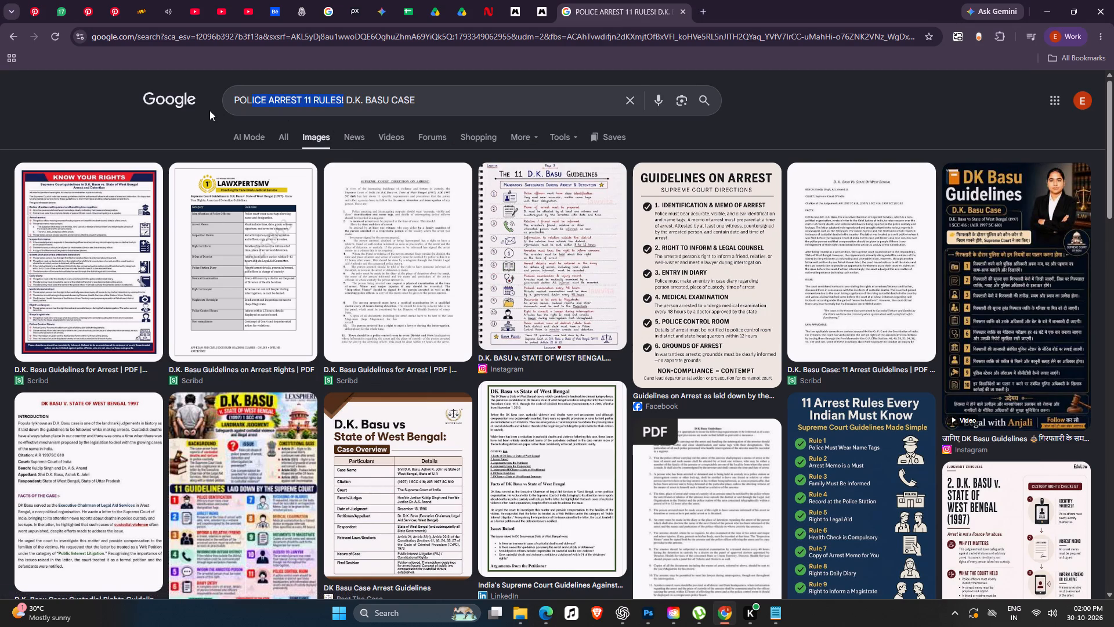
key("BackSpace")
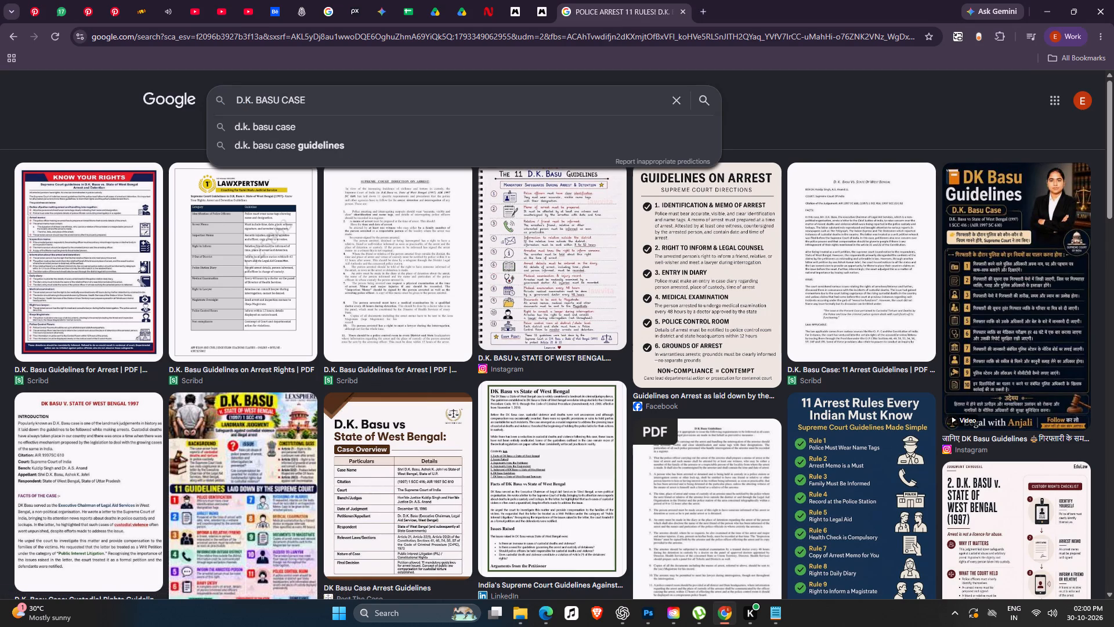
key("Return")
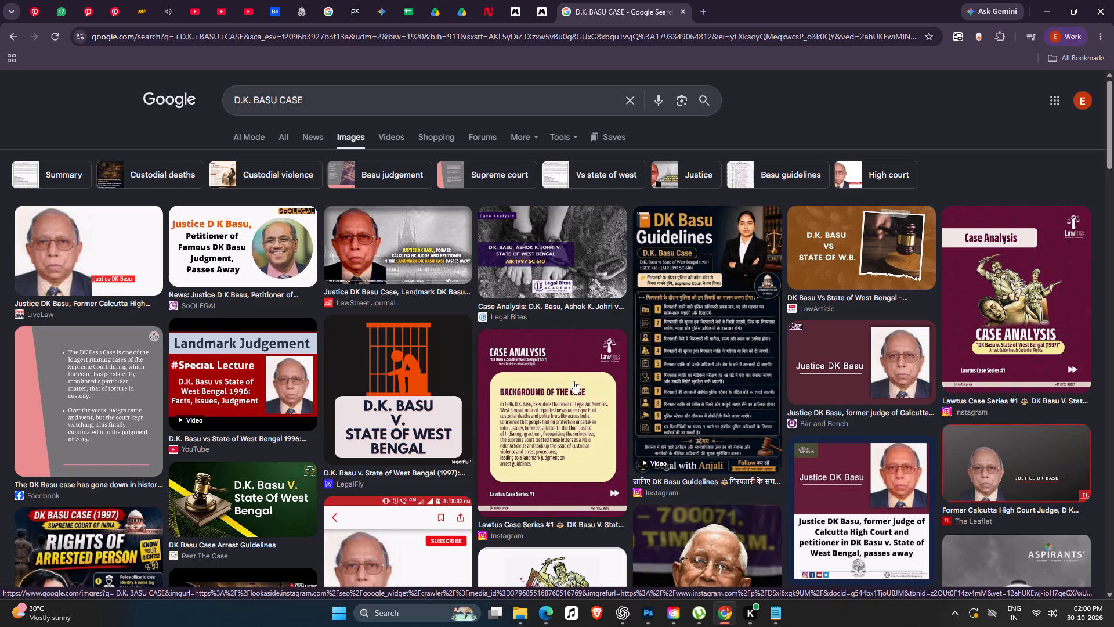
scroll(461, 402, "down", 13)
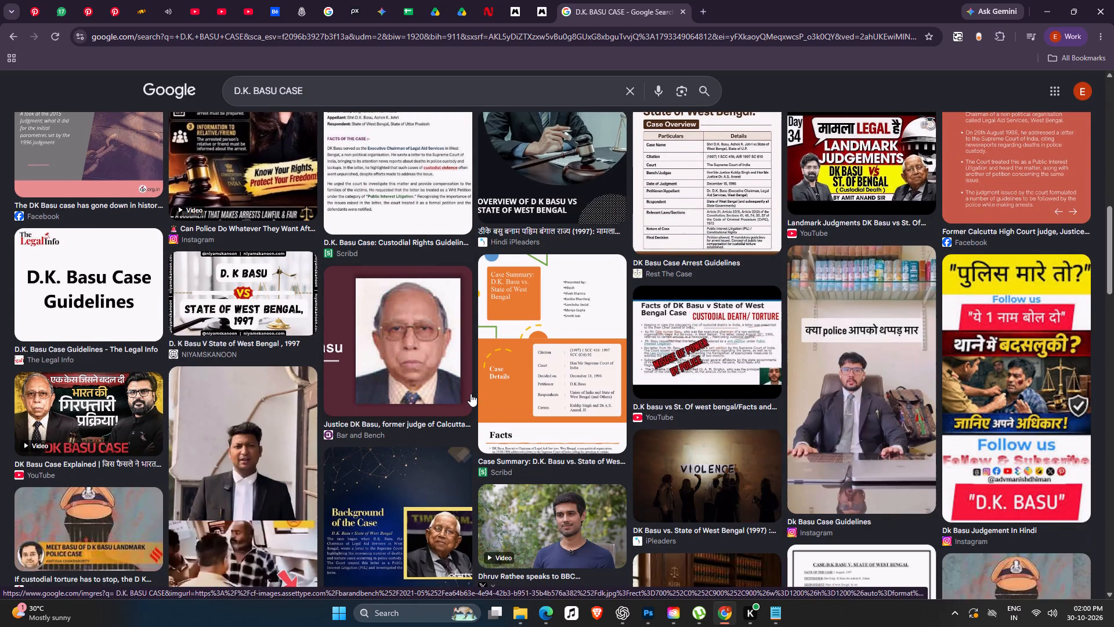
scroll(471, 394, "down", 5)
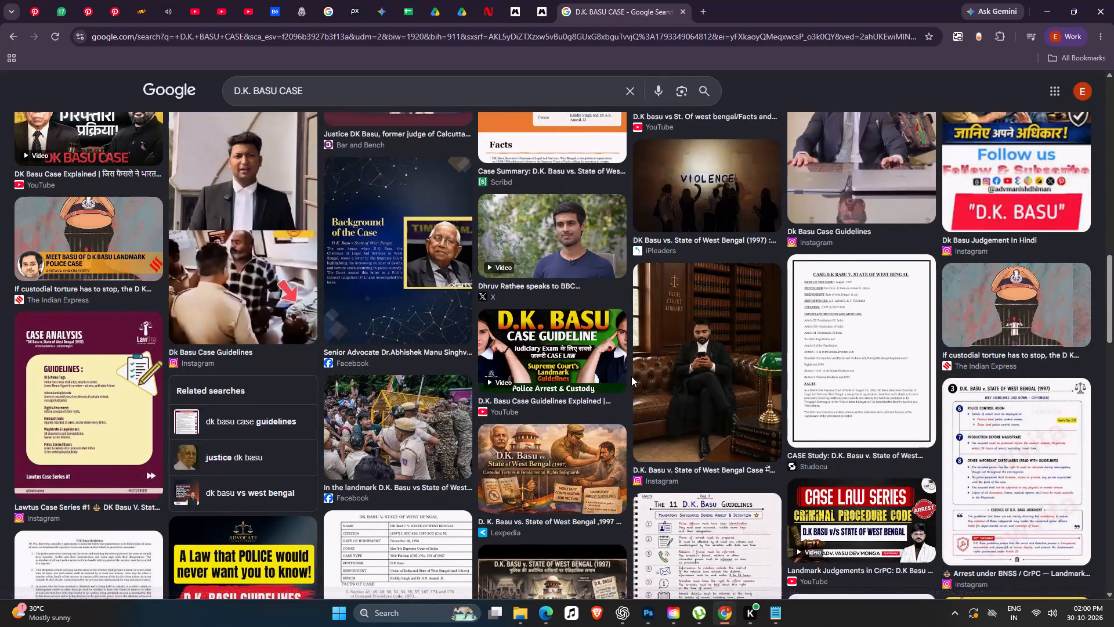
scroll(631, 376, "up", 6)
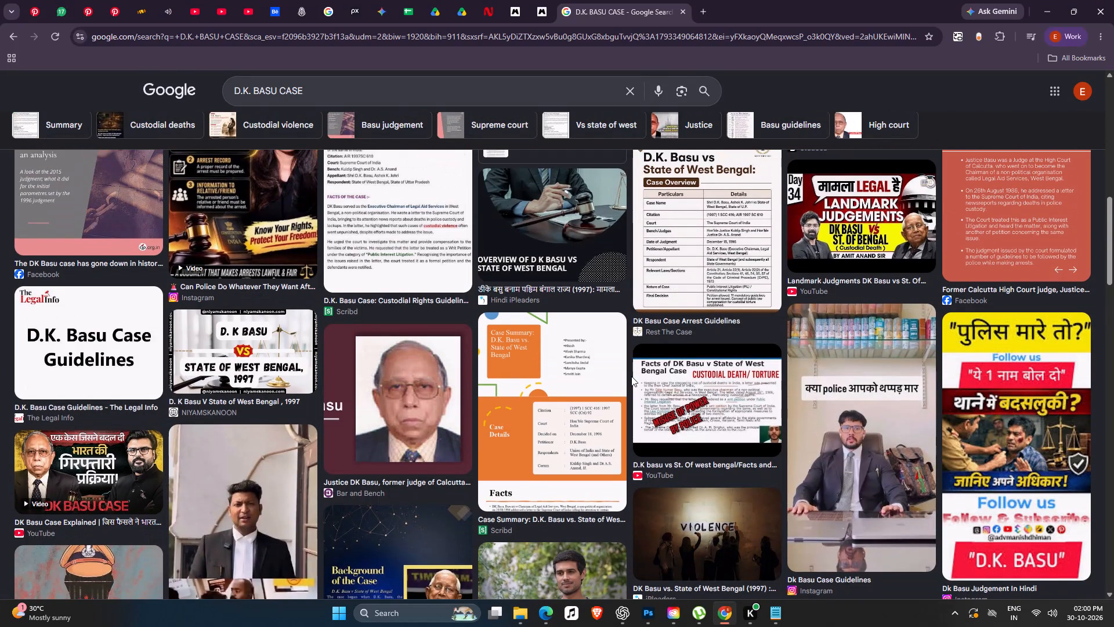
scroll(631, 376, "up", 6)
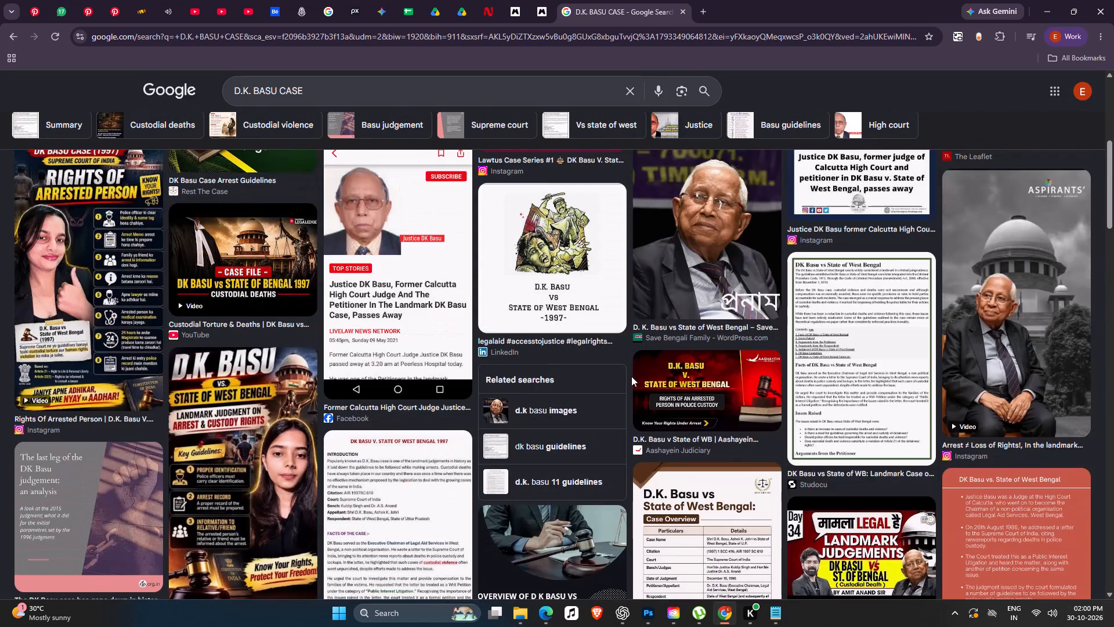
Open the Save Bengali Family portrait of D.K. Basu, capture it as a screen snip and paste it into the Photoshop thumbnail.
left_click(737, 242)
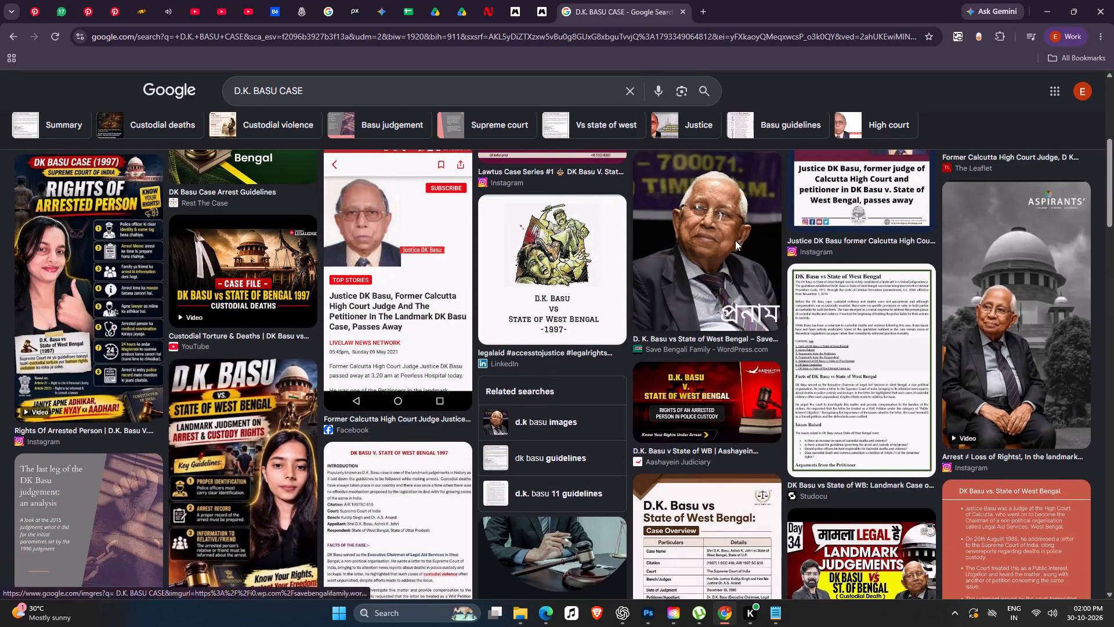
key("shift+super+s")
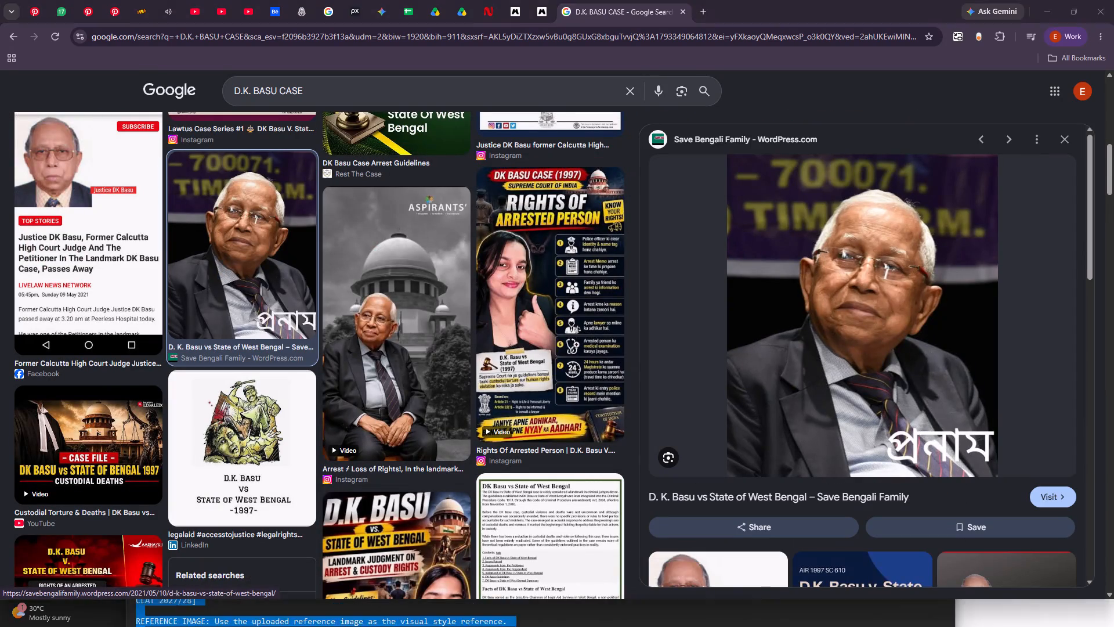
left_click_drag(759, 164, 981, 388)
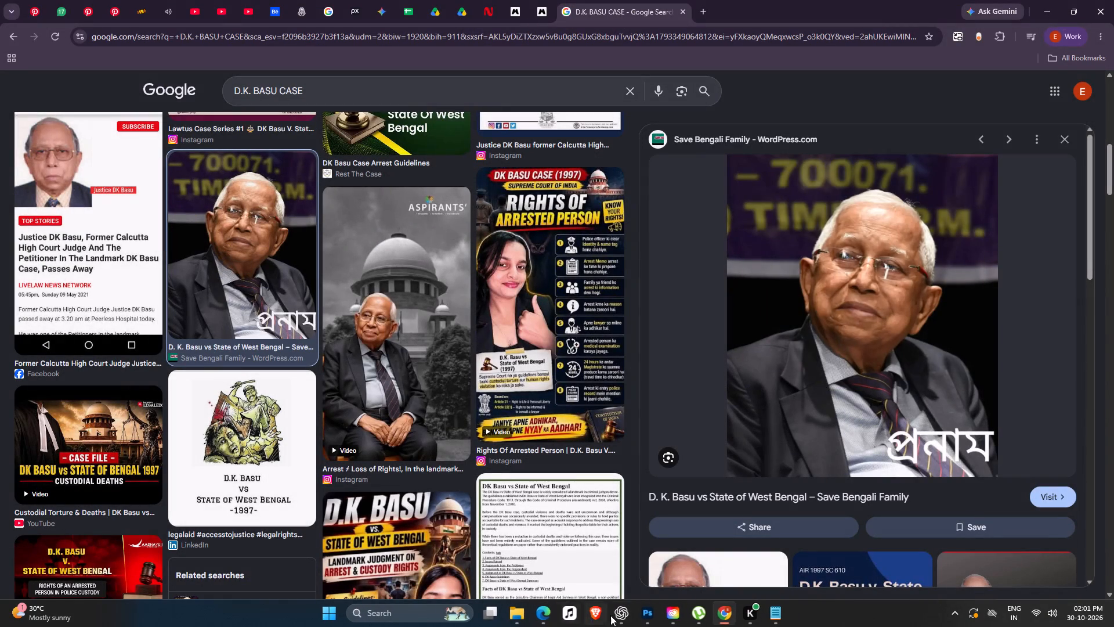
left_click(656, 606)
key("ctrl+v")
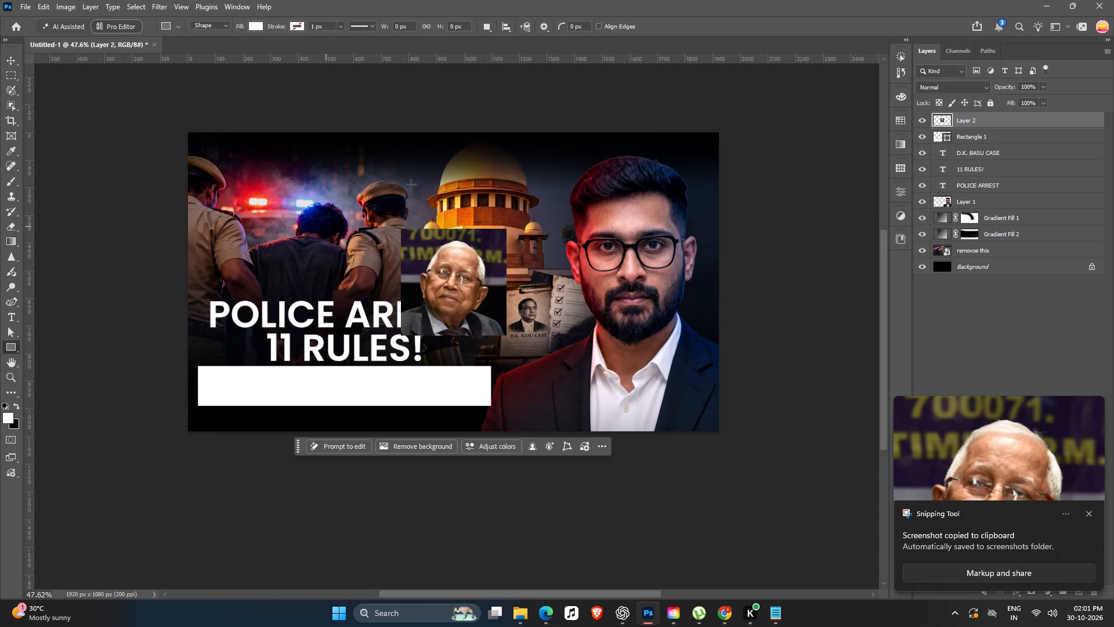
Enlarge the pasted portrait to roughly double its size and place it over the police arrest scene.
left_click(12, 65)
left_click_drag(501, 230, 506, 227, "alt")
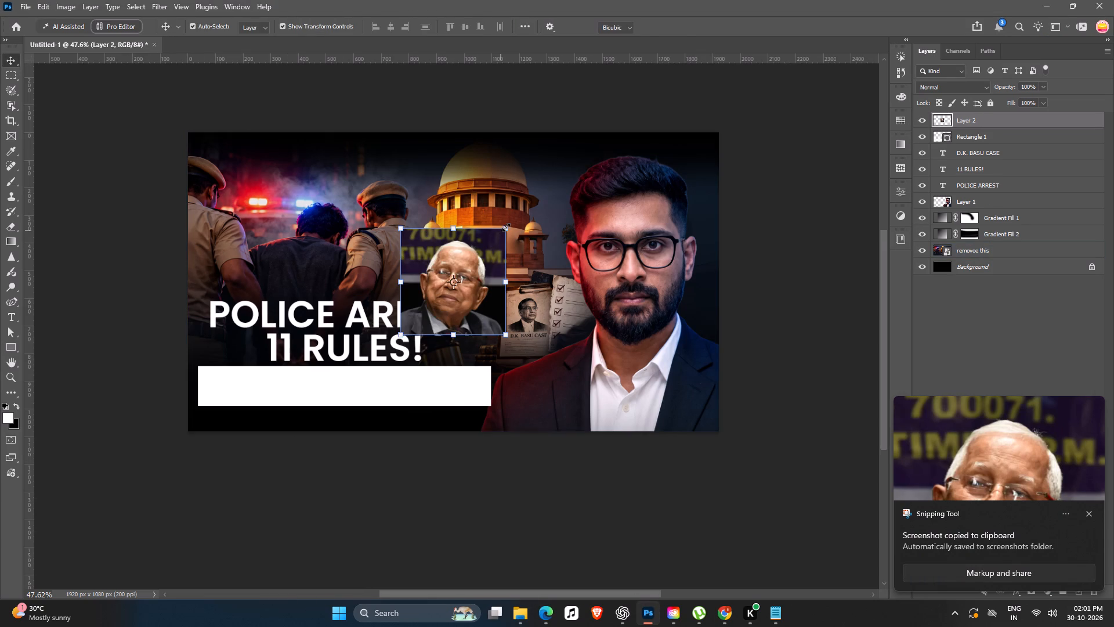
left_click_drag(506, 227, 607, 211, "alt")
left_click_drag(547, 251, 404, 175)
scroll(392, 173, "down", 1)
key("Return")
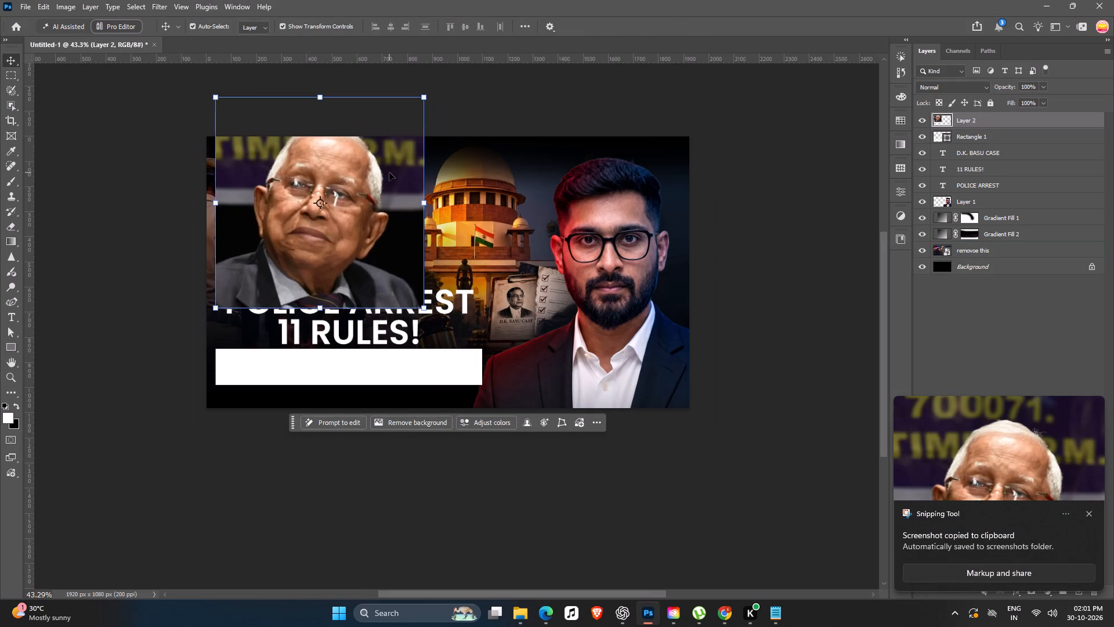
Set the pasted portrait's blend mode to Overlay and its opacity to 53%.
left_click(980, 85)
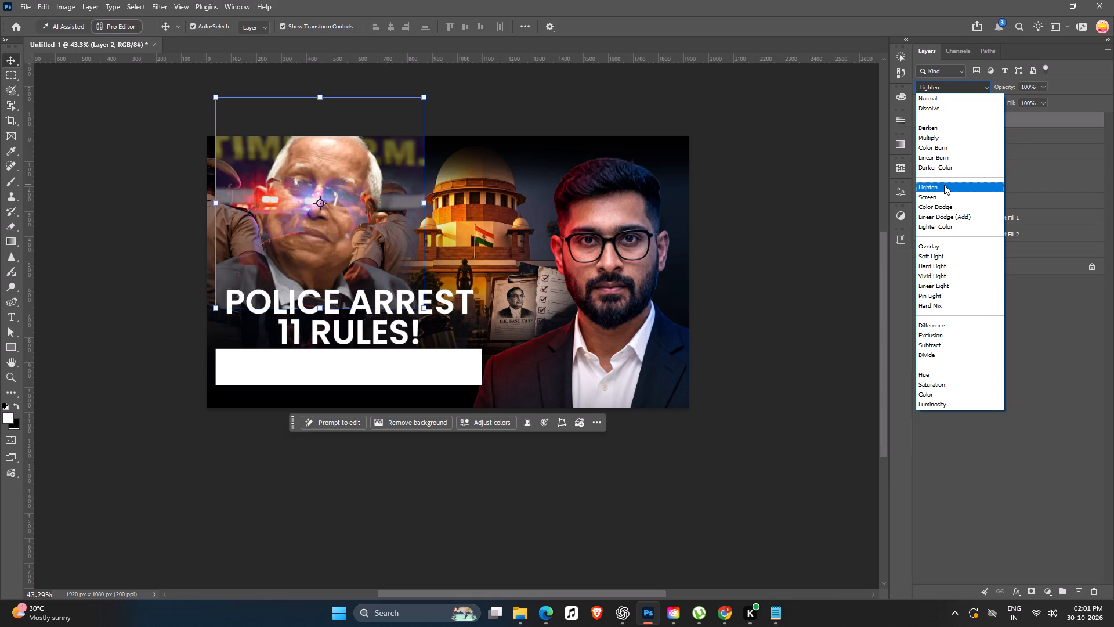
left_click(944, 244)
left_click(1044, 88)
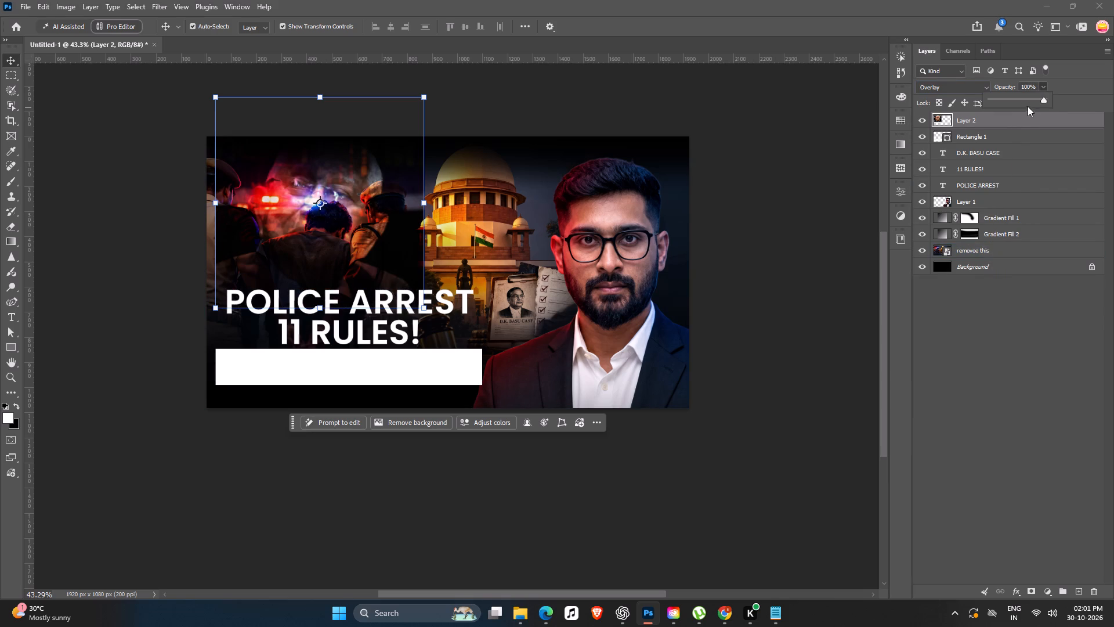
left_click(1019, 102)
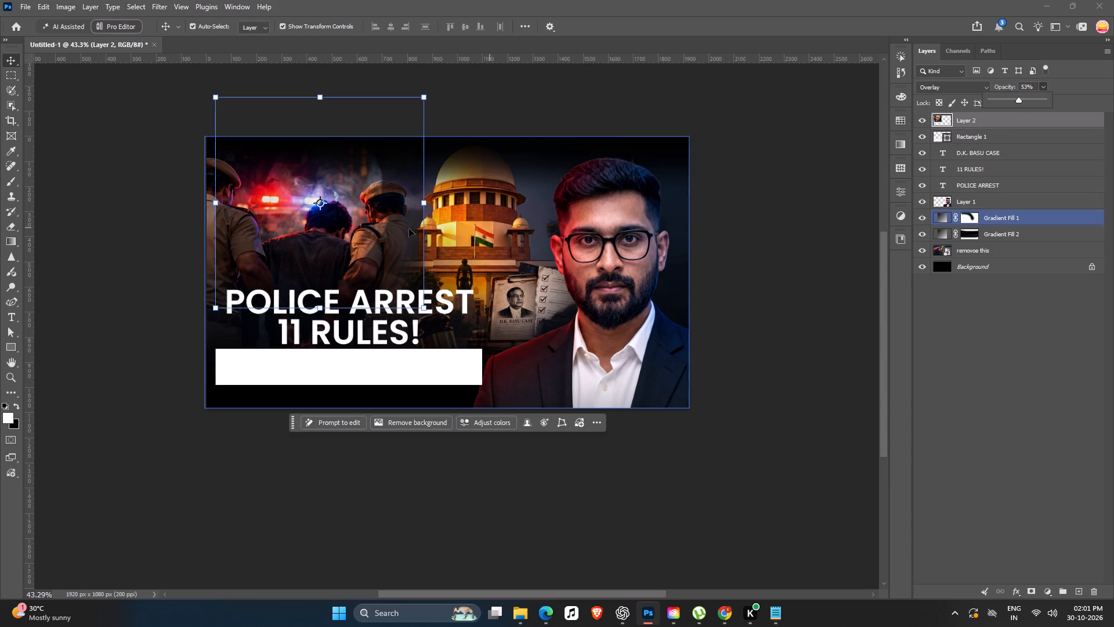
Move the overlaid portrait between the court dome and the bearded man's head, and scale it to about 70.8%.
left_click_drag(350, 254, 628, 233)
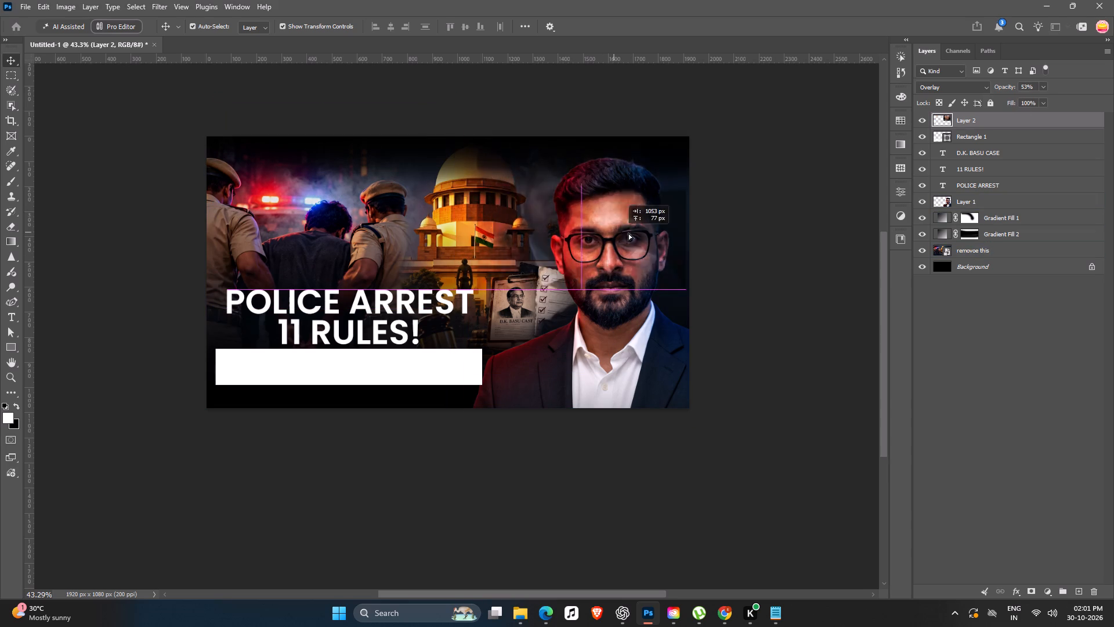
left_click_drag(628, 233, 574, 232)
left_click_drag(648, 76, 601, 91, "alt")
key("Return")
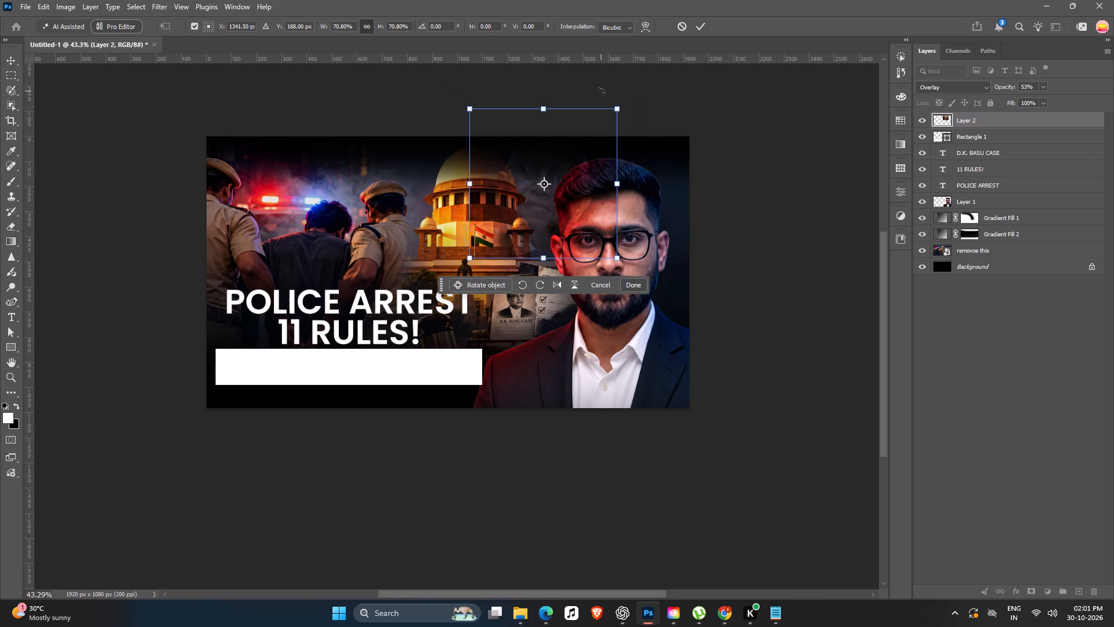
Send the overlaid portrait layer down the stack beneath both gradient fills, directly above the "removoe this" background image.
key("ctrl+bracketleft")
key("ctrl+bracketleft")
key("ctrl+bracketleft")
key("ctrl+bracketleft")
key("ctrl+bracketleft")
key("ctrl+bracketleft")
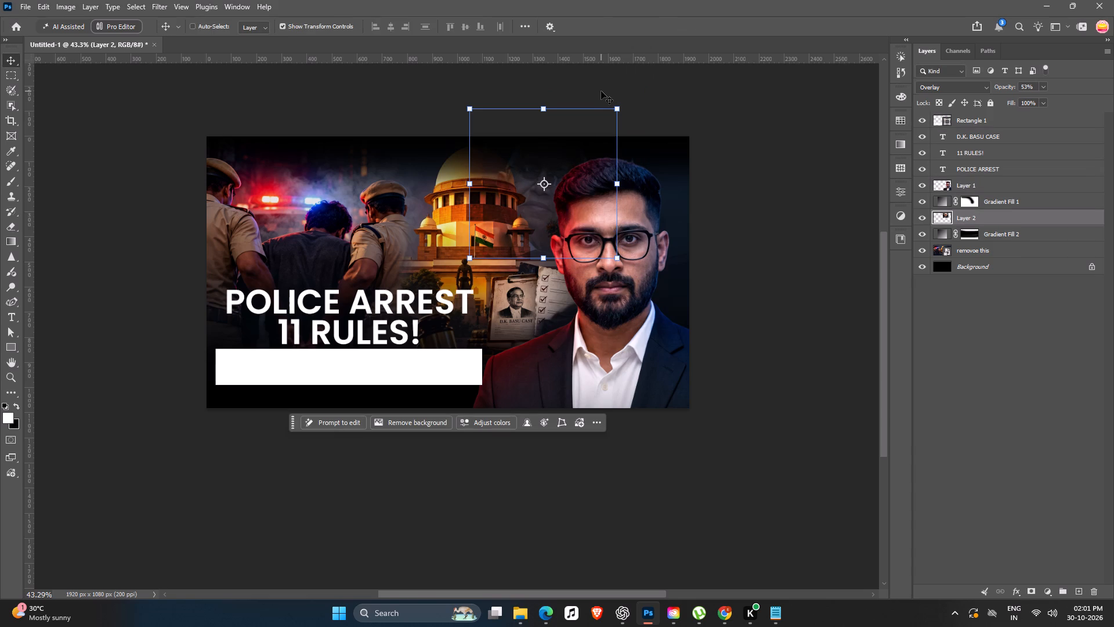
key("ctrl+bracketleft")
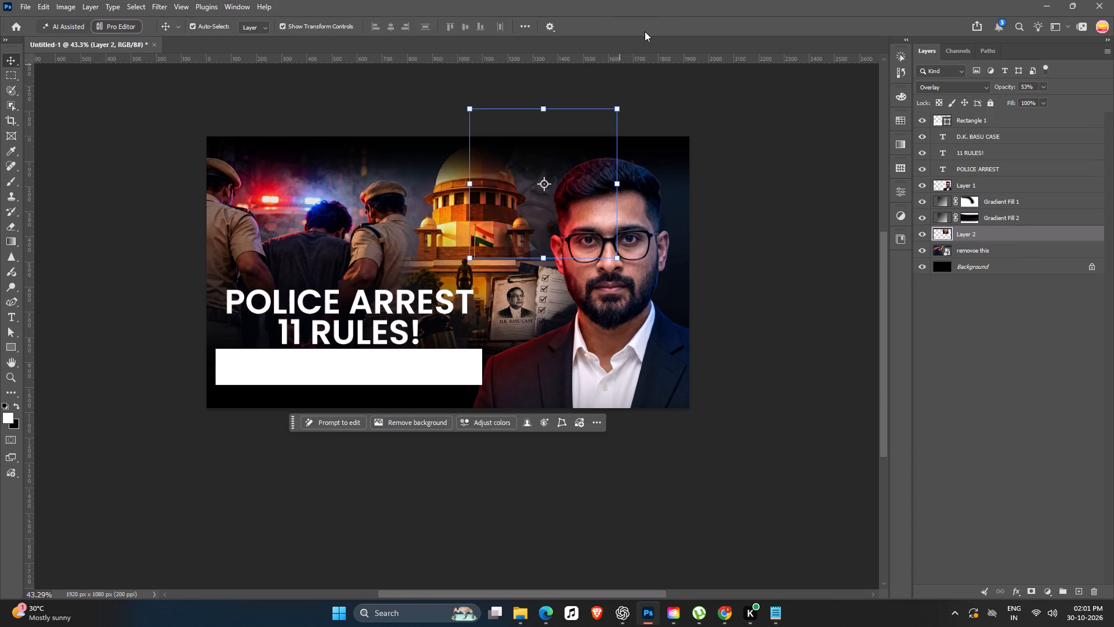
left_click(830, 177)
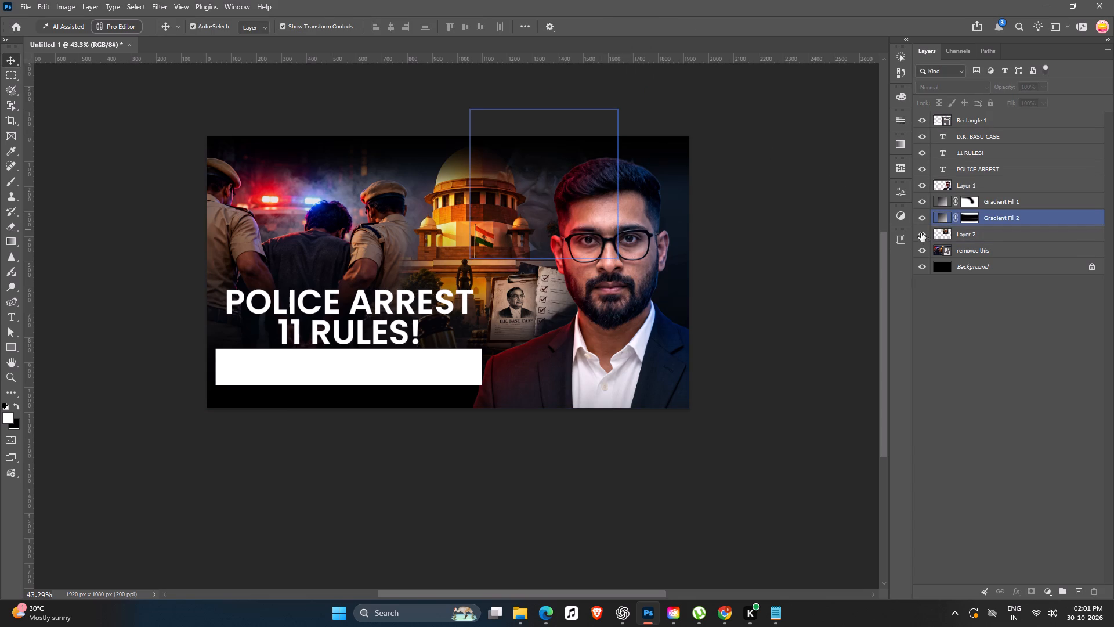
Hide the portrait layer, select the court building on the "removoe this" layer with Object Selection, and copy it to a new layer.
left_click(921, 233)
left_click(964, 250)
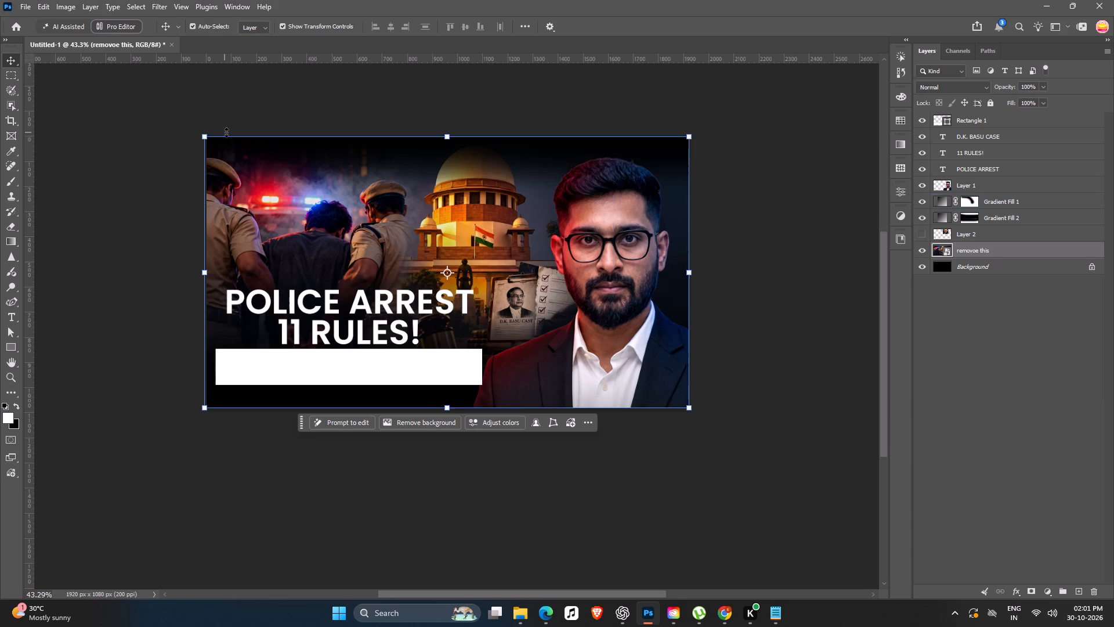
left_click(9, 104)
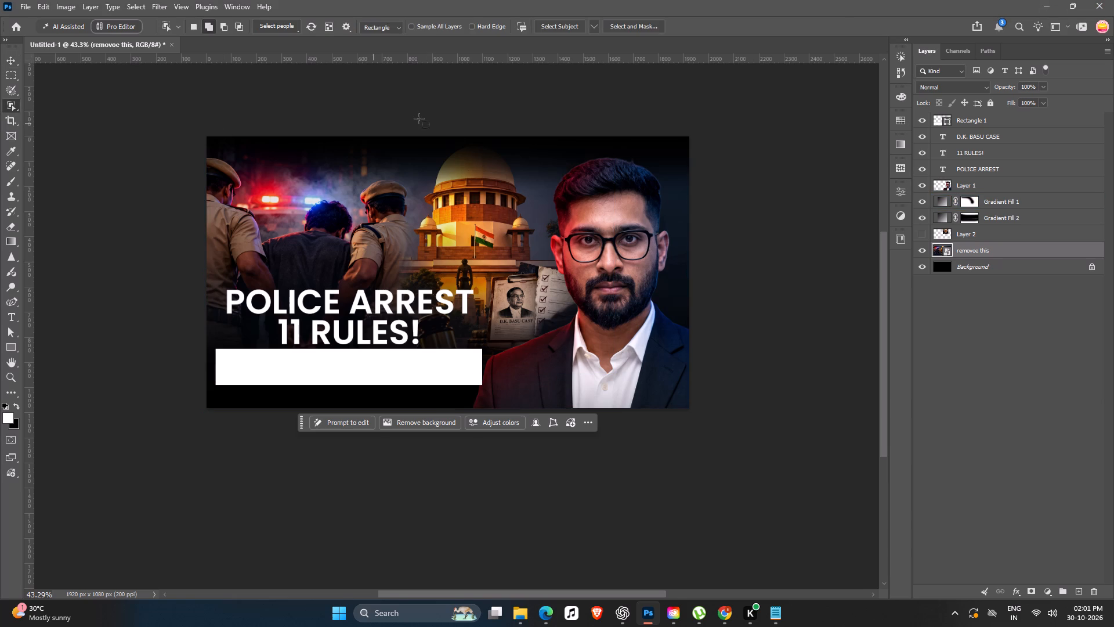
left_click_drag(410, 124, 538, 270)
left_click_drag(538, 270, 534, 271)
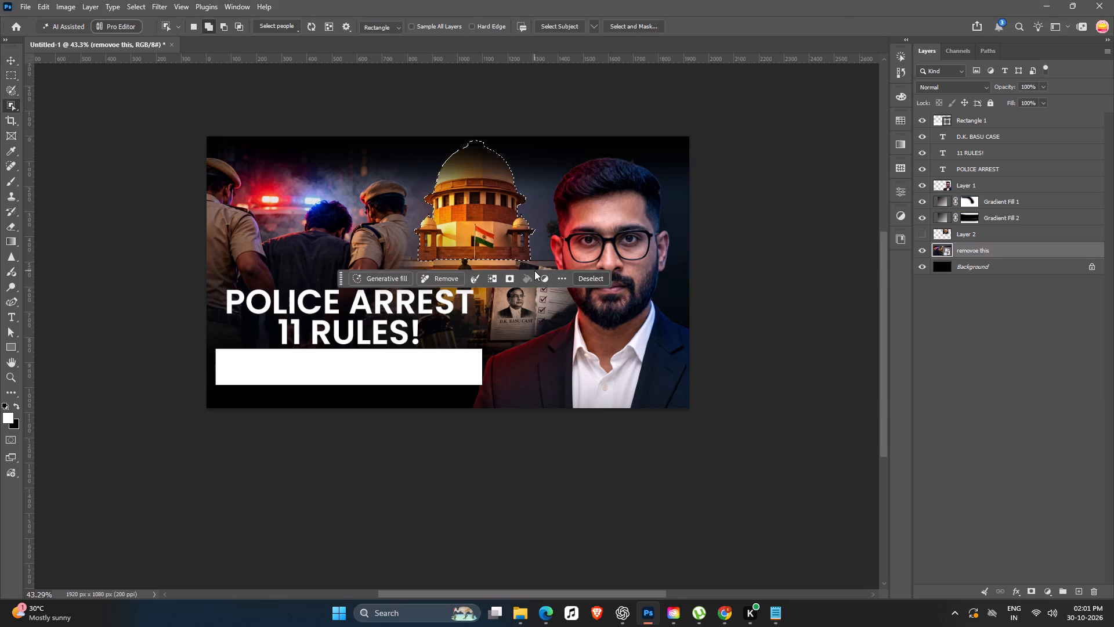
key("ctrl+j")
Show the overlaid portrait layer again and move it beneath the court building copy.
left_click(925, 233)
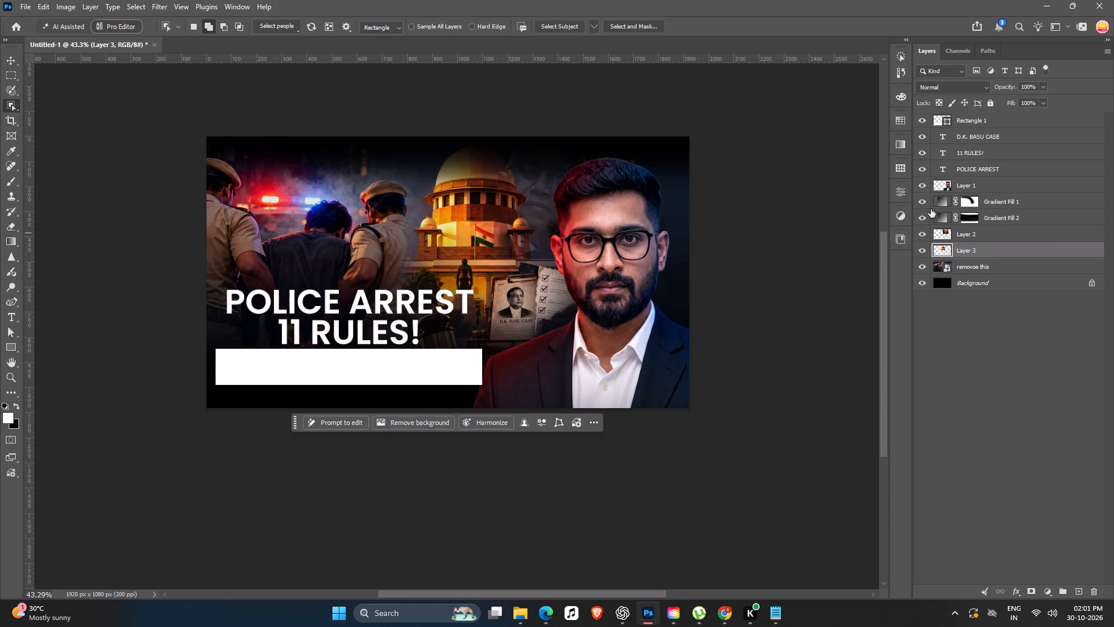
left_click(999, 234)
key("ctrl+bracketleft")
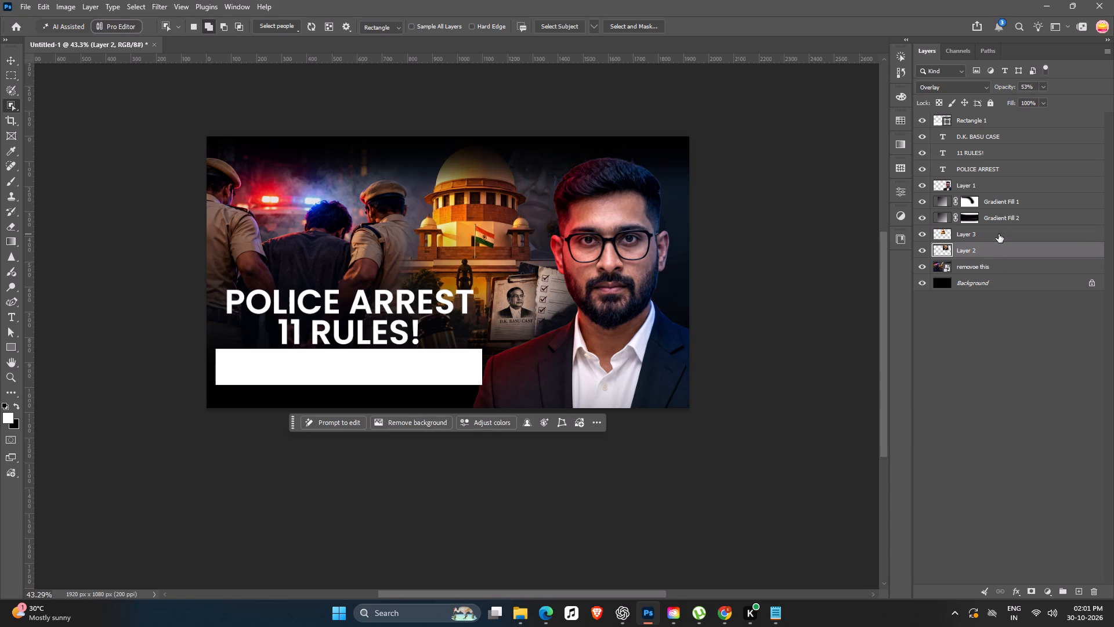
Scale the overlaid portrait down slightly about its centre, keeping it behind the court building.
left_click(12, 60)
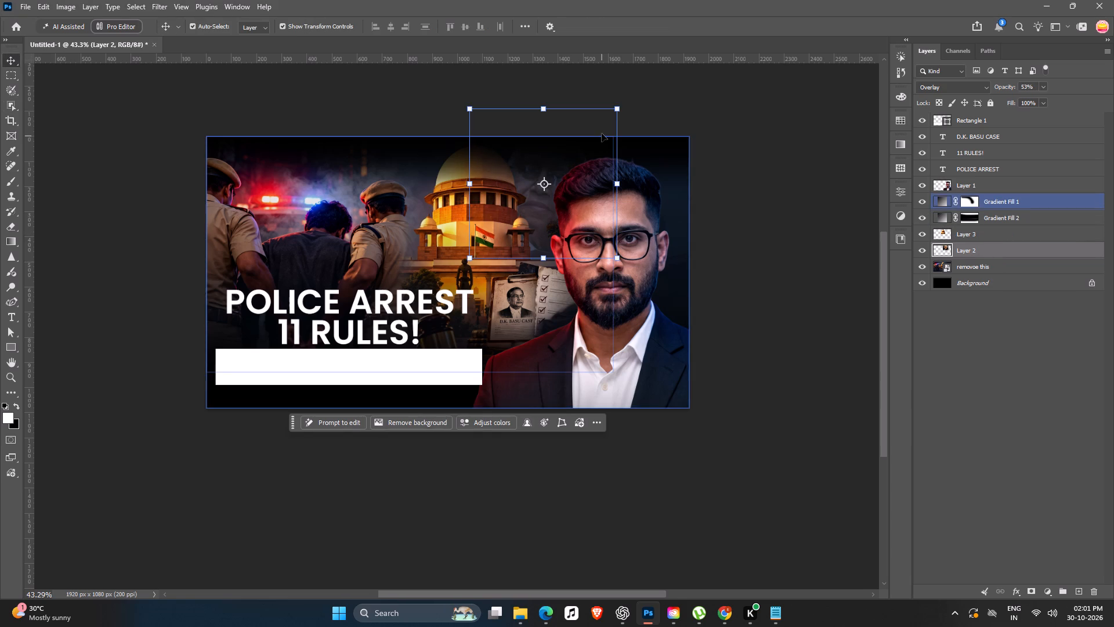
left_click_drag(619, 109, 623, 104, "alt")
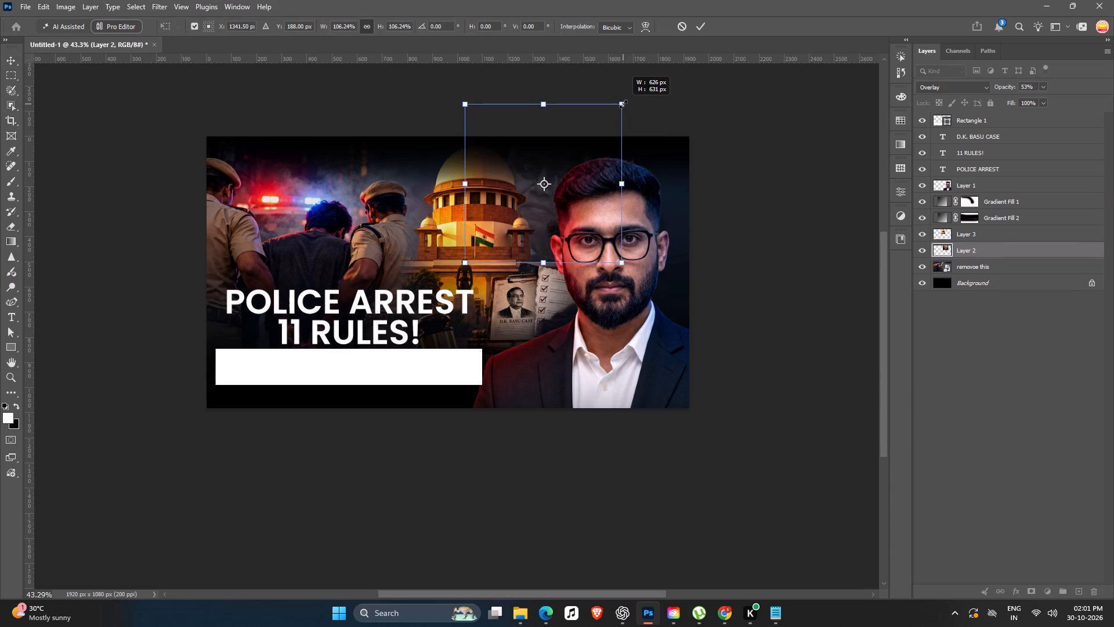
left_click_drag(623, 104, 613, 110, "alt")
key("Return")
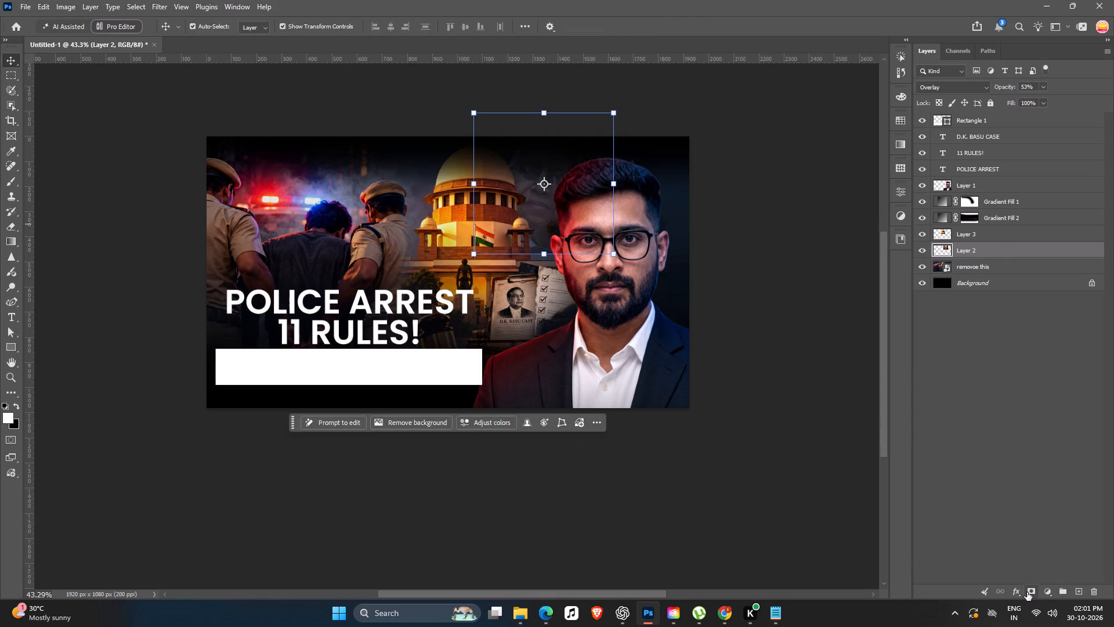
Add a layer mask to the overlaid portrait and paint out its edges around the court building with a 400 px black brush.
left_click(1027, 592)
key("b")
scroll(459, 184, "up", 4, "alt")
left_click_drag(461, 175, 461, 176)
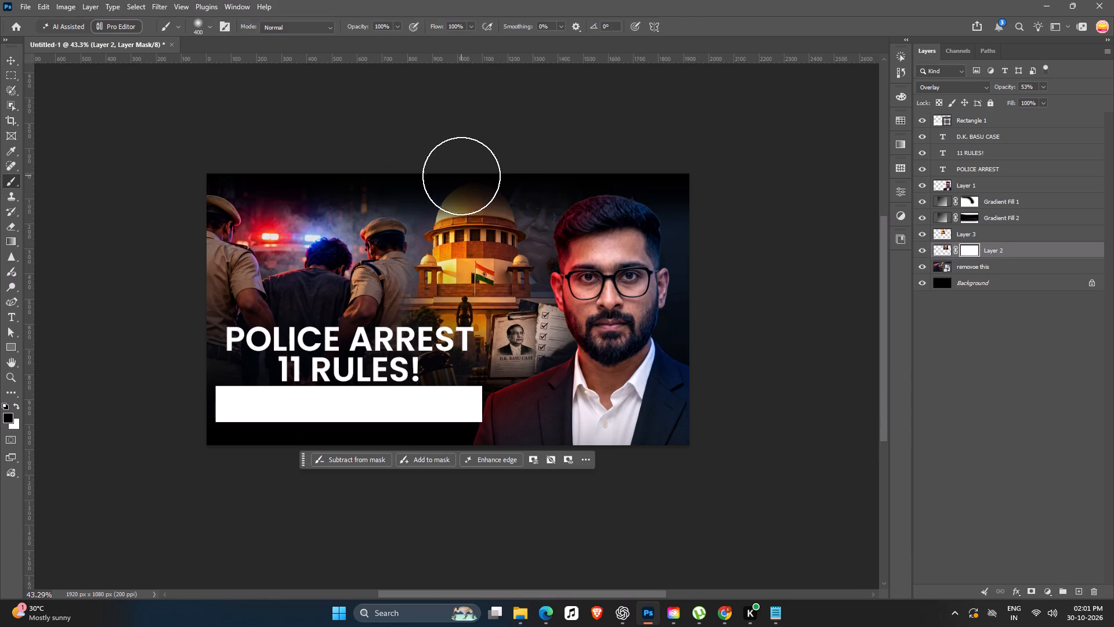
left_click_drag(461, 176, 461, 314)
scroll(494, 309, "up", 4, "ctrl")
left_click_drag(495, 306, 671, 316)
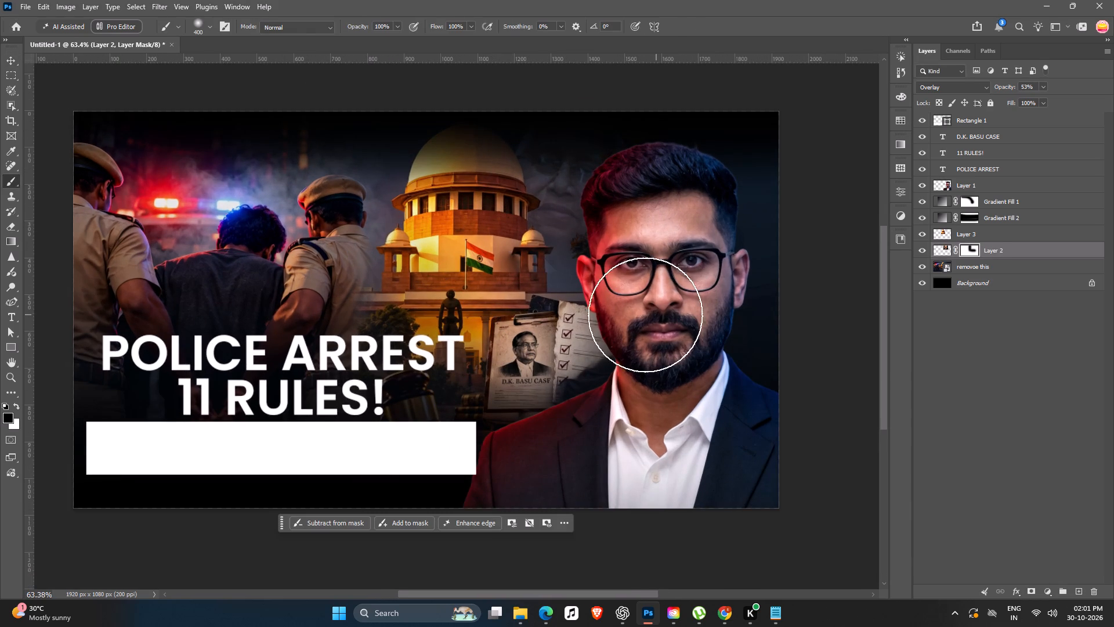
Raise the masked portrait layer's opacity to 100%.
key("space")
key("space")
key("space")
left_click_drag(640, 317, 637, 349)
left_click(6, 63)
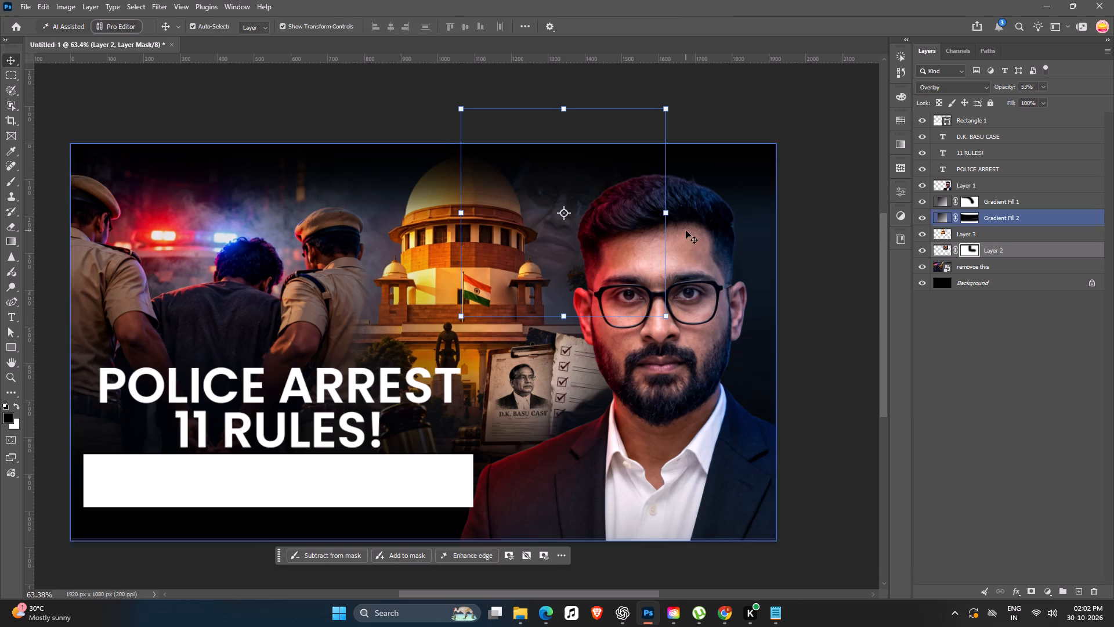
left_click(1041, 89)
left_click_drag(1044, 101, 1093, 89)
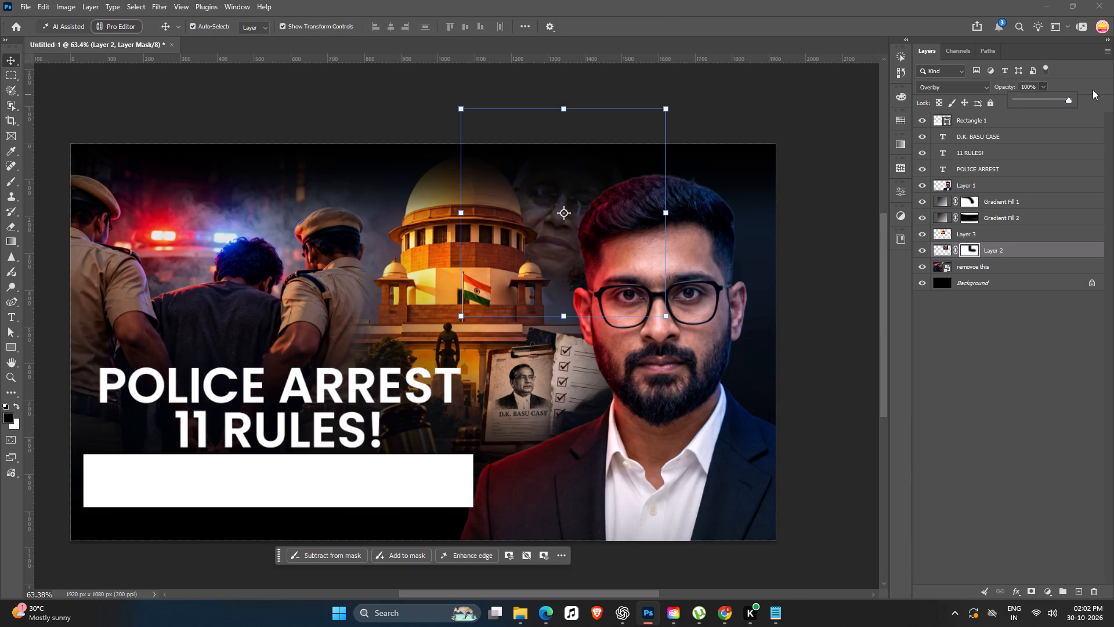
Examine the whole thumbnail to judge how the overlaid D.K. Basu portrait blends into the background.
left_click_drag(1093, 89, 1095, 89)
left_click(849, 279)
scroll(667, 380, "down", 6, "ctrl")
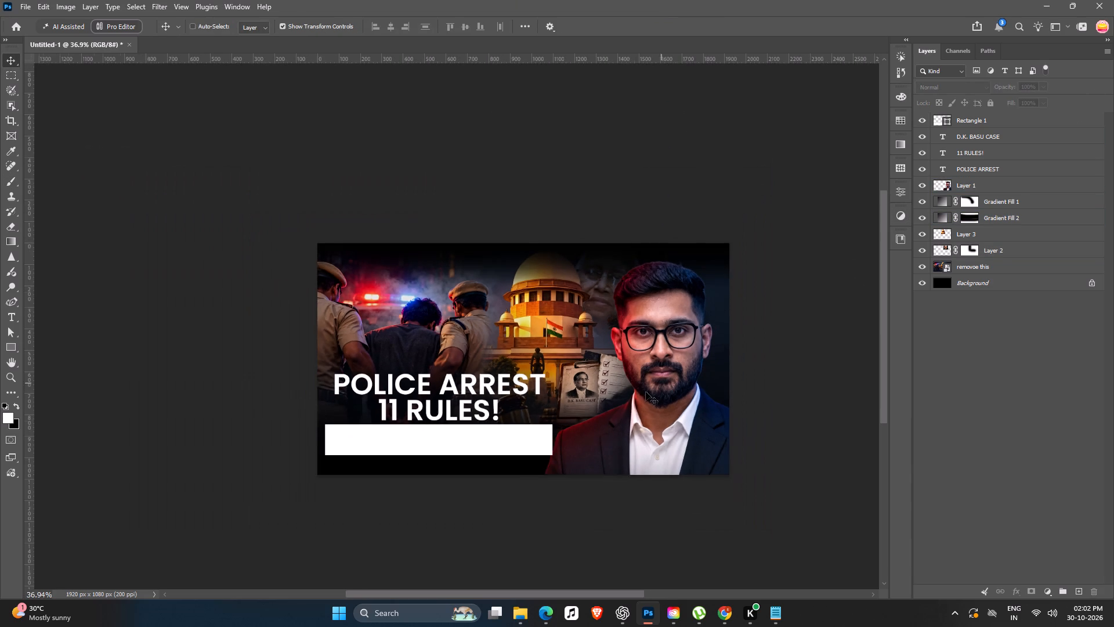
key("space")
key("space")
key("space")
key("space")
key("space")
key("space")
left_click_drag(551, 406, 491, 404)
left_click(826, 478)
key("space")
key("space")
key("space")
left_click(743, 473)
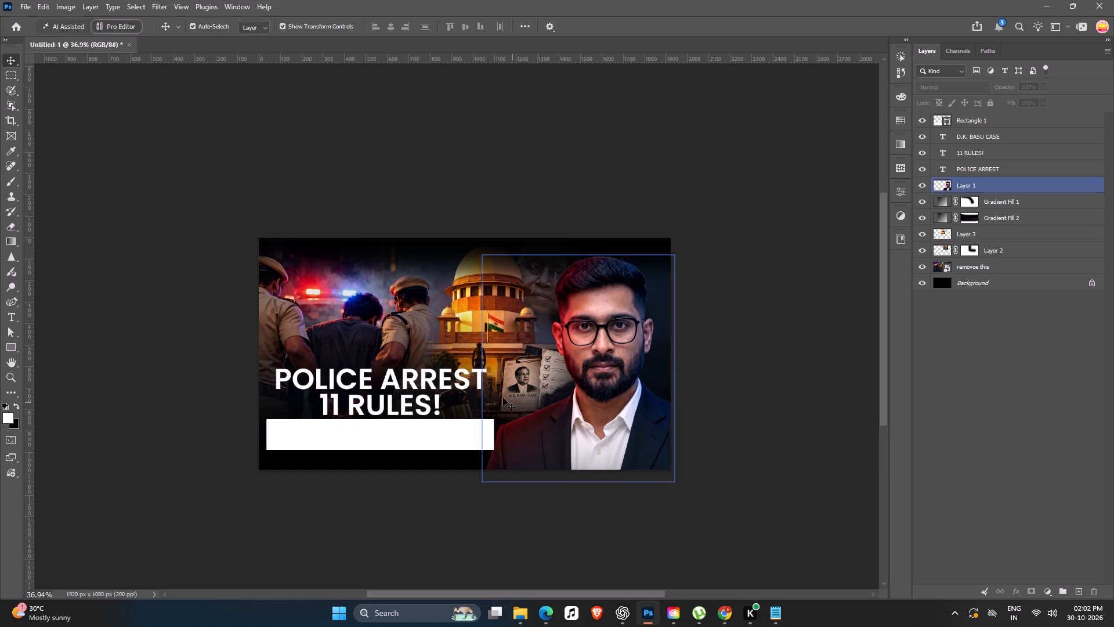
scroll(503, 382, "up", 5, "ctrl")
key("space")
key("space")
key("space")
key("space")
key("space")
key("space")
left_click_drag(503, 381, 514, 419)
Move the overlaid D.K. Basu portrait layer slightly higher, keeping it between the court dome and the front portrait.
left_click_drag(577, 272, 222, 251)
key("ctrl+z")
left_click(584, 218)
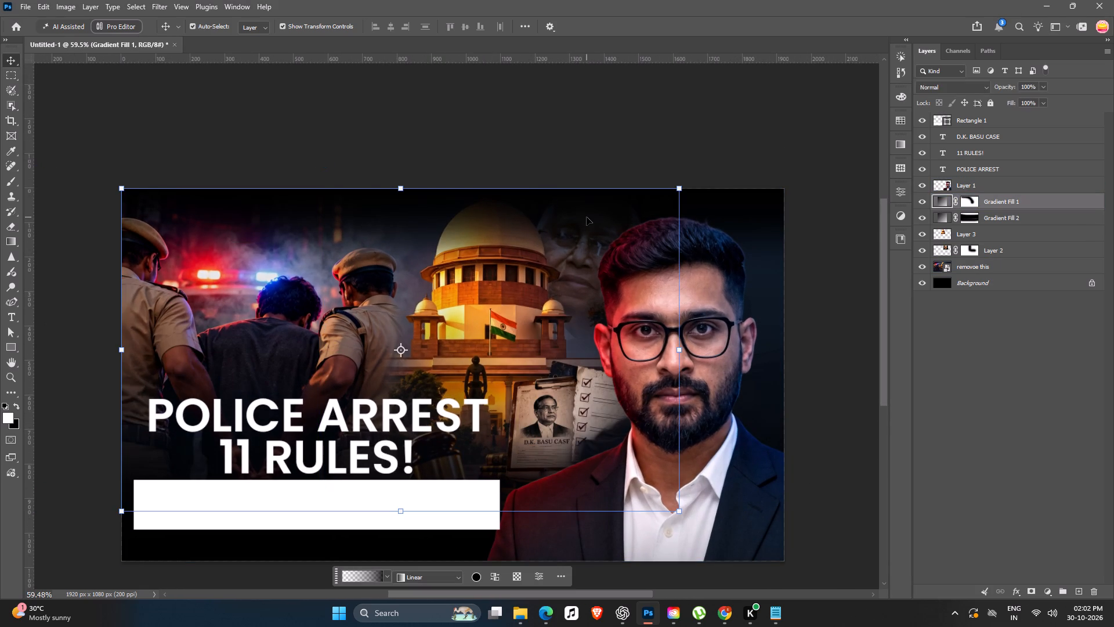
left_click(989, 240)
left_click(988, 251)
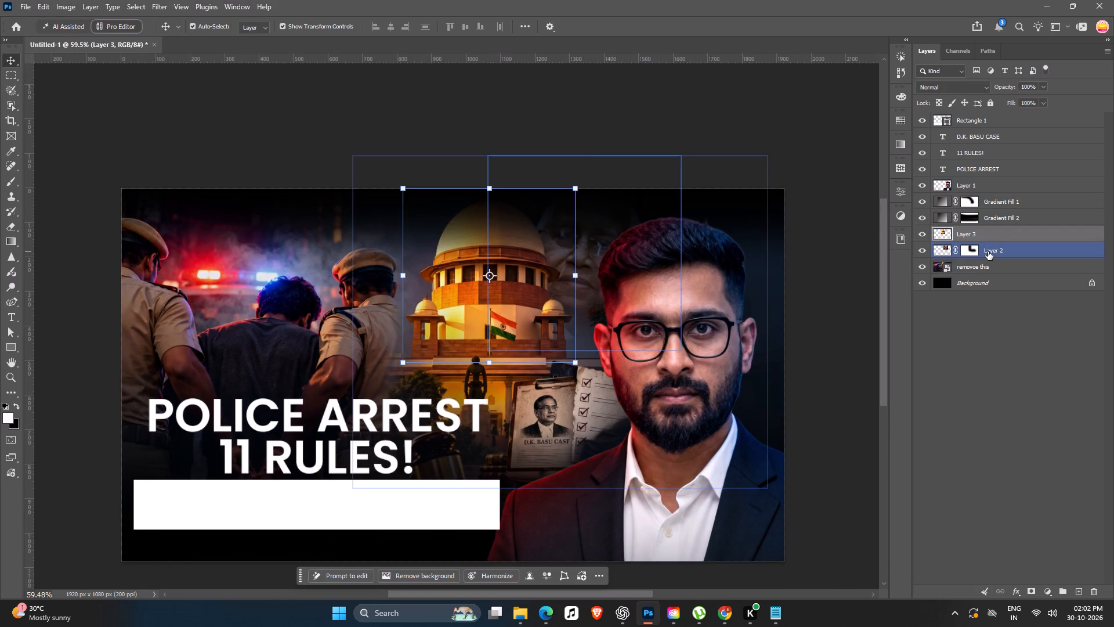
key("ctrl+t")
left_click_drag(615, 222, 364, 222)
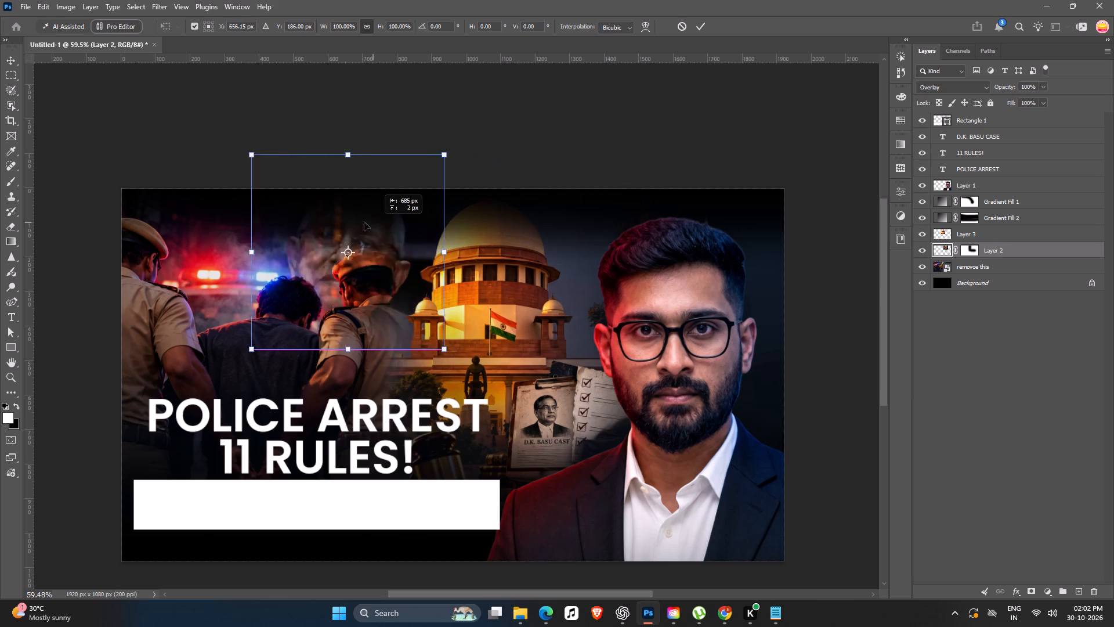
left_click_drag(364, 222, 449, 210)
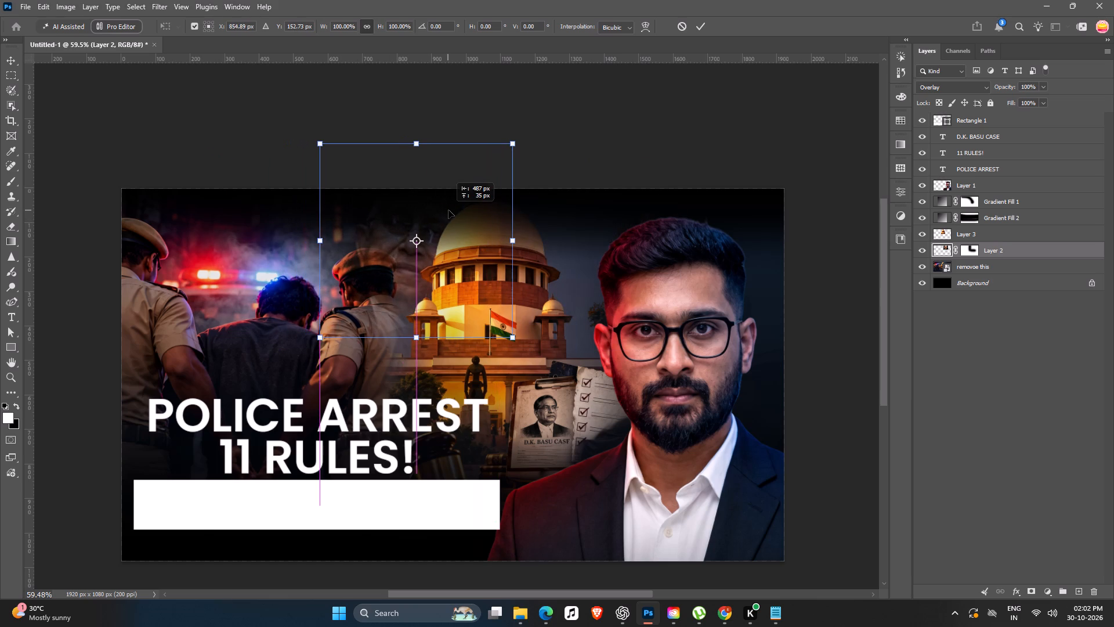
left_click_drag(449, 210, 614, 233)
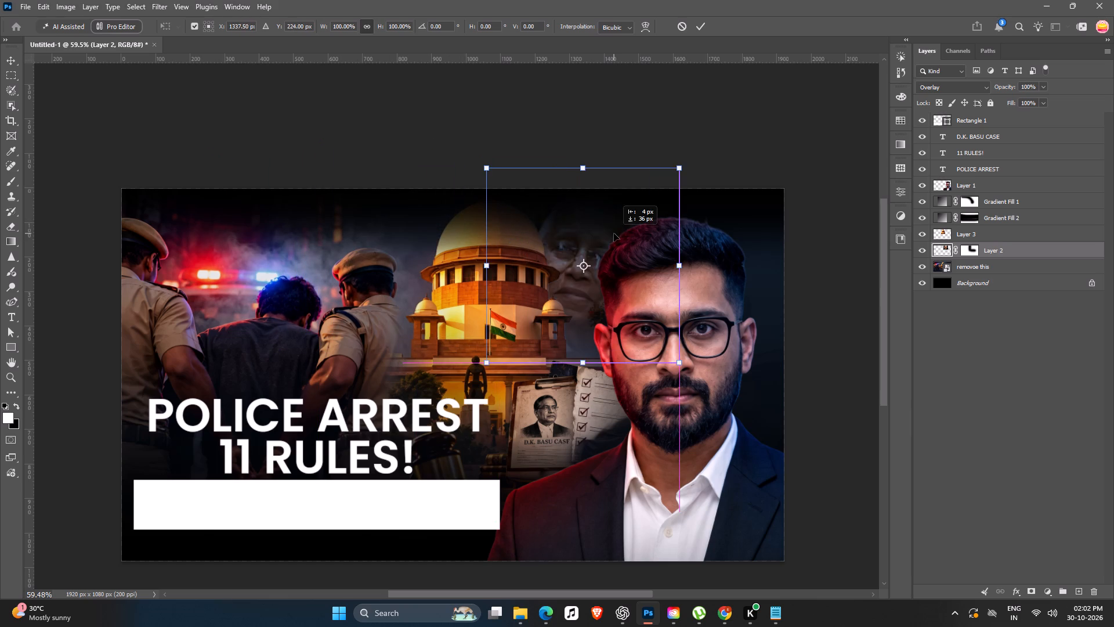
left_click_drag(614, 233, 615, 207)
key("Return")
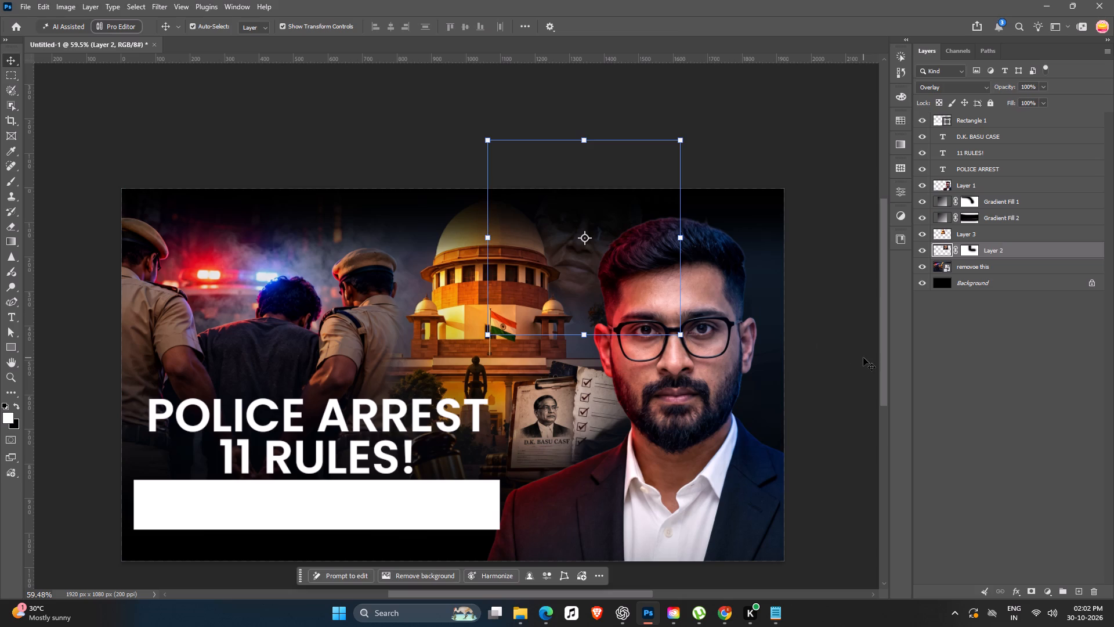
Paint the overlaid portrait's layer mask black with the 400 px brush across the lower court building area.
left_click(855, 358)
key("space")
key("space")
key("space")
key("space")
key("space")
key("space")
key("space")
key("space")
key("space")
key("space")
key("space")
key("space")
key("space")
key("space")
left_click_drag(826, 363, 753, 379)
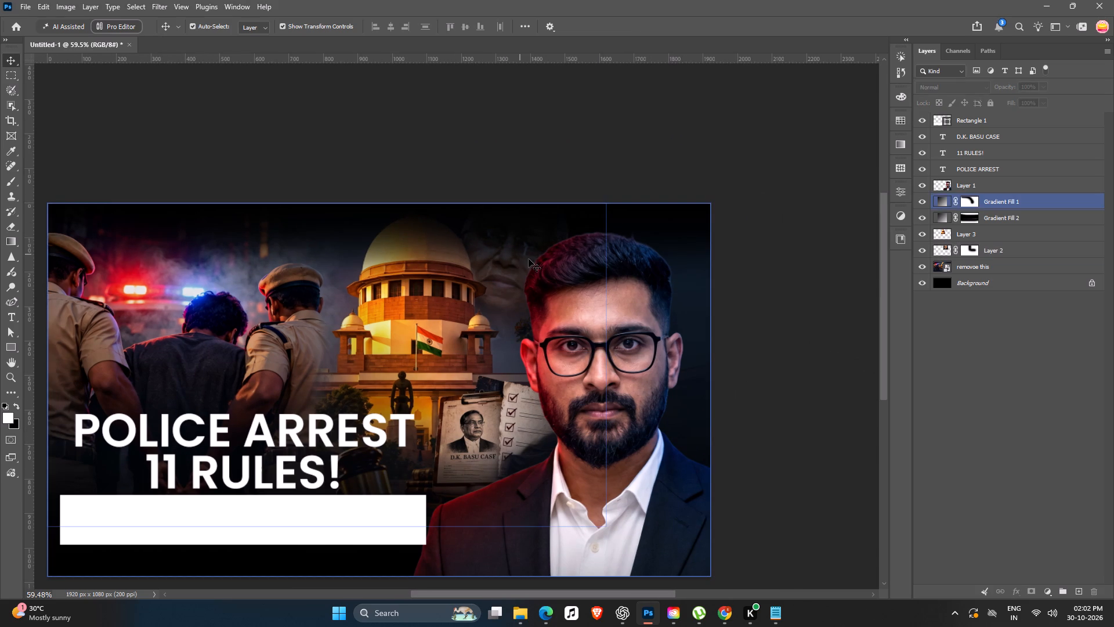
left_click(970, 250)
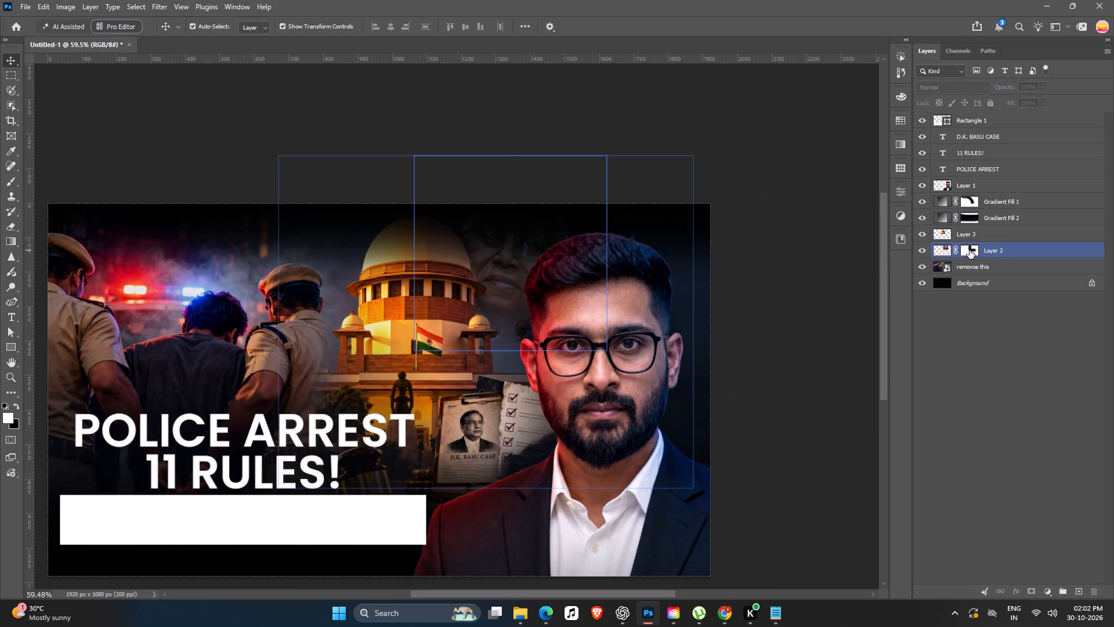
key("b")
left_click_drag(471, 371, 344, 444)
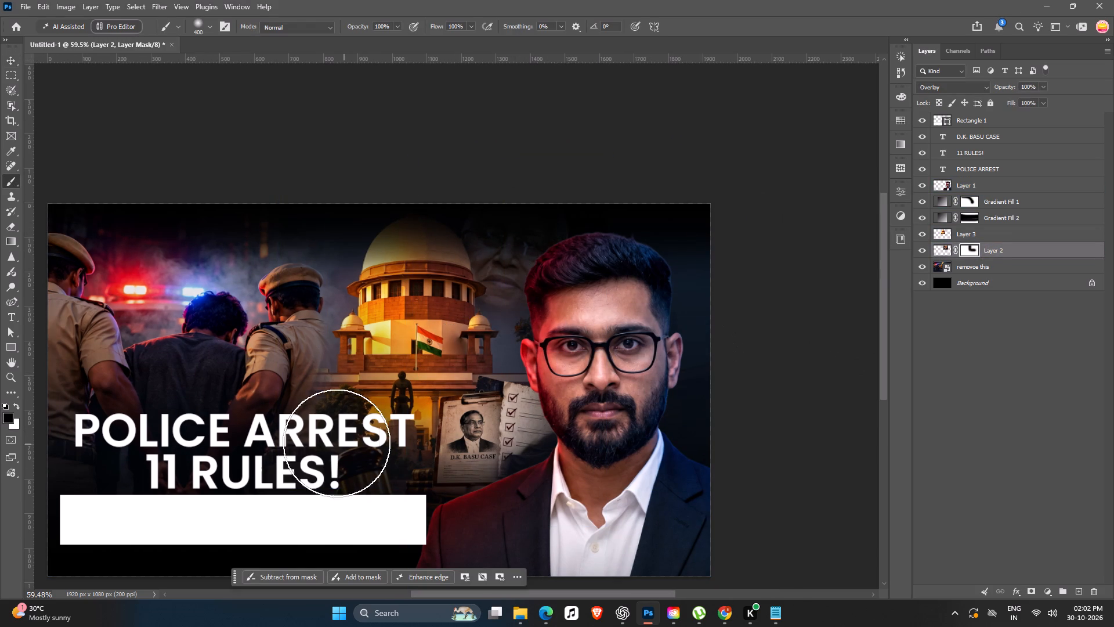
Lower the overlaid portrait layer's opacity to 70%.
left_click(1045, 88)
left_click_drag(1035, 100, 1028, 100)
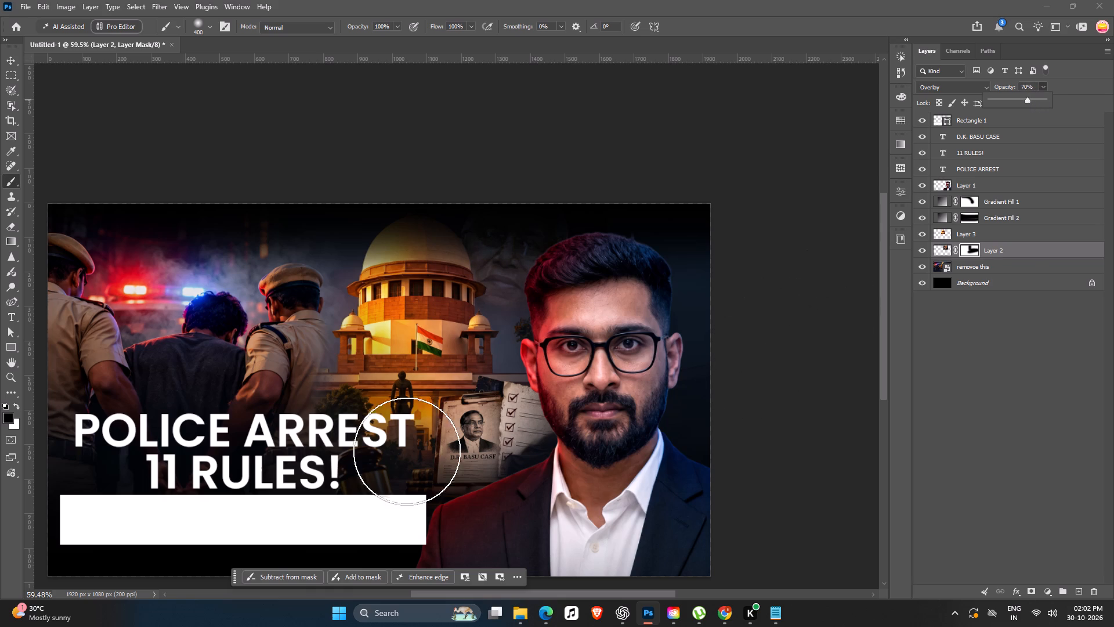
Place the "LPT PG thumbnail.png" logo from the "All Size Logos" folder into the Photoshop thumbnail.
key("space")
key("space")
left_click_drag(355, 439, 506, 358)
key("v")
left_click(521, 442)
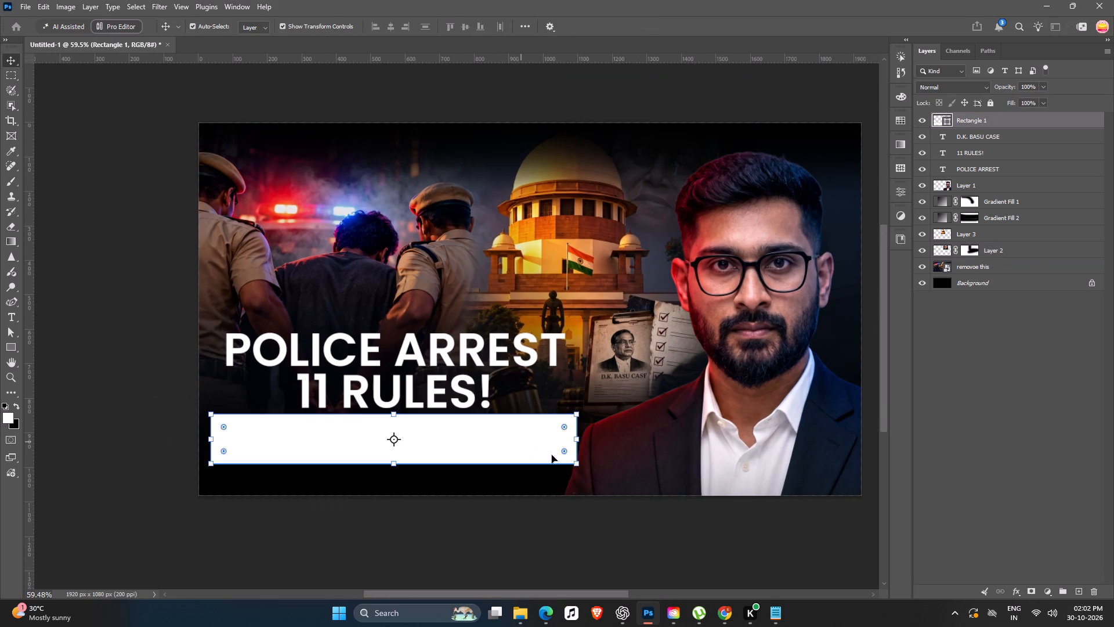
left_click(724, 622)
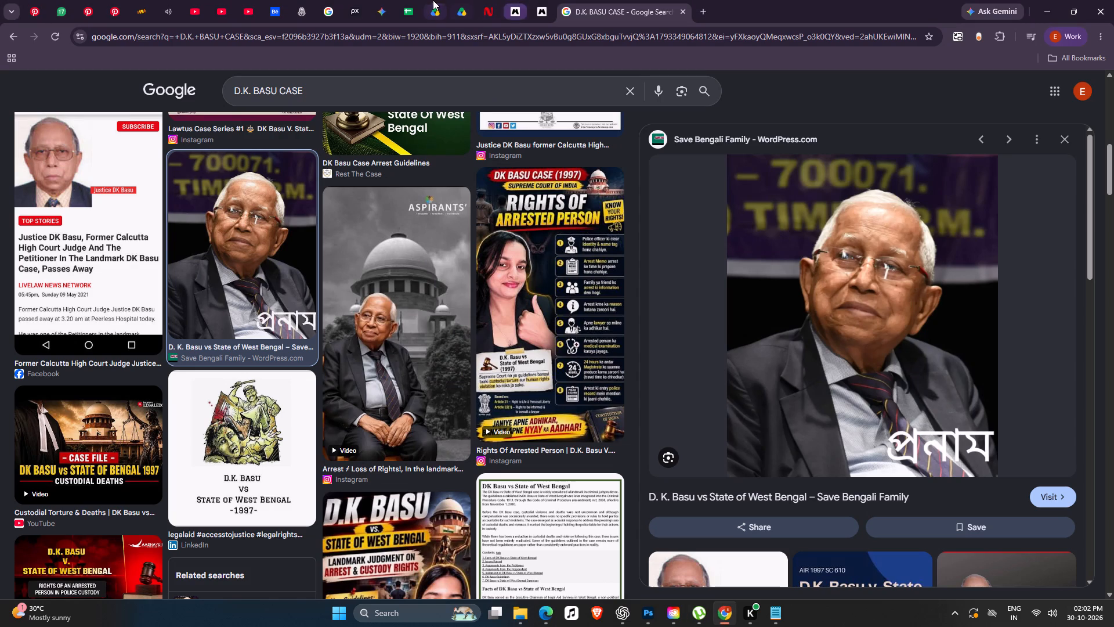
left_click(418, 0)
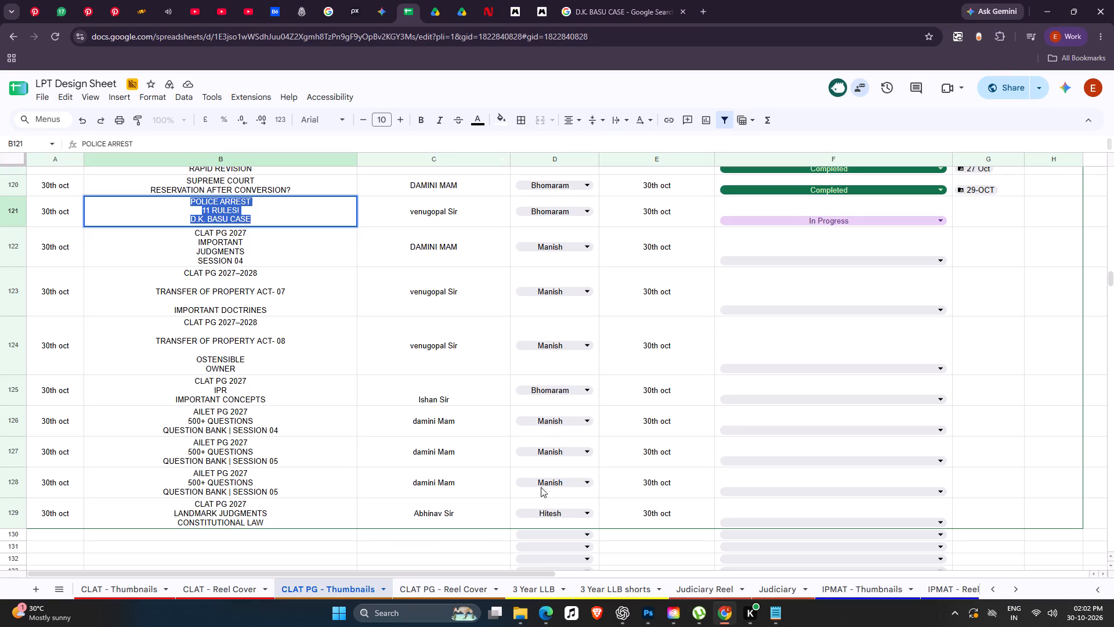
left_click(522, 610)
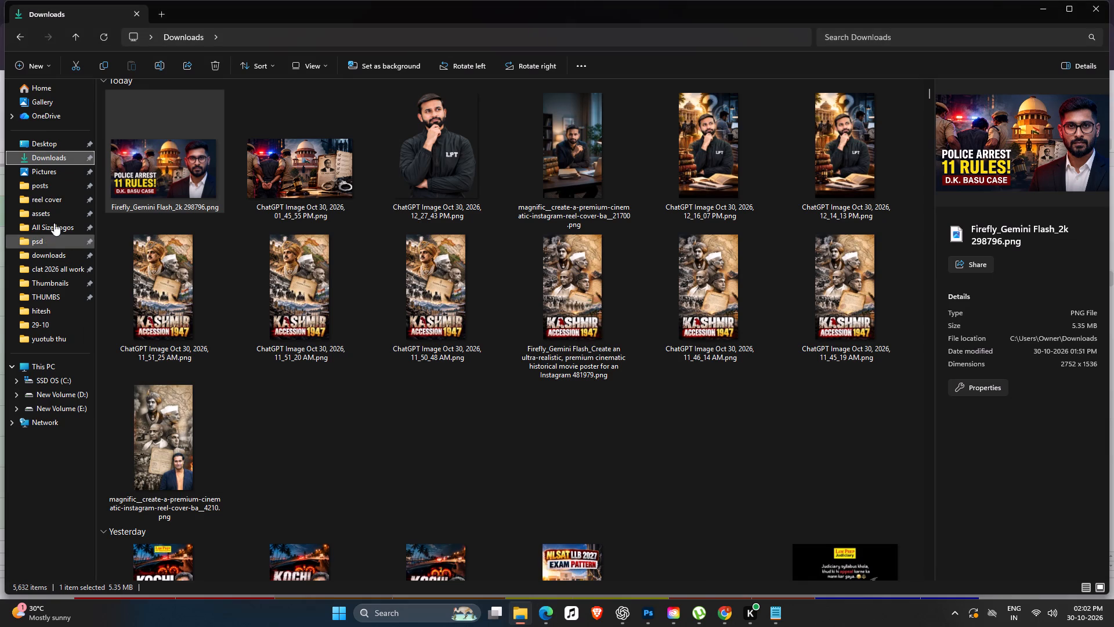
left_click(55, 218)
double_click(57, 229)
scroll(549, 446, "down", 9)
scroll(538, 468, "up", 1)
scroll(537, 468, "down", 6)
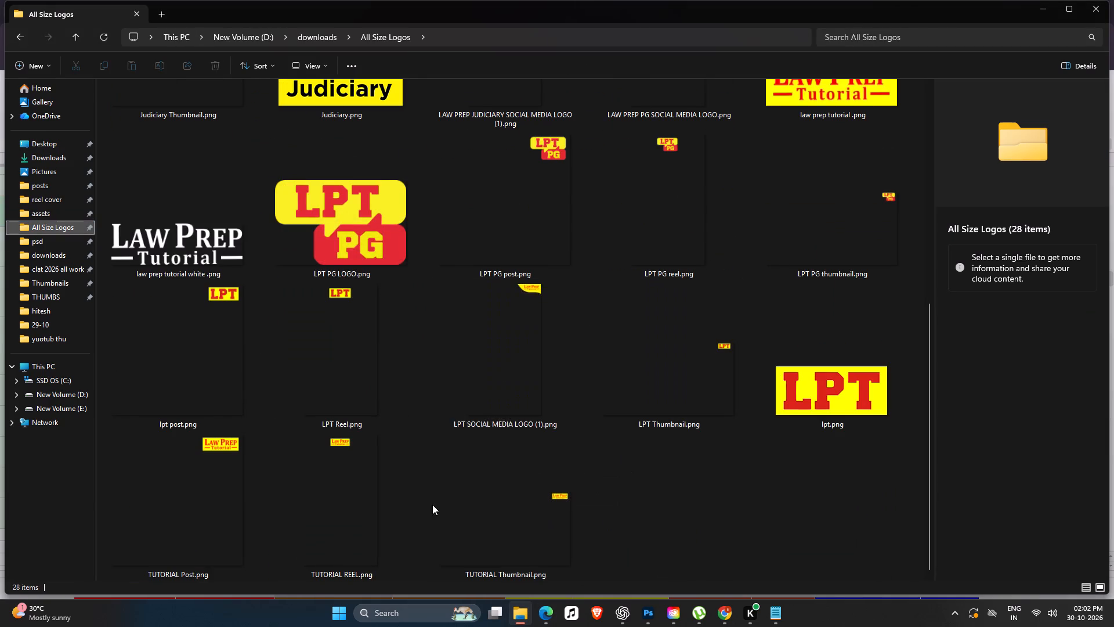
left_click_drag(775, 198, 705, 568)
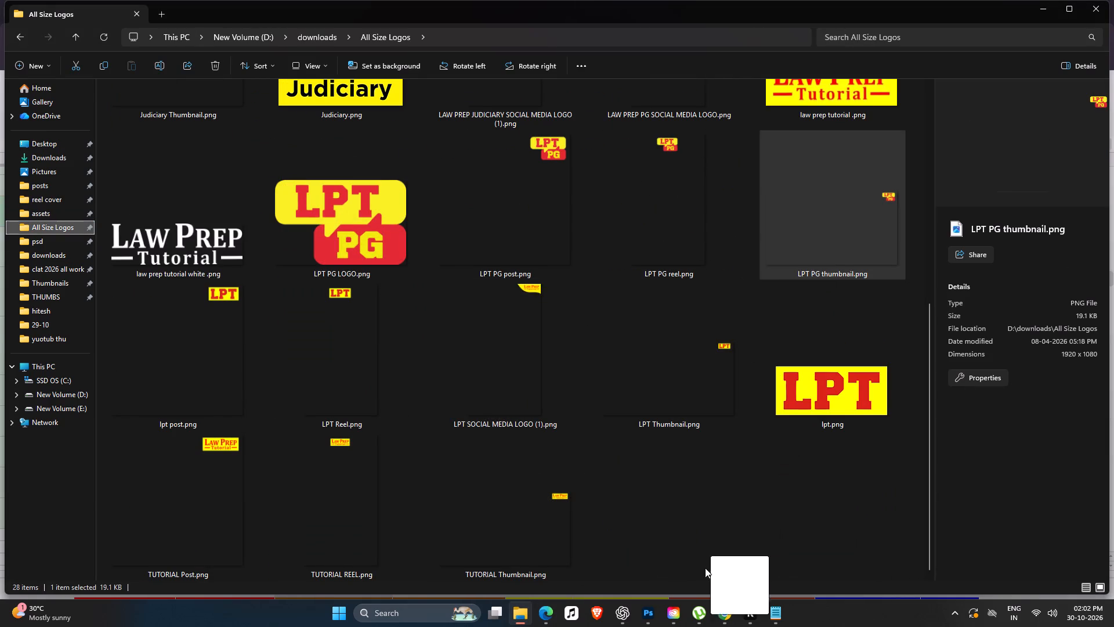
left_click_drag(705, 568, 650, 626)
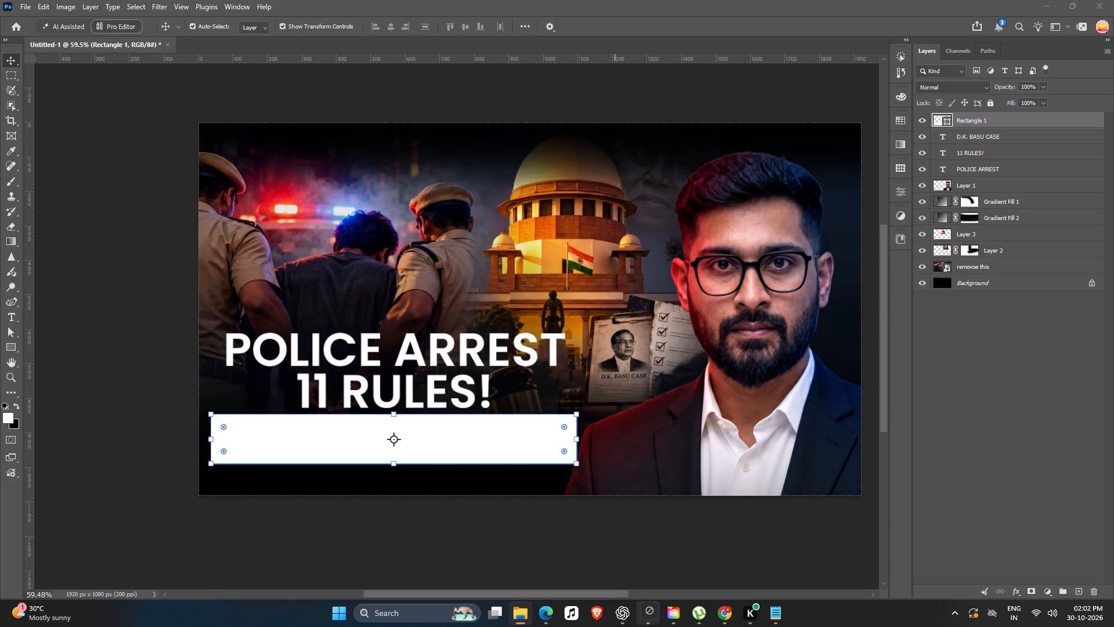
left_click_drag(650, 626, 470, 356)
key("Return")
Scale the LPT PG logo layer to 32.45% and align it to the canvas's top-right corner.
key("space")
key("space")
key("space")
key("space")
key("space")
key("space")
key("space")
key("space")
key("space")
key("space")
left_click_drag(436, 327, 345, 313)
left_click_drag(768, 111, 731, 122, "alt")
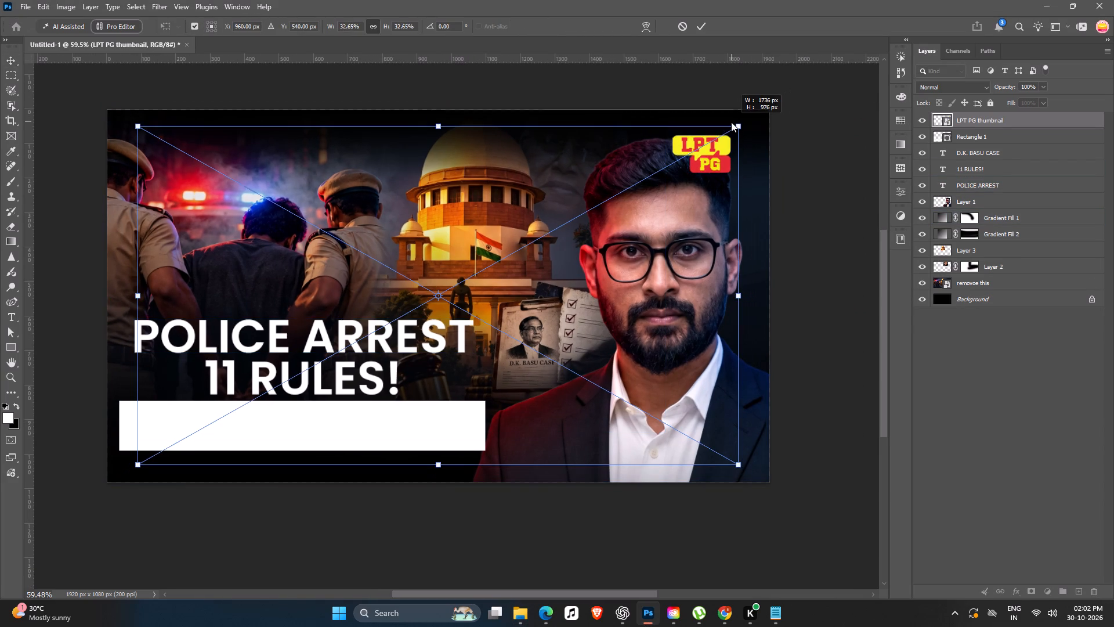
left_click_drag(731, 122, 730, 122, "alt")
left_click_drag(666, 174, 699, 154)
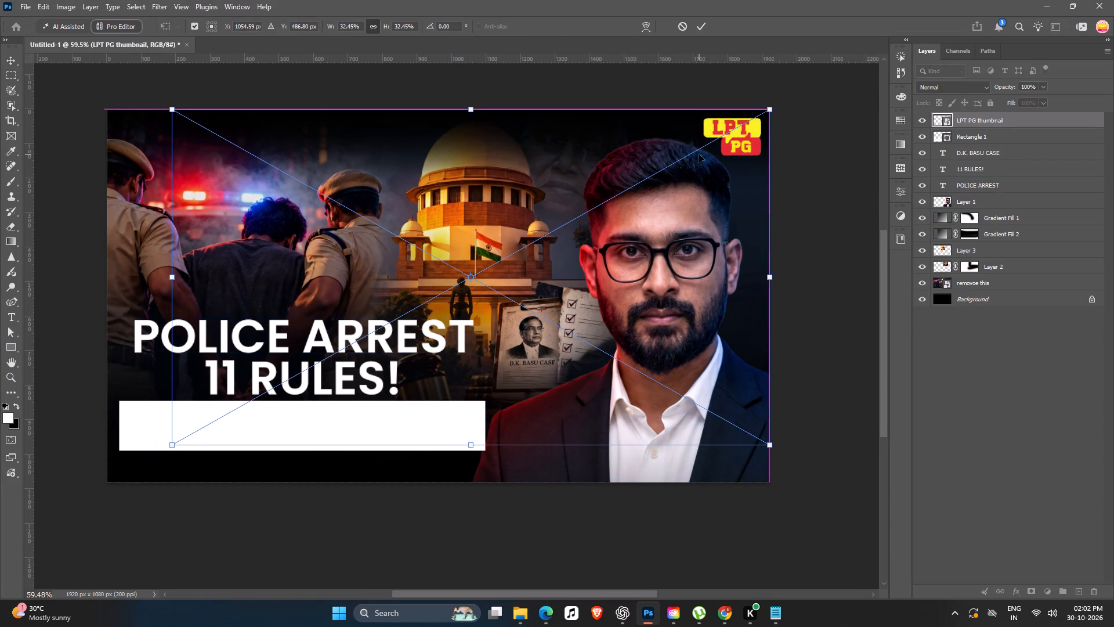
key("Return")
Examine the full thumbnail composition with the logo in the corner above the front portrait.
scroll(730, 257, "down", 8, "ctrl")
key("space")
key("space")
key("space")
key("space")
key("space")
key("space")
key("space")
key("space")
left_click_drag(558, 428, 558, 428)
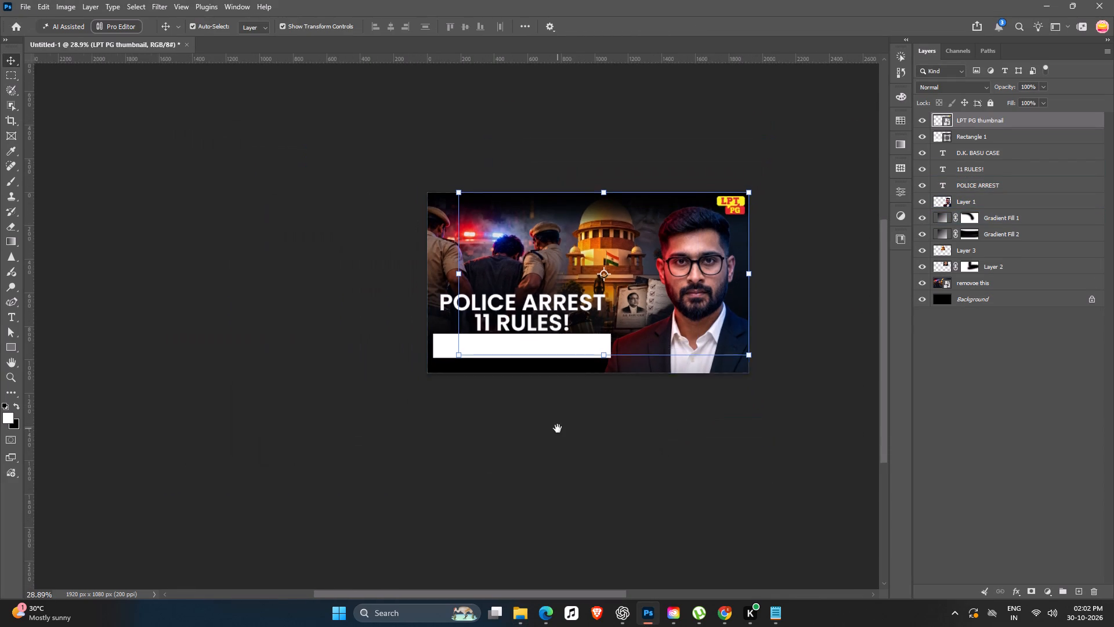
left_click_drag(558, 428, 526, 439)
scroll(534, 303, "up", 6, "ctrl")
key("space")
left_click_drag(617, 300, 604, 304)
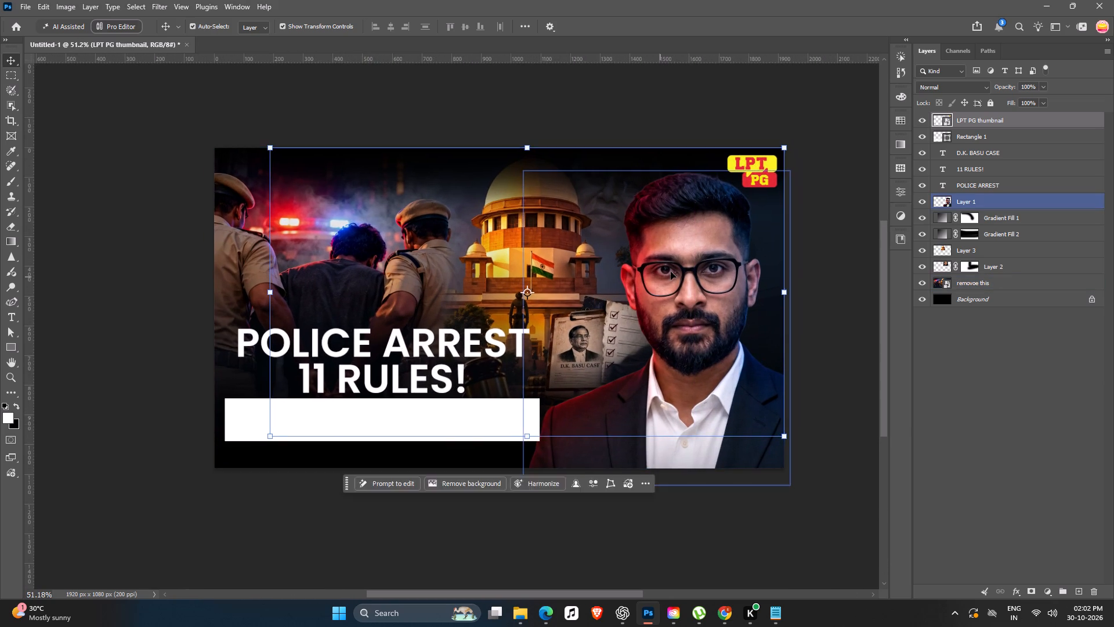
left_click(671, 272)
left_click(720, 621)
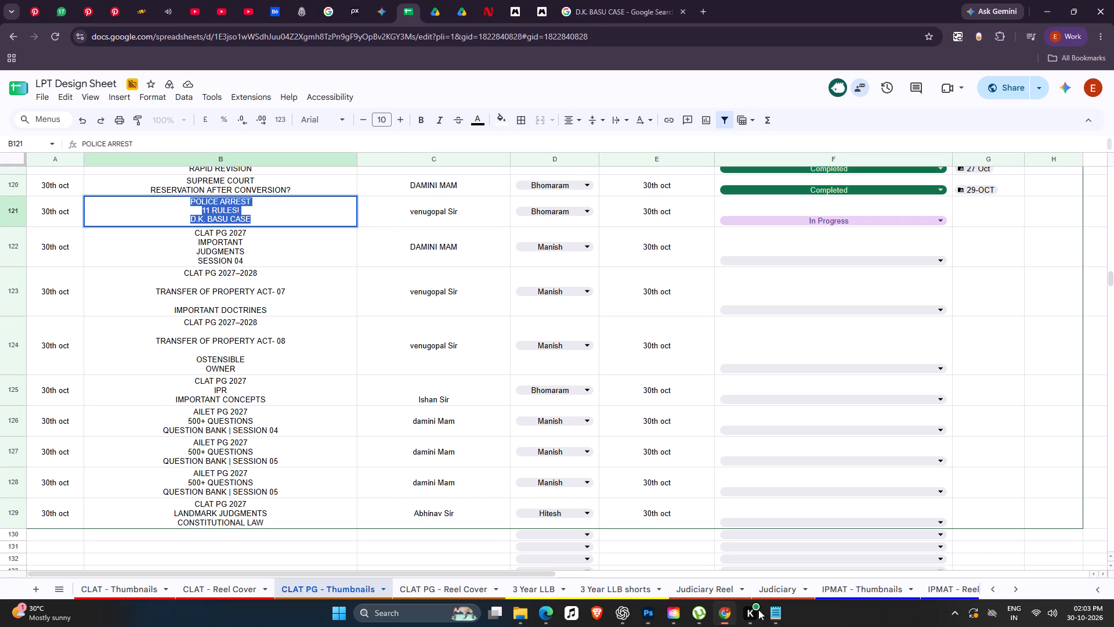
Switch to the browser tab playing the YouTube song and lower the system volume slightly.
left_click(167, 0)
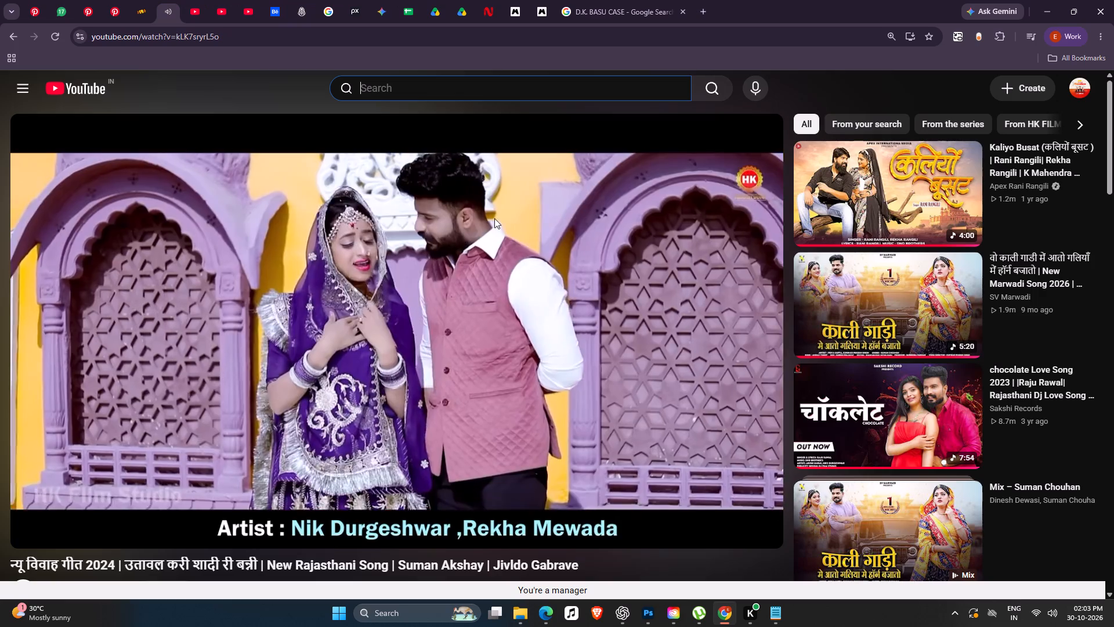
scroll(466, 365, "down", 11)
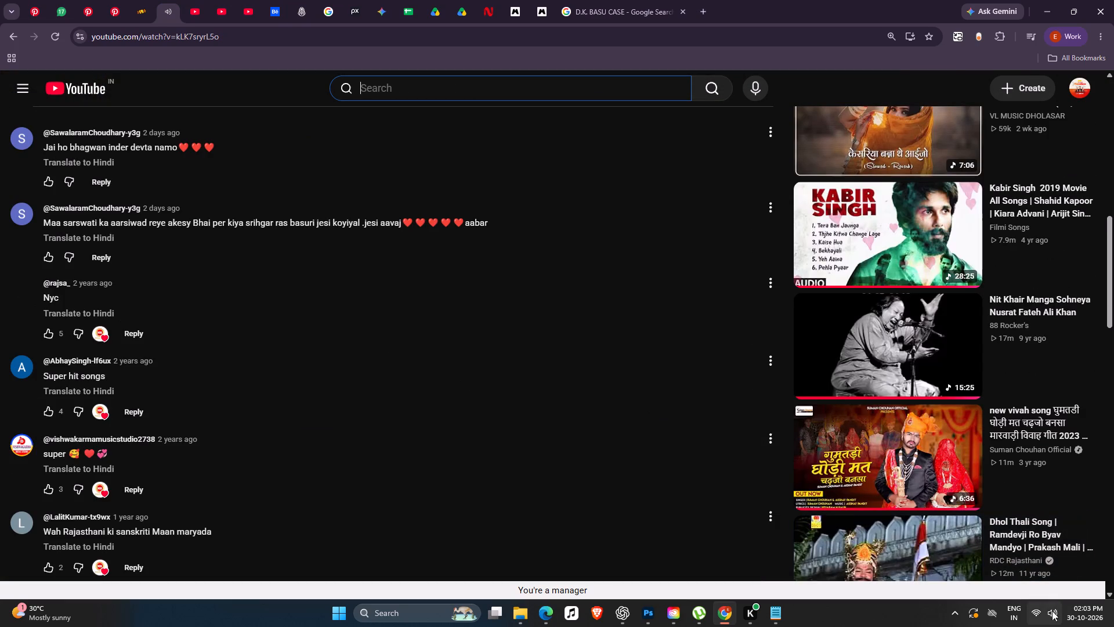
left_click(1044, 615)
left_click(1052, 618)
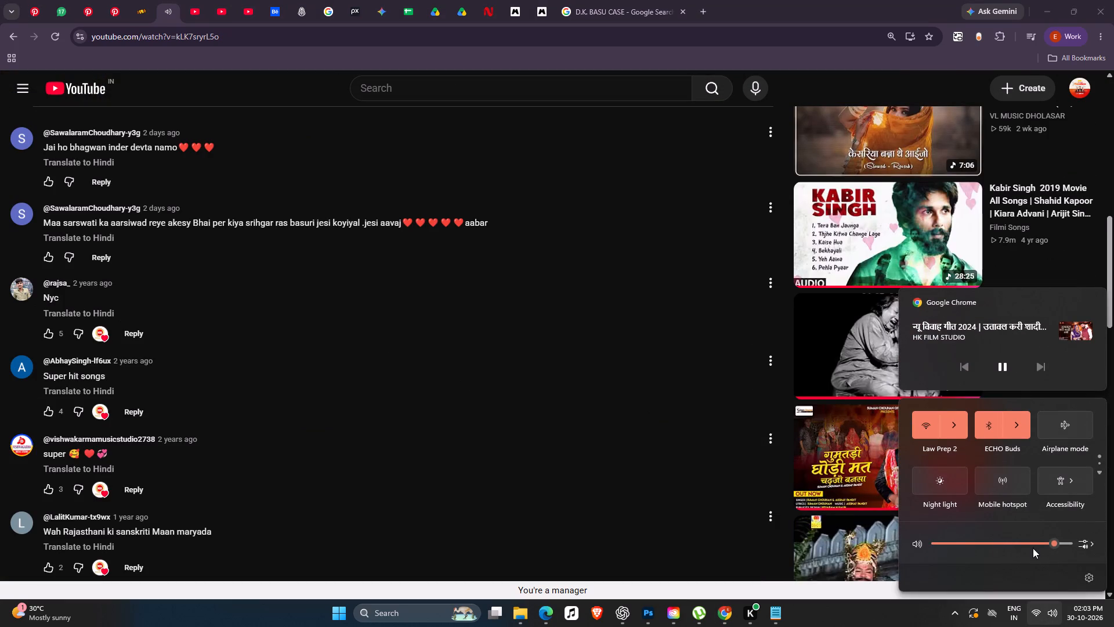
left_click_drag(1033, 547, 909, 560)
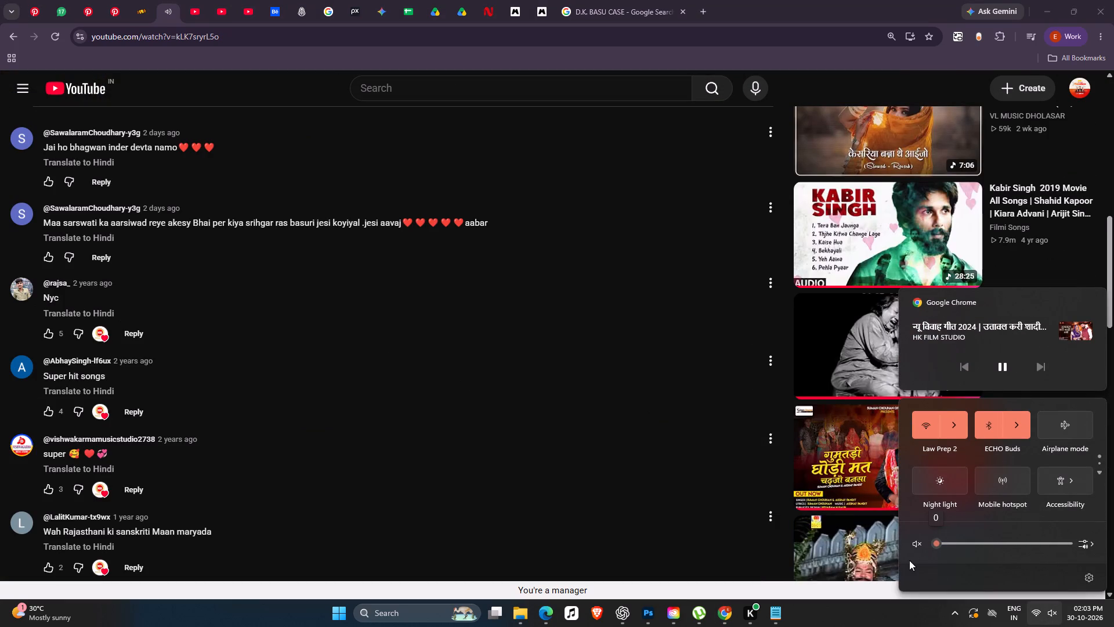
left_click_drag(909, 560, 1013, 549)
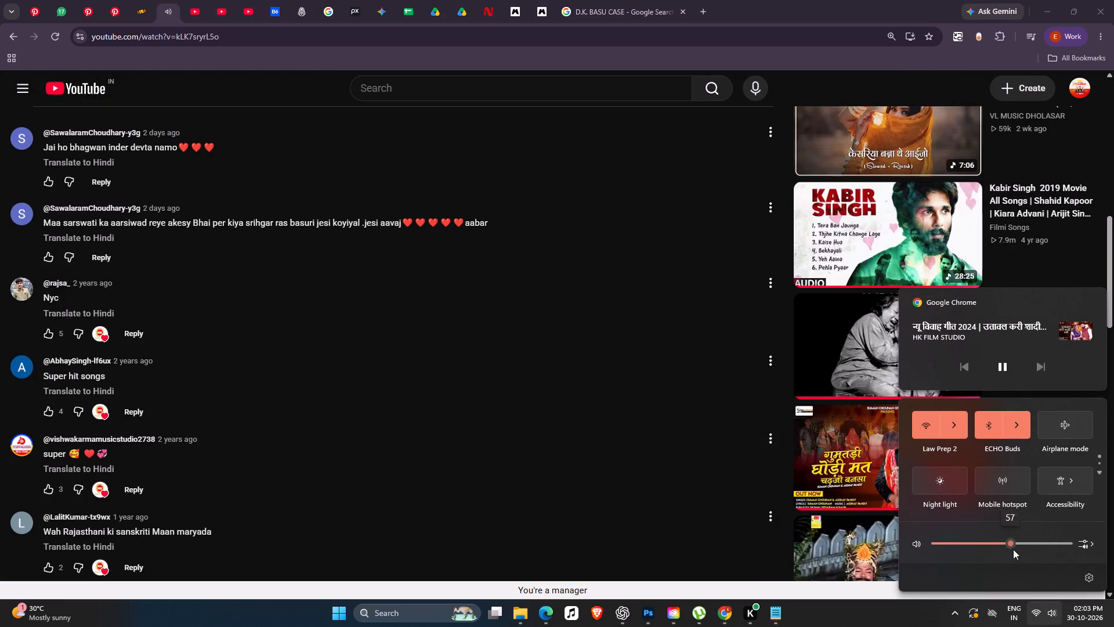
left_click_drag(1013, 549, 1042, 554)
left_click_drag(1042, 554, 1041, 555)
left_click(476, 381)
Switch to Photoshop and add a new blank layer directly beneath the front portrait's layer, Layer 1.
key("alt+Tab")
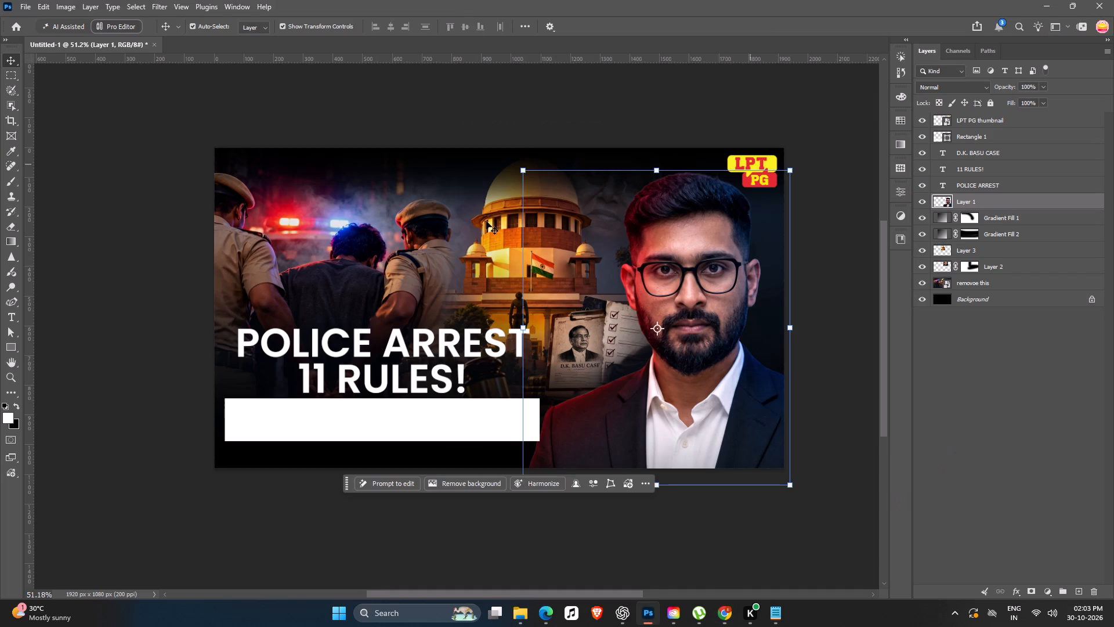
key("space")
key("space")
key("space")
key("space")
left_click_drag(291, 261, 236, 258)
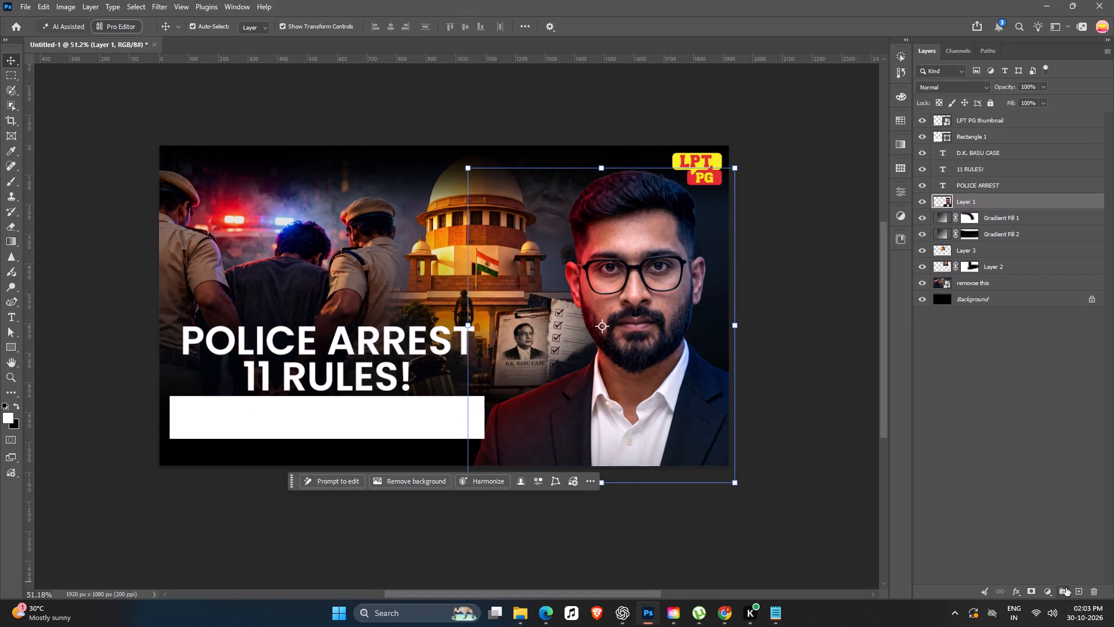
left_click(1081, 586)
left_click_drag(1001, 197, 1001, 228)
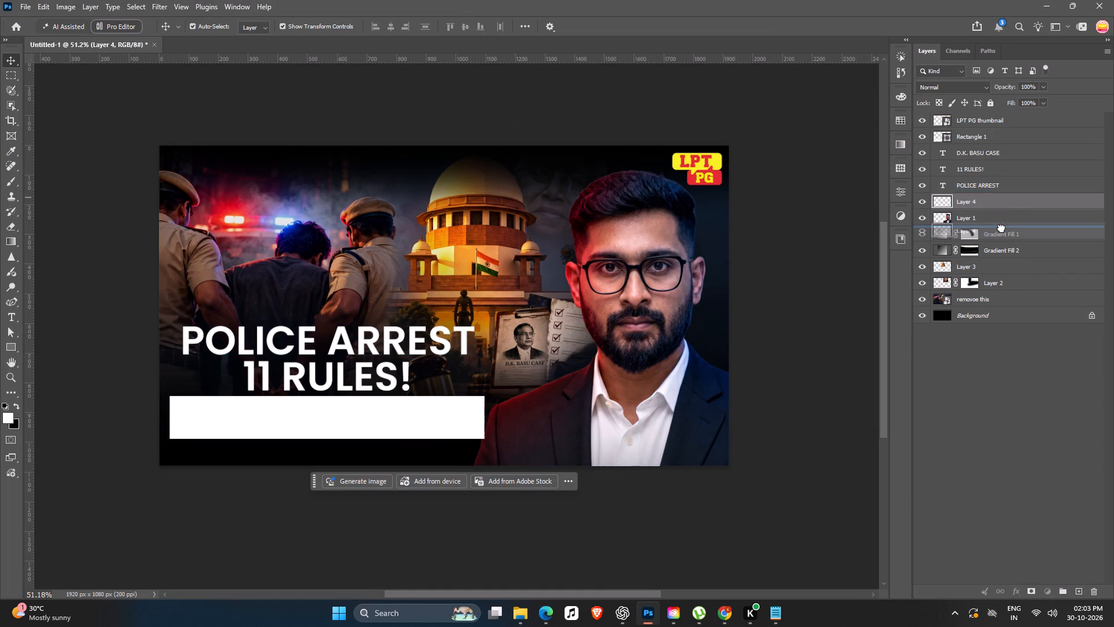
left_click_drag(1001, 228, 1001, 224)
Paint soft black shading behind the front portrait's shoulders and lower body on the new layer with the 400 px Brush.
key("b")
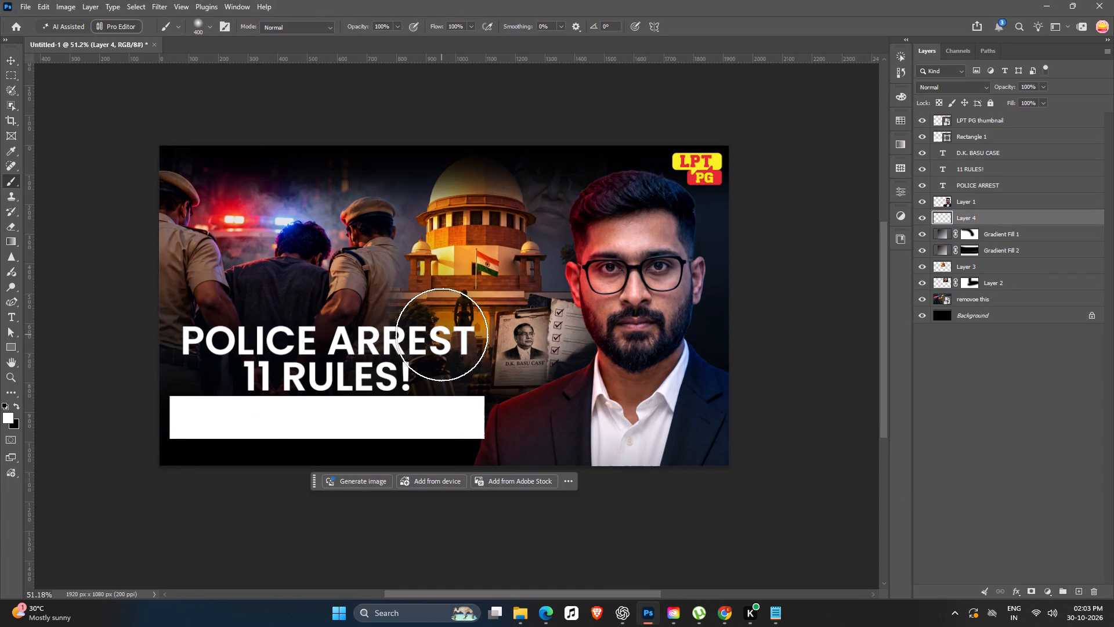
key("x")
left_click(689, 403)
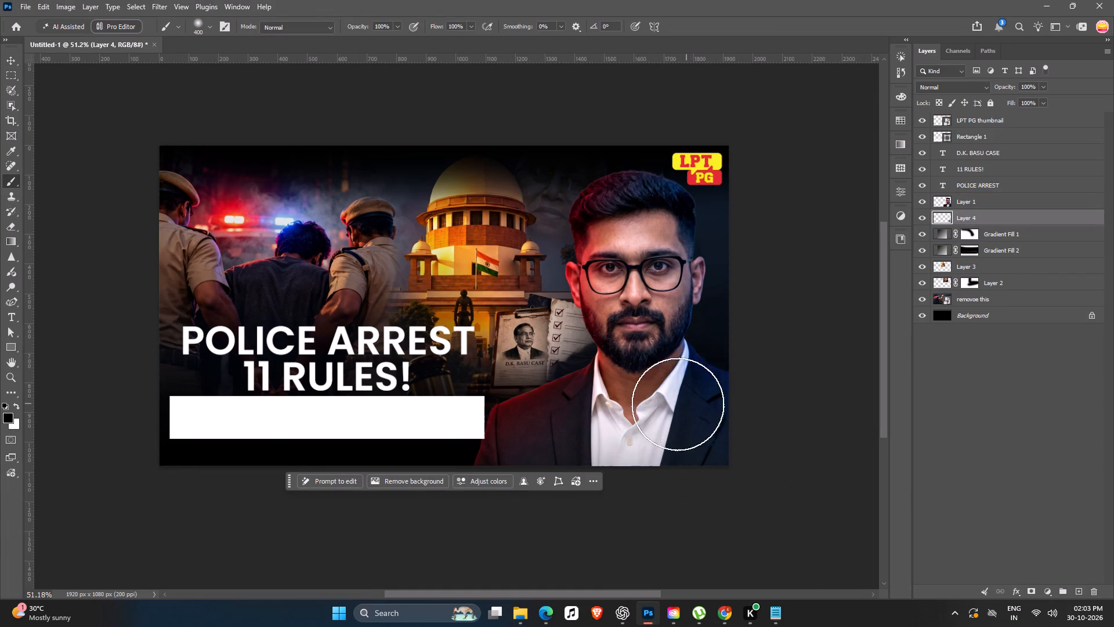
left_click(667, 390)
left_click(645, 375)
double_click(578, 416)
left_click(530, 437)
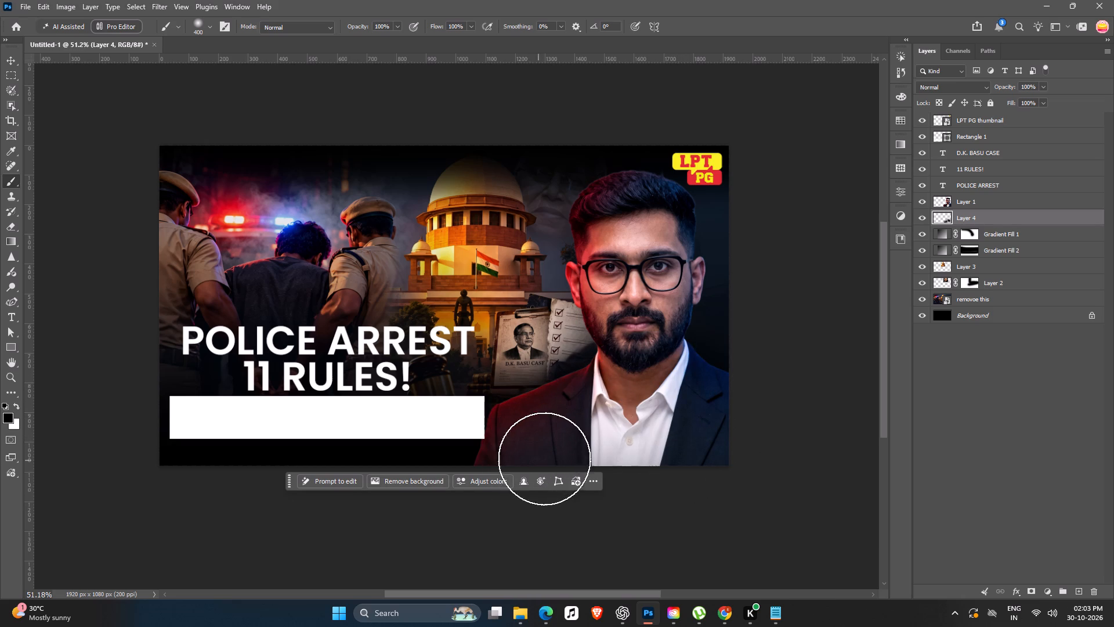
Paint black shading behind the front portrait's head and face on Layer 4 with the 400 px brush.
left_click(660, 302)
left_click(648, 279)
left_click_drag(623, 304, 624, 291)
left_click(619, 263)
left_click_drag(619, 245, 619, 239)
left_click(619, 221)
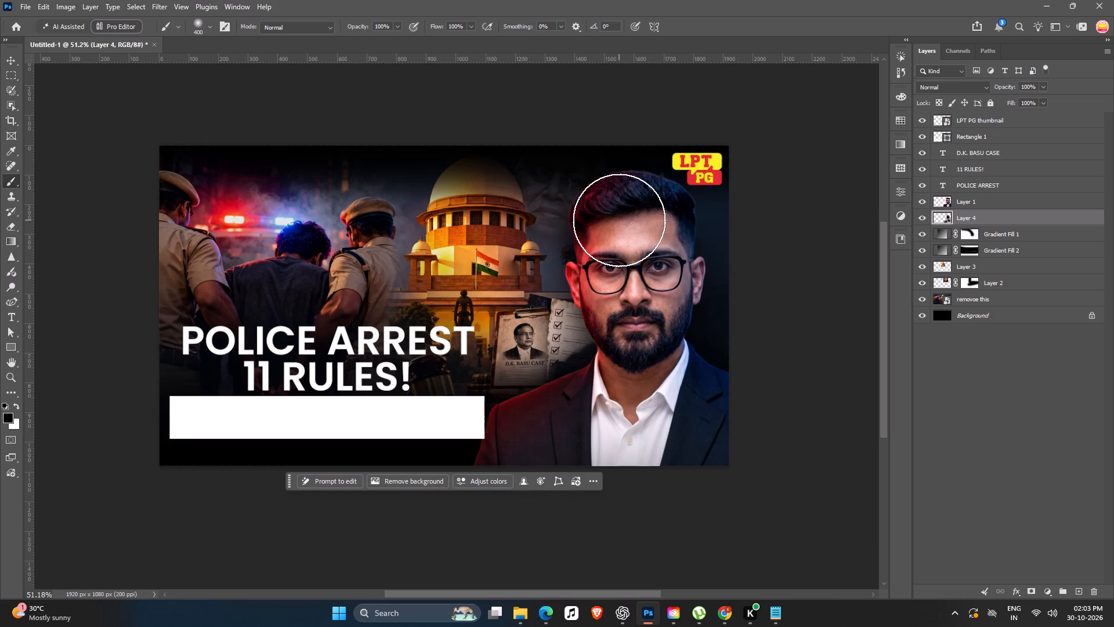
left_click(654, 232)
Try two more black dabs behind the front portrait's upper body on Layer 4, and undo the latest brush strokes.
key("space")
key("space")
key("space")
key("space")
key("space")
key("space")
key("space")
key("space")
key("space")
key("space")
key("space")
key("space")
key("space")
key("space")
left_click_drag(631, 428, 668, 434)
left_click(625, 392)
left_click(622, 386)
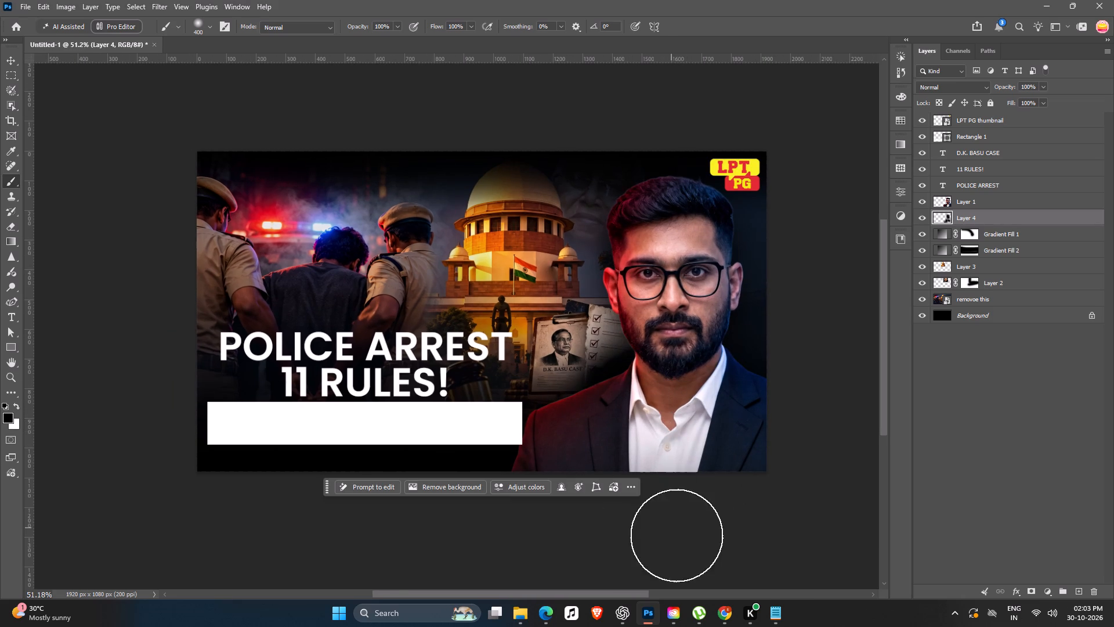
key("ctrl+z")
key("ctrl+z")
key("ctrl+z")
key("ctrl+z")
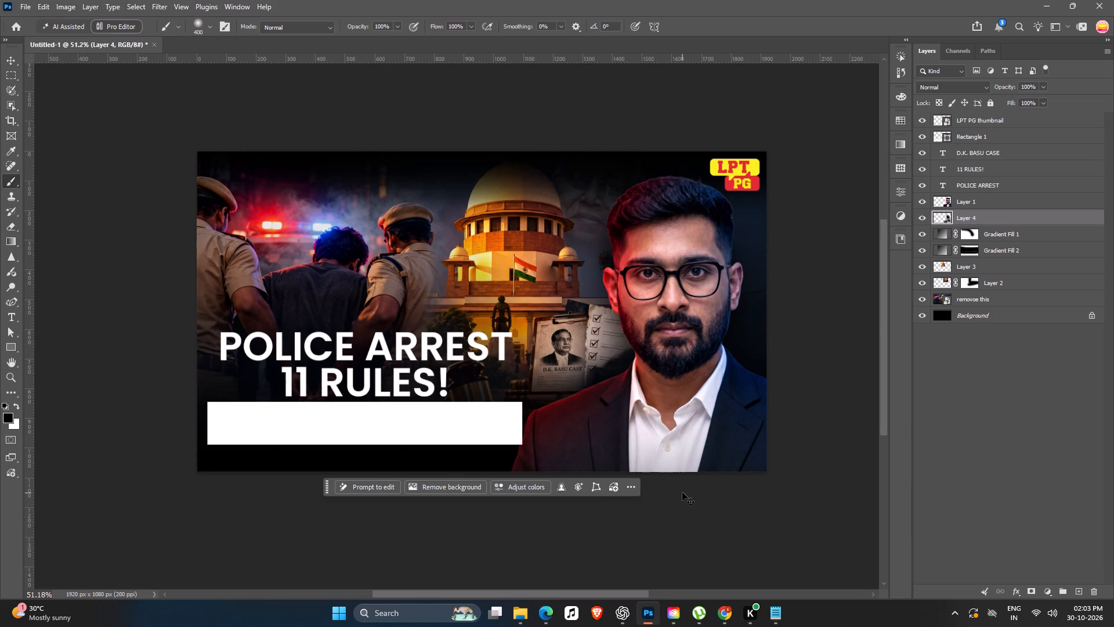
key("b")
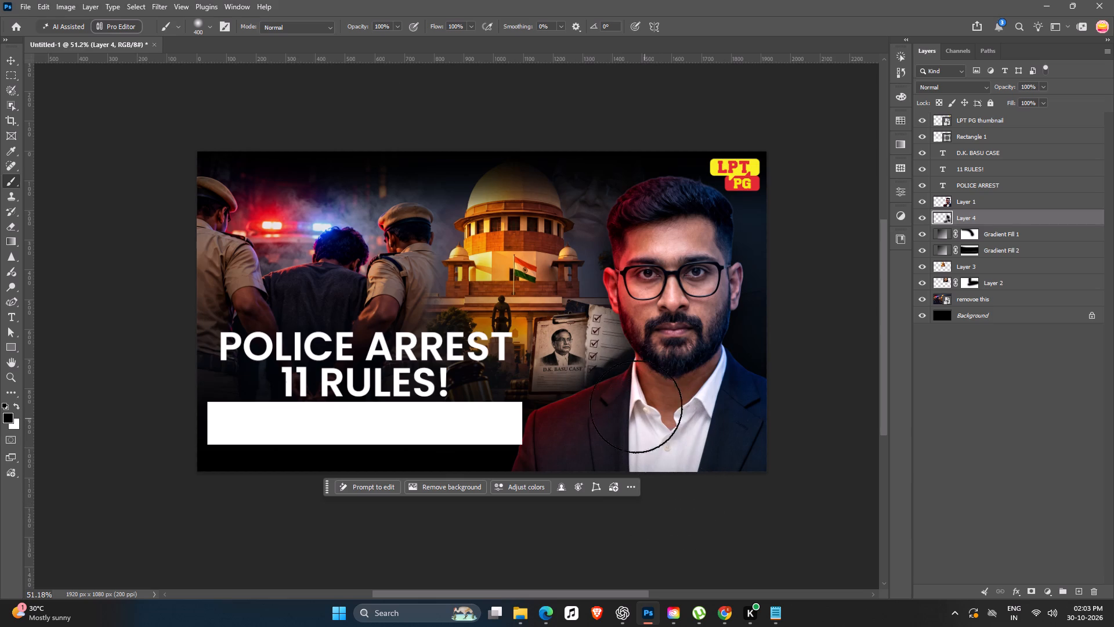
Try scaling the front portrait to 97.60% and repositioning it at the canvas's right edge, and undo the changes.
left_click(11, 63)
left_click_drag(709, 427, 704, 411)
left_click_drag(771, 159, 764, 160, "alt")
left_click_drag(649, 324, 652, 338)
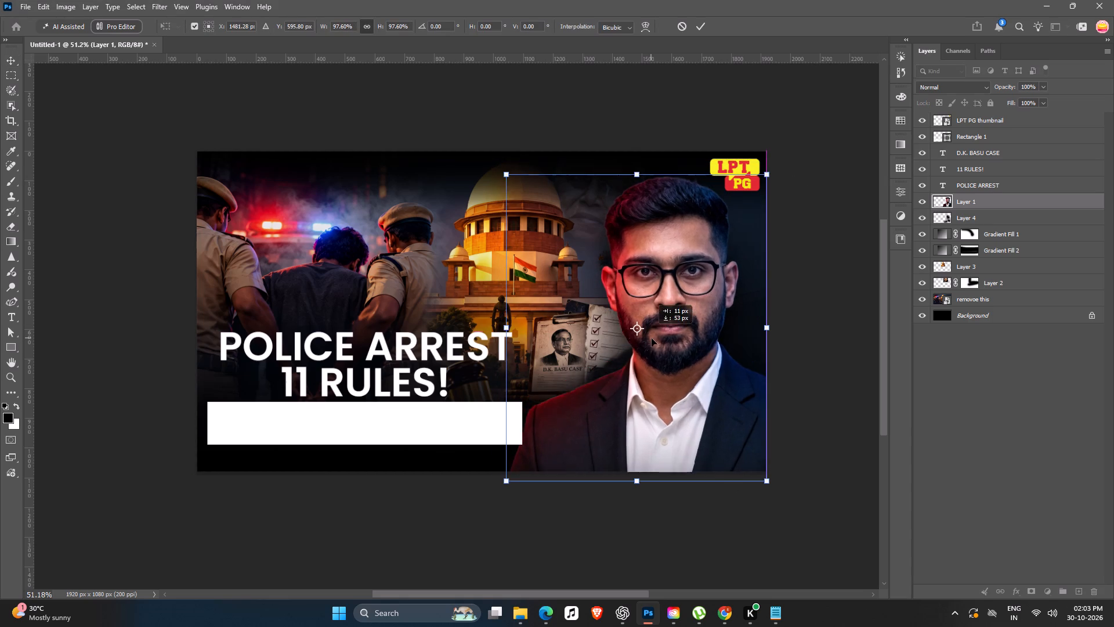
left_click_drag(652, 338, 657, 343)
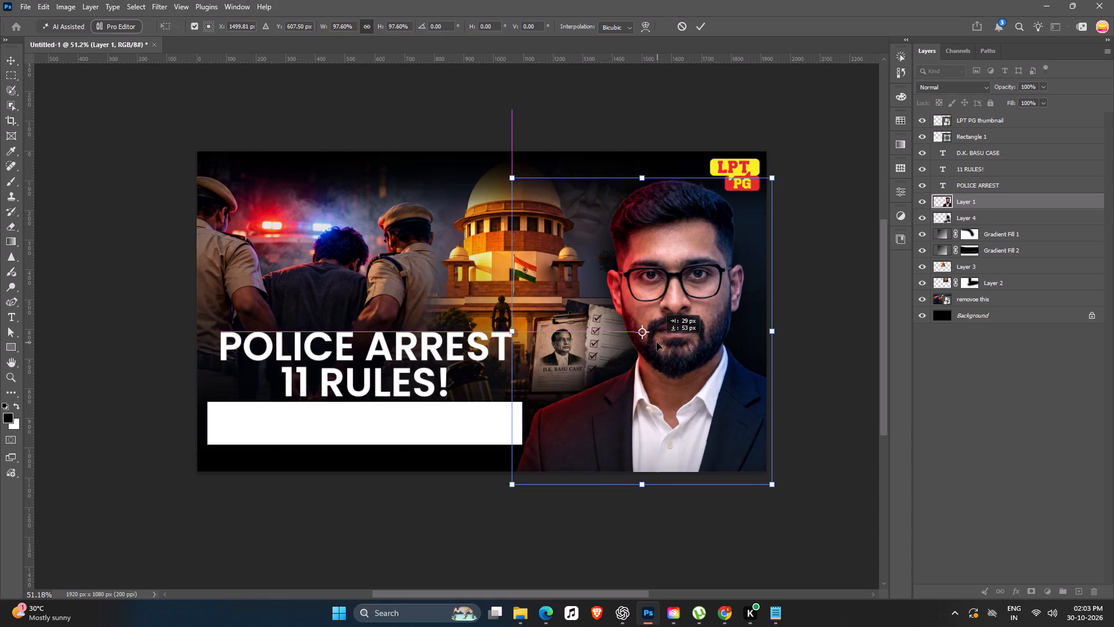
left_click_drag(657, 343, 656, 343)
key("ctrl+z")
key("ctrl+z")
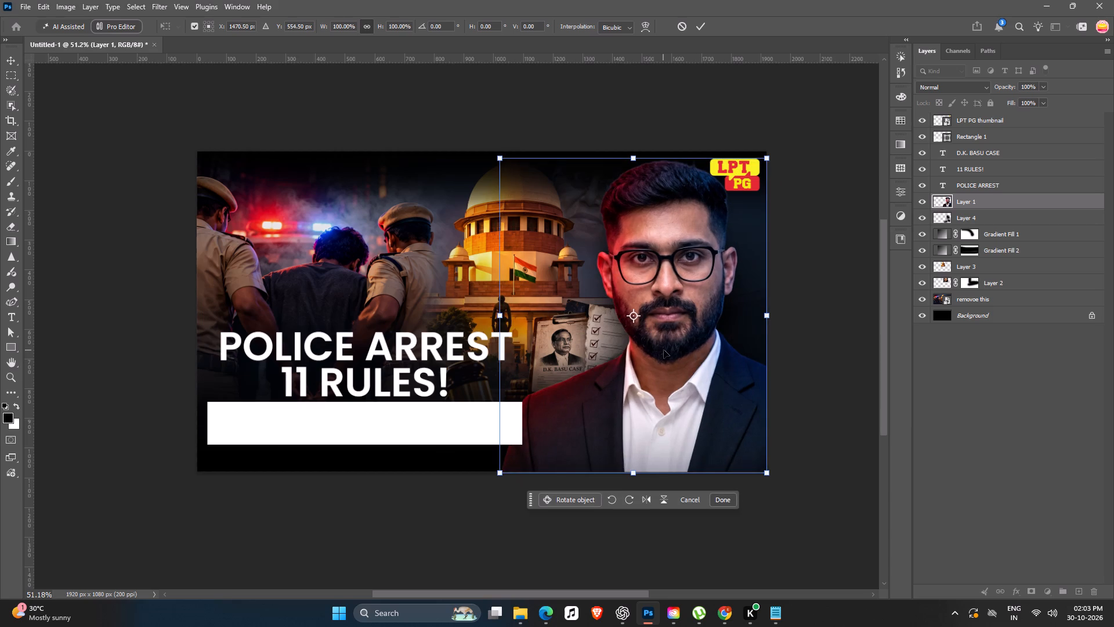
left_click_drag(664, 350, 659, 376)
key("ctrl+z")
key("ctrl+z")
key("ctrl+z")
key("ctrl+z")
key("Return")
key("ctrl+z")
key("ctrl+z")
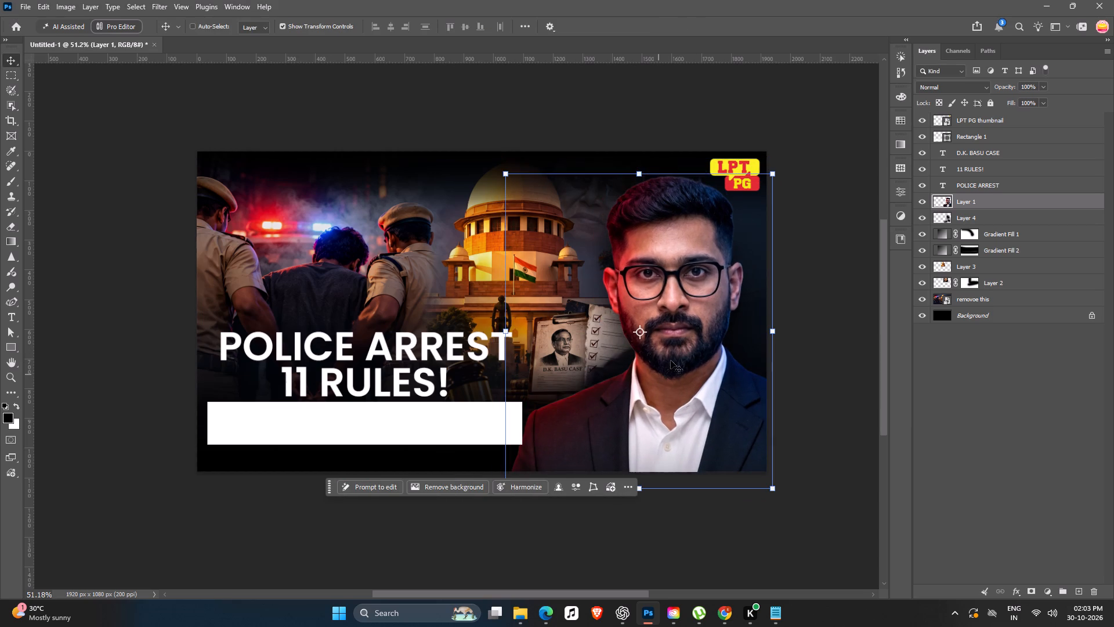
Examine the thumbnail as a whole and closely around the front portrait and the D.K. Basu clipboard.
left_click(852, 356)
key("space")
key("space")
key("space")
key("space")
key("space")
key("space")
key("space")
key("space")
left_click_drag(852, 356, 808, 367)
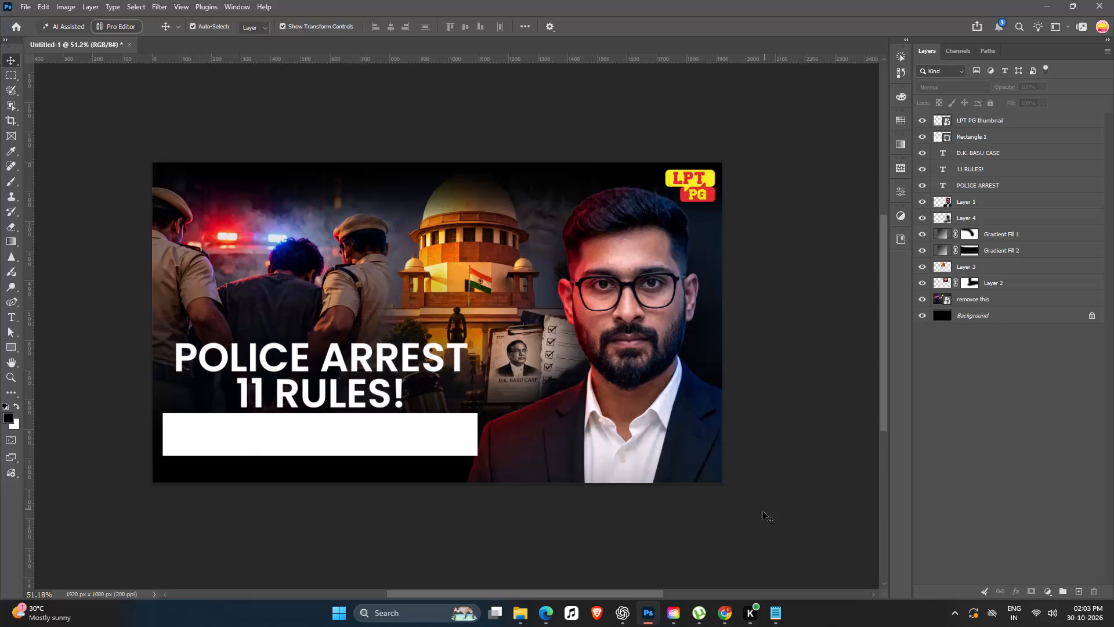
scroll(567, 404, "up", 7, "ctrl")
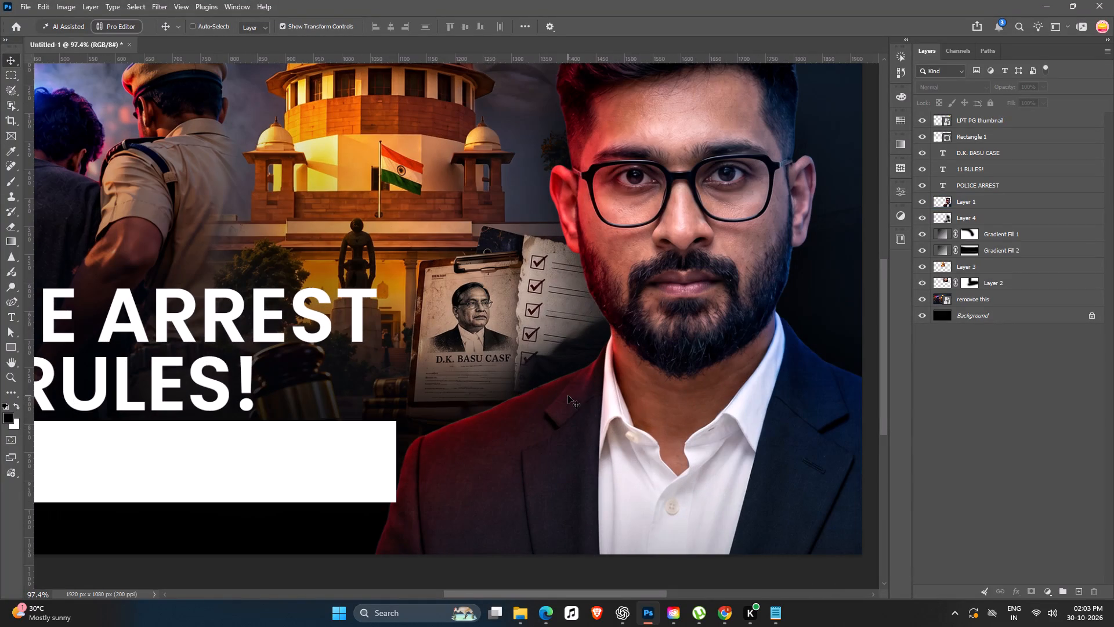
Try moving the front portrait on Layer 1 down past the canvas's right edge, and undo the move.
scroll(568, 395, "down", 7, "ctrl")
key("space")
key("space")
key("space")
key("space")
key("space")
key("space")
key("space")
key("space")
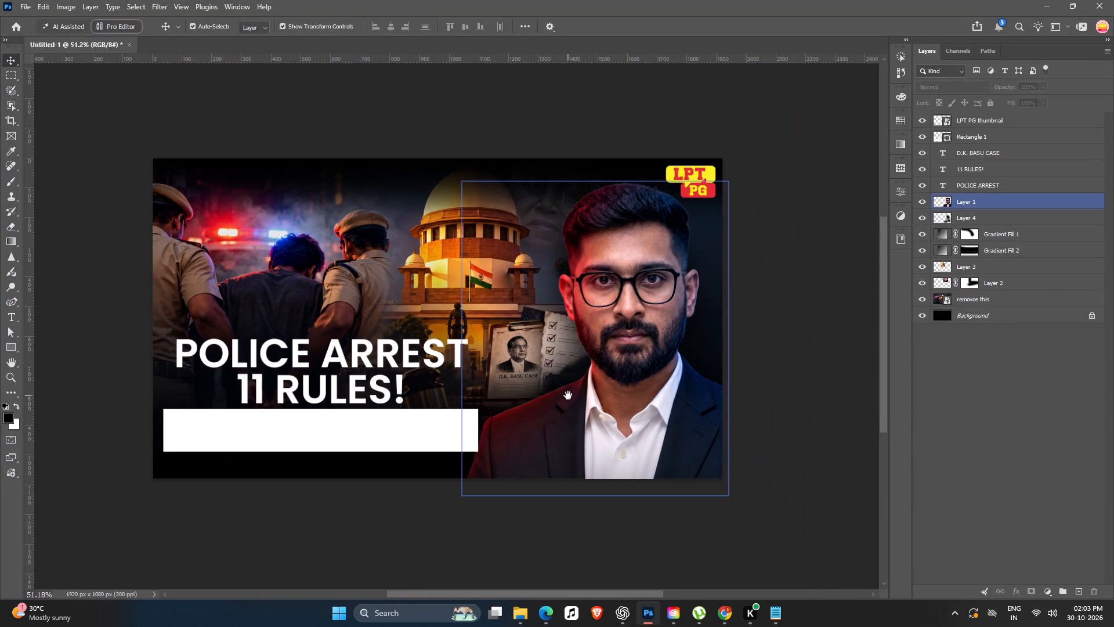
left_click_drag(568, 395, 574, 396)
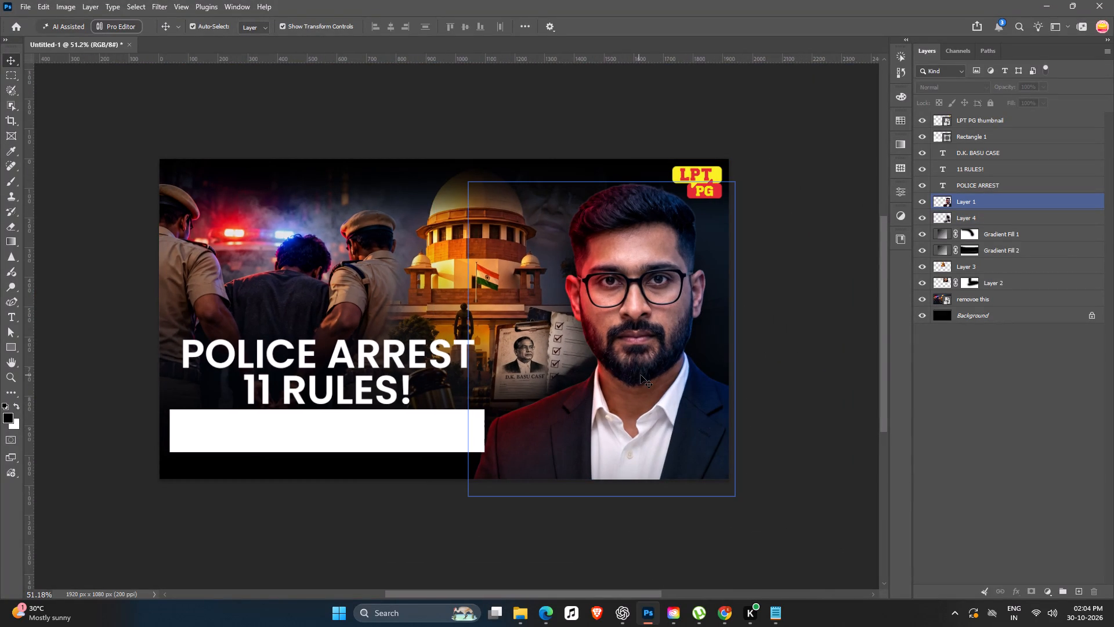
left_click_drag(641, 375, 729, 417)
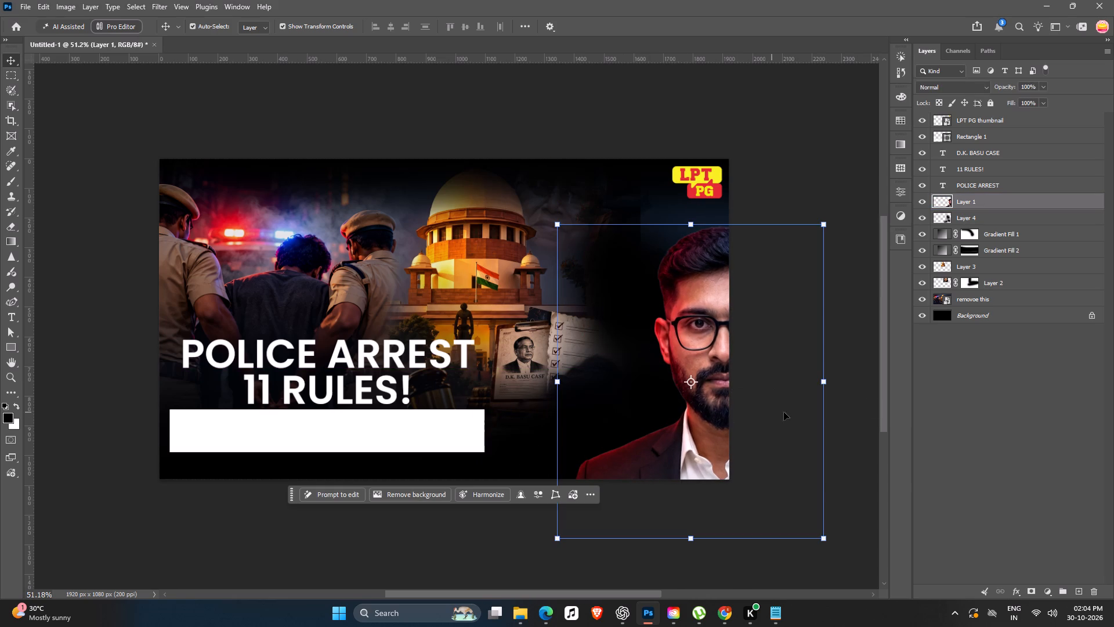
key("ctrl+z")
Hide Layer 1 and generate a promptless Firefly fill over a brushed area beside the D.K. Basu clipboard, working from the "removoe this" layer.
left_click(921, 199)
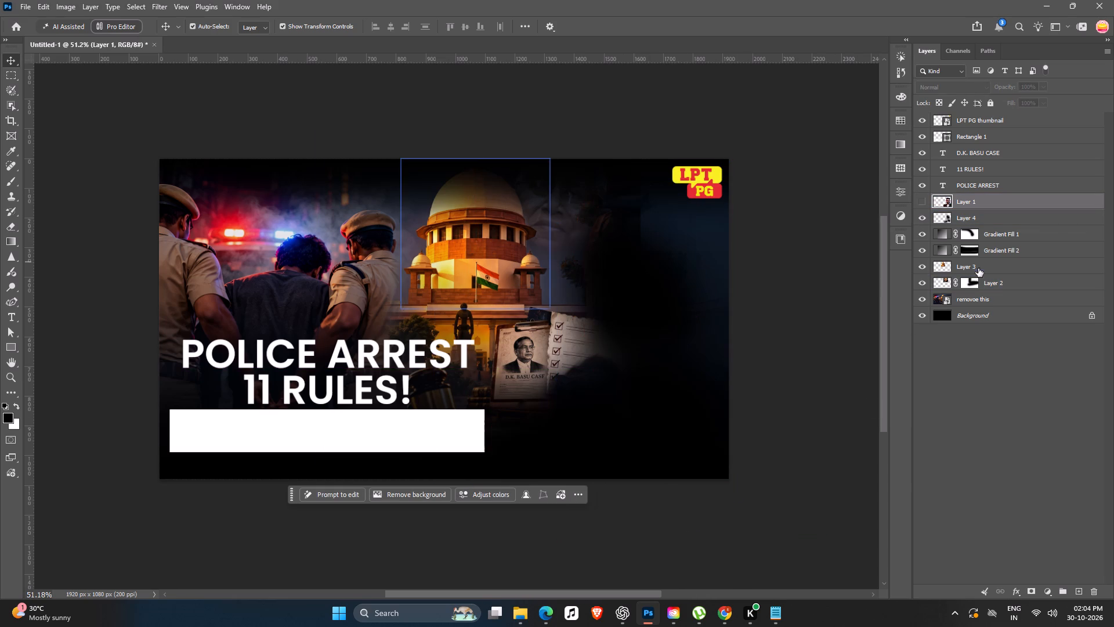
left_click(995, 302)
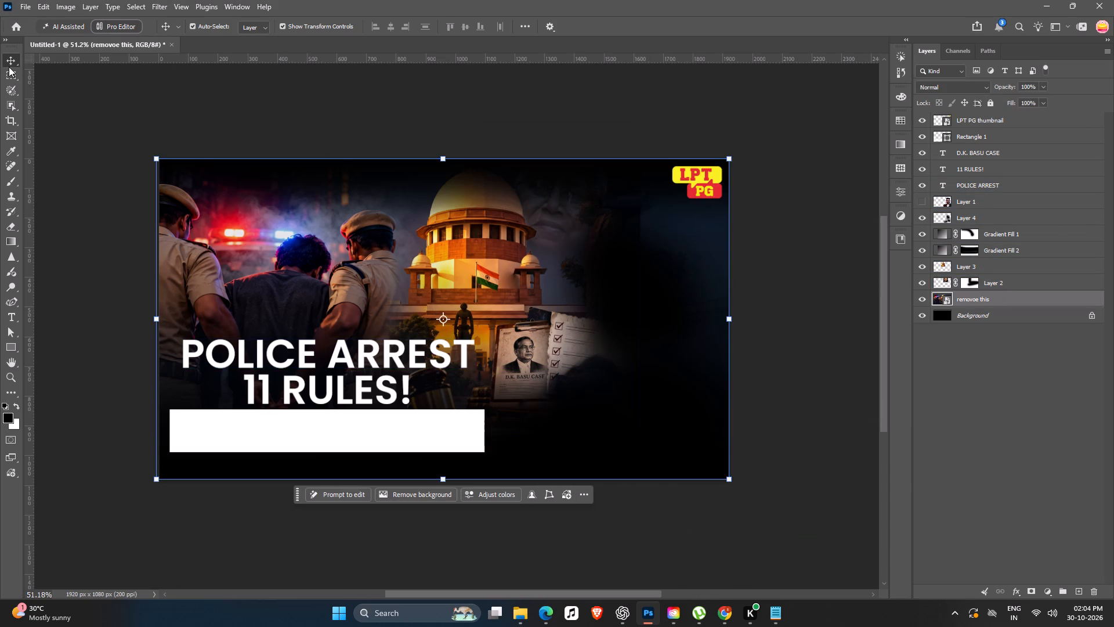
left_click(10, 92)
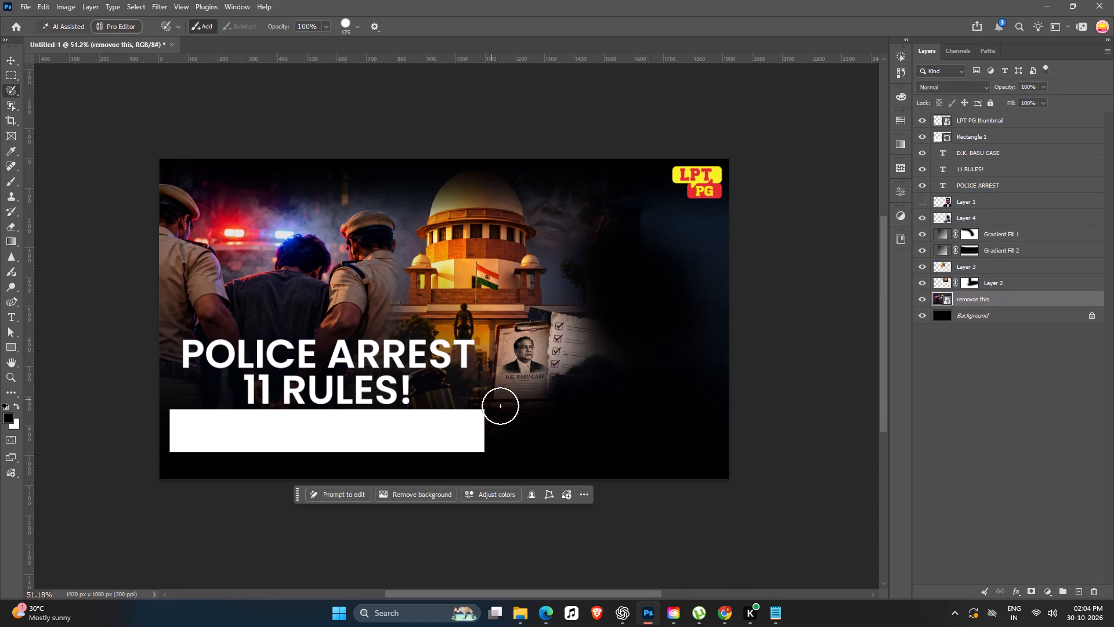
left_click_drag(599, 366, 622, 350)
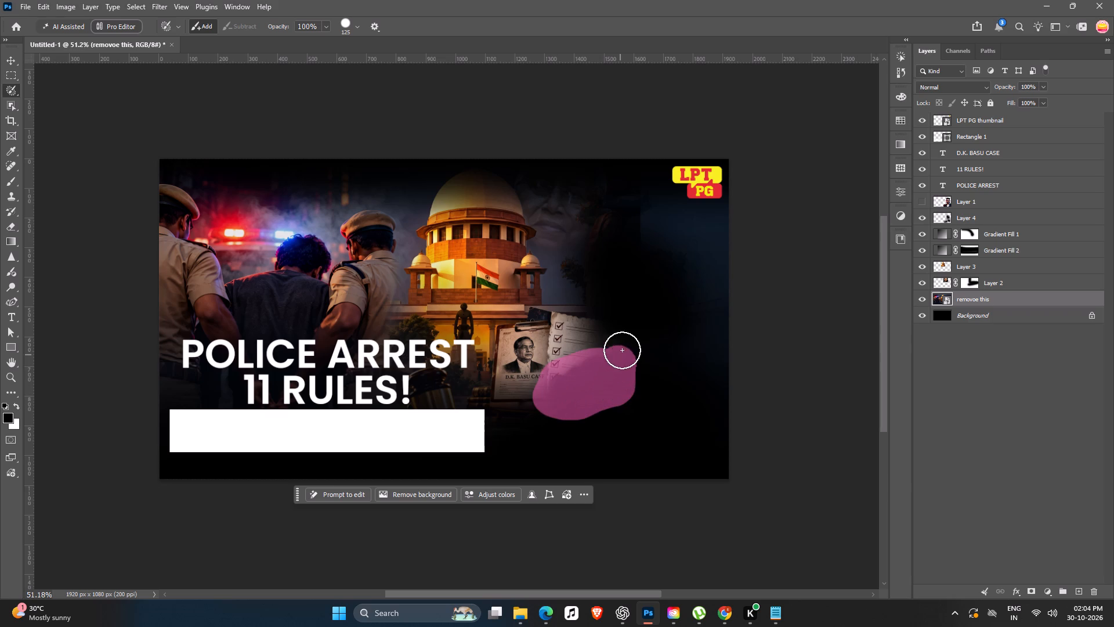
left_click_drag(622, 350, 605, 336)
left_click(519, 431)
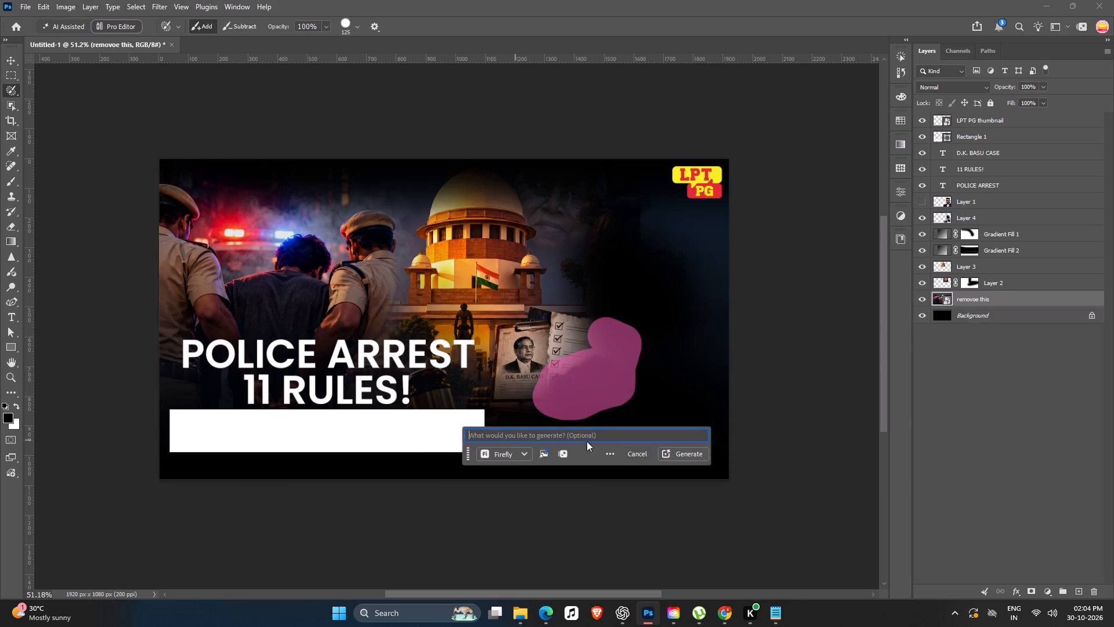
left_click(693, 457)
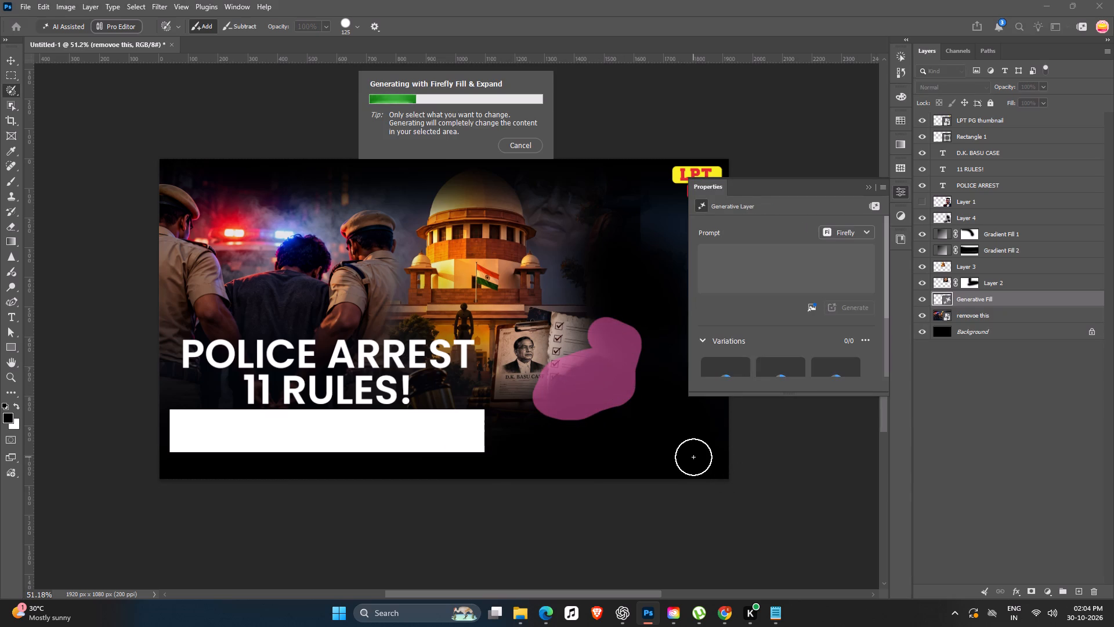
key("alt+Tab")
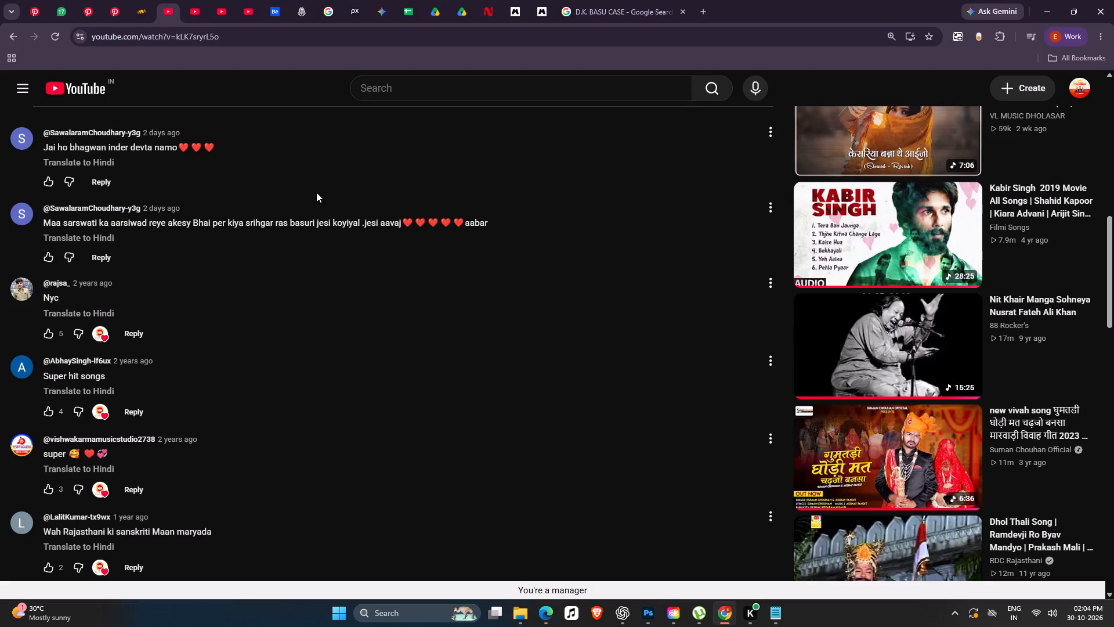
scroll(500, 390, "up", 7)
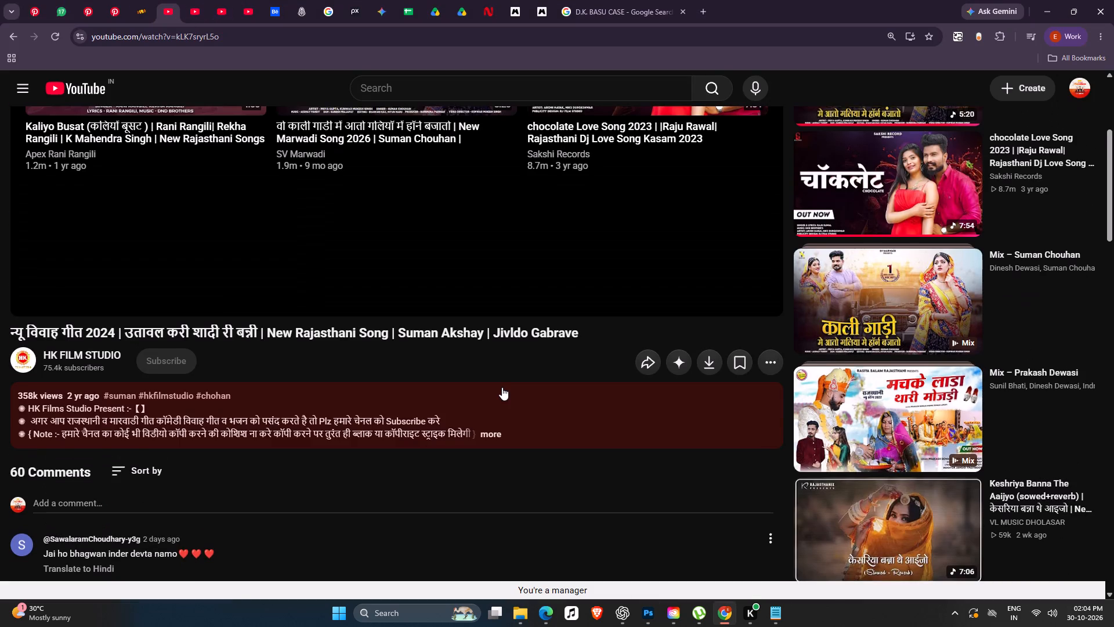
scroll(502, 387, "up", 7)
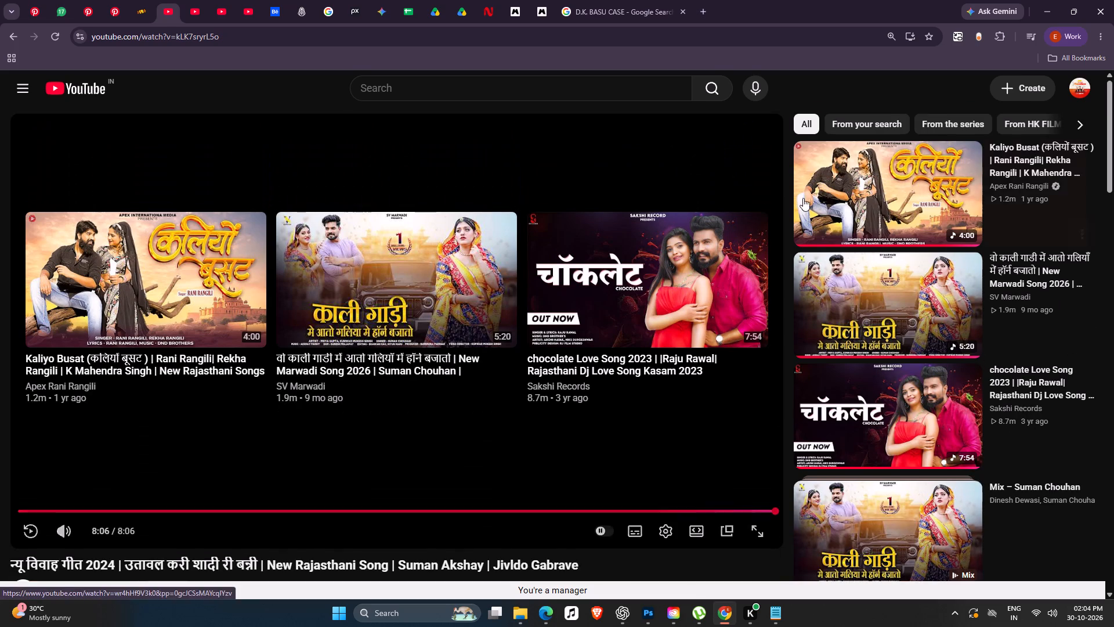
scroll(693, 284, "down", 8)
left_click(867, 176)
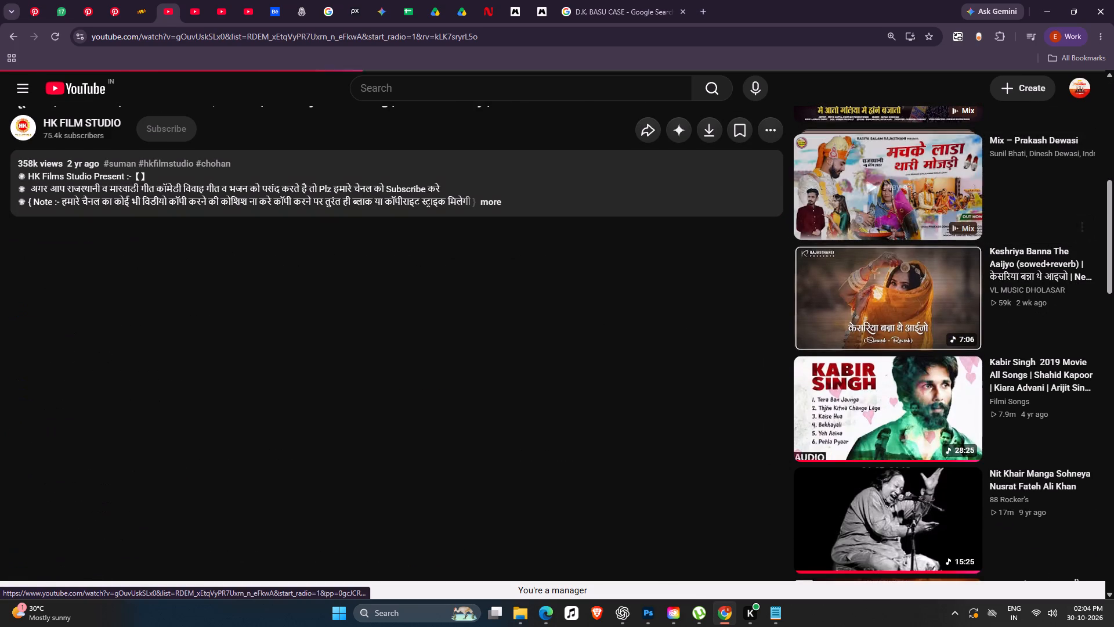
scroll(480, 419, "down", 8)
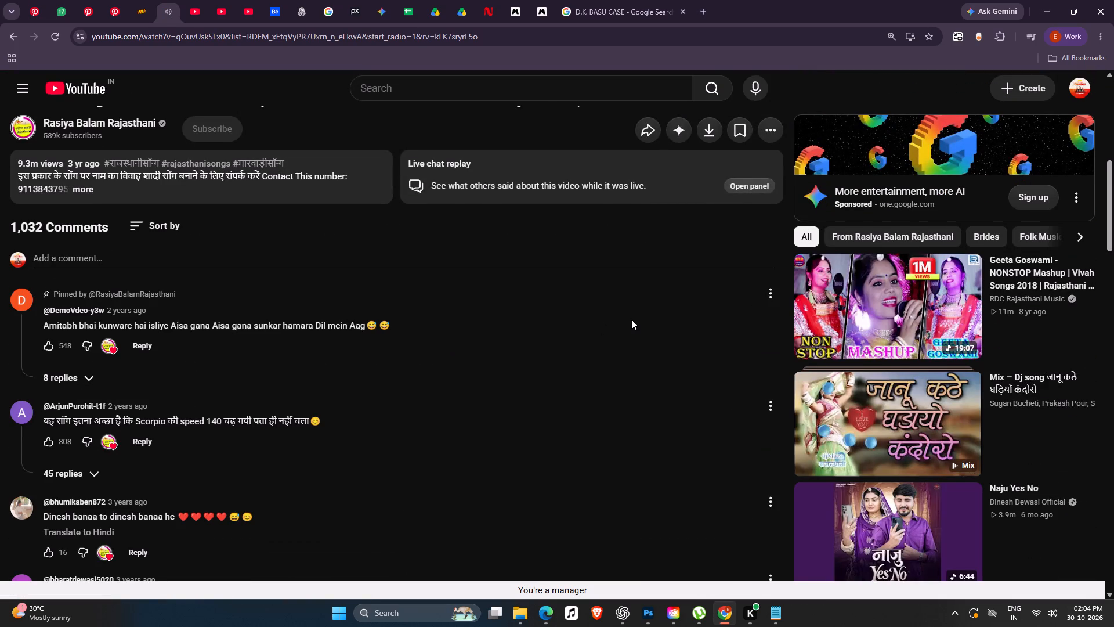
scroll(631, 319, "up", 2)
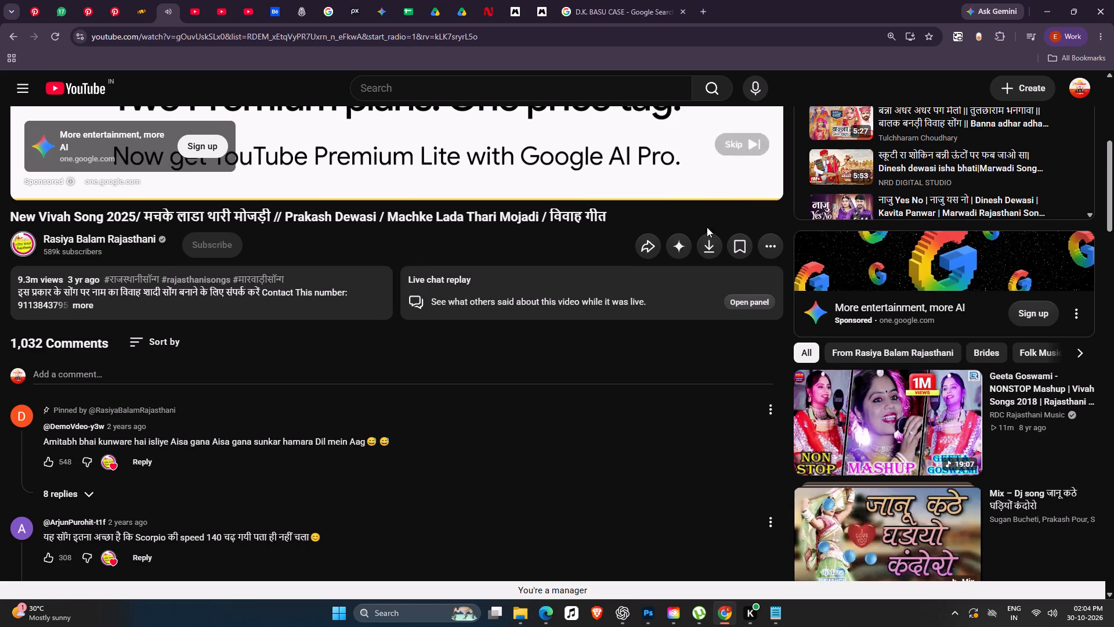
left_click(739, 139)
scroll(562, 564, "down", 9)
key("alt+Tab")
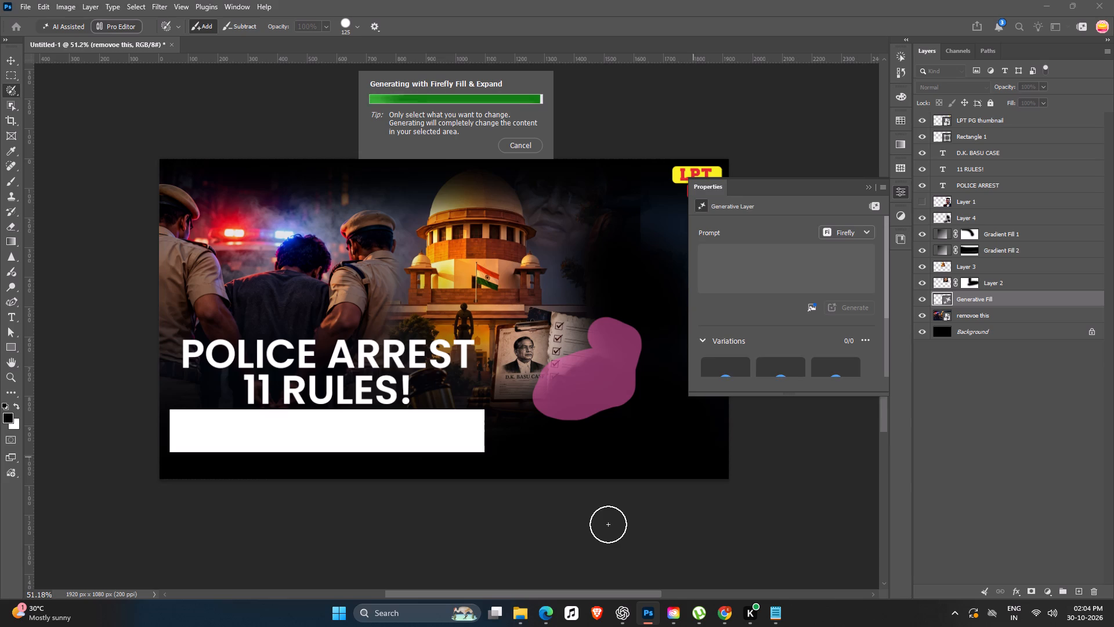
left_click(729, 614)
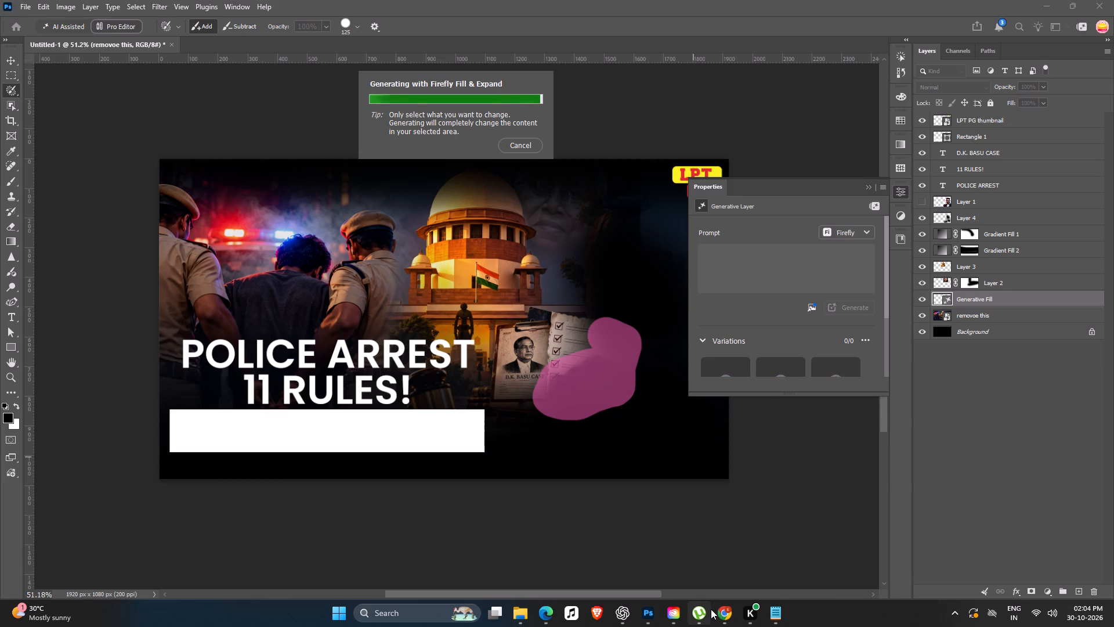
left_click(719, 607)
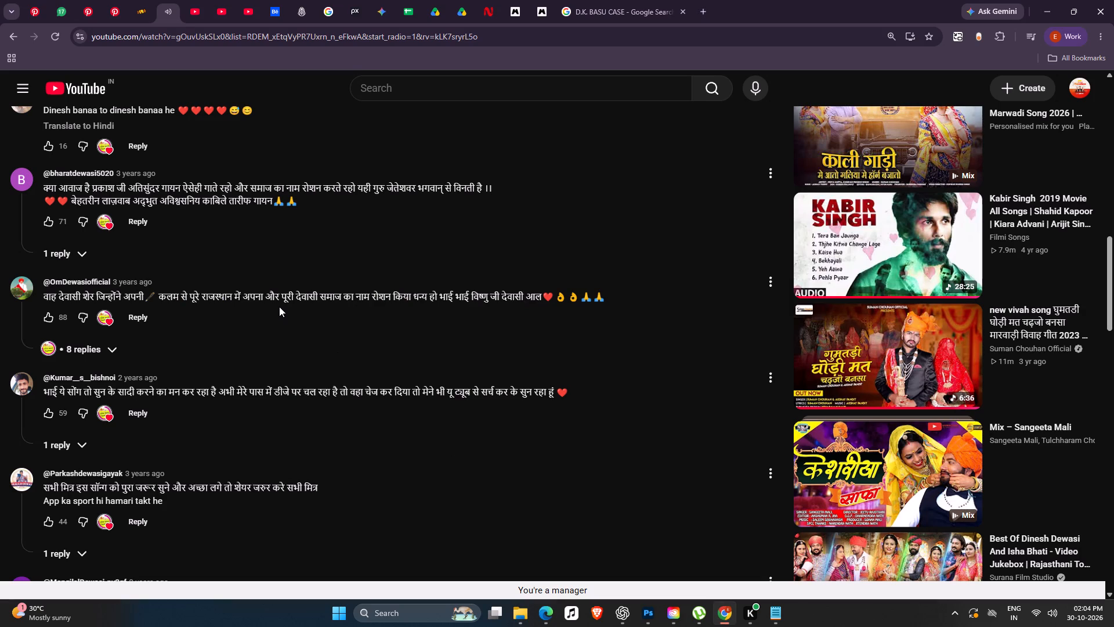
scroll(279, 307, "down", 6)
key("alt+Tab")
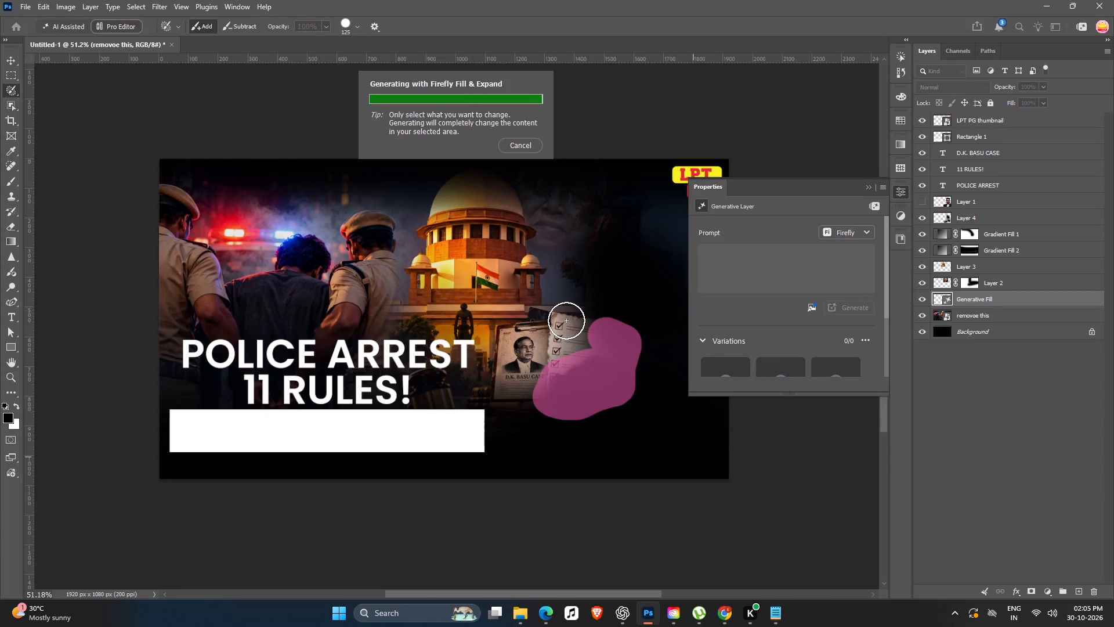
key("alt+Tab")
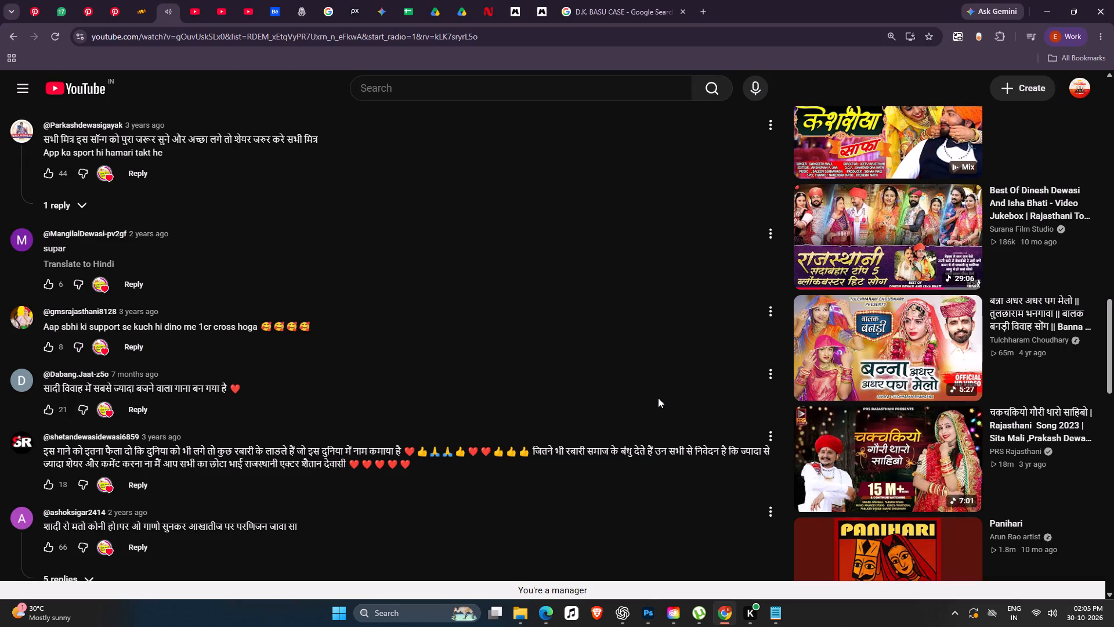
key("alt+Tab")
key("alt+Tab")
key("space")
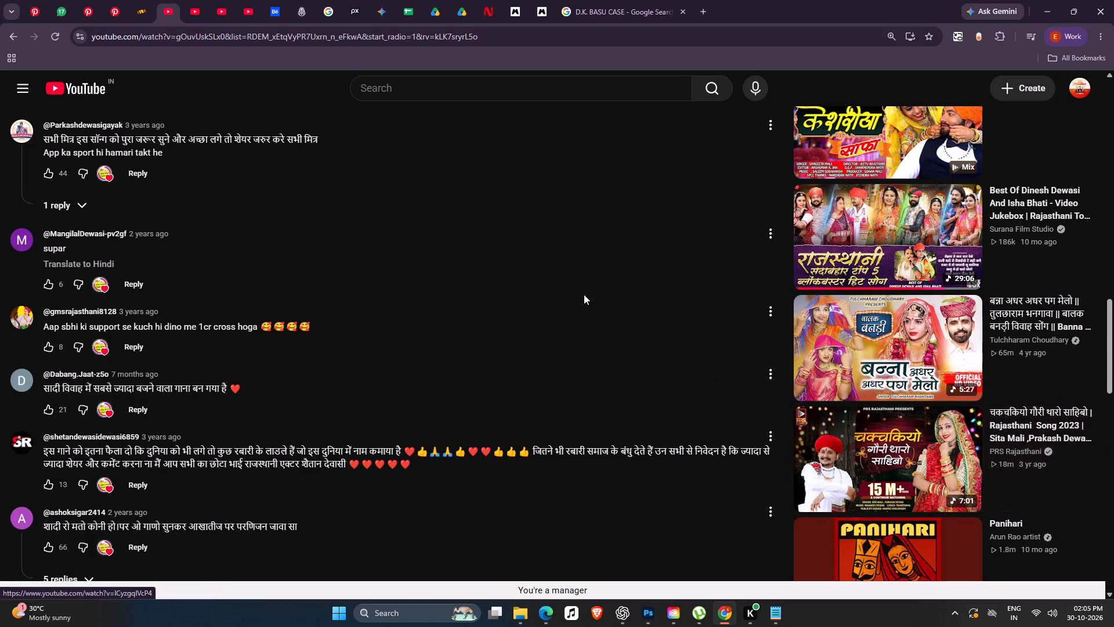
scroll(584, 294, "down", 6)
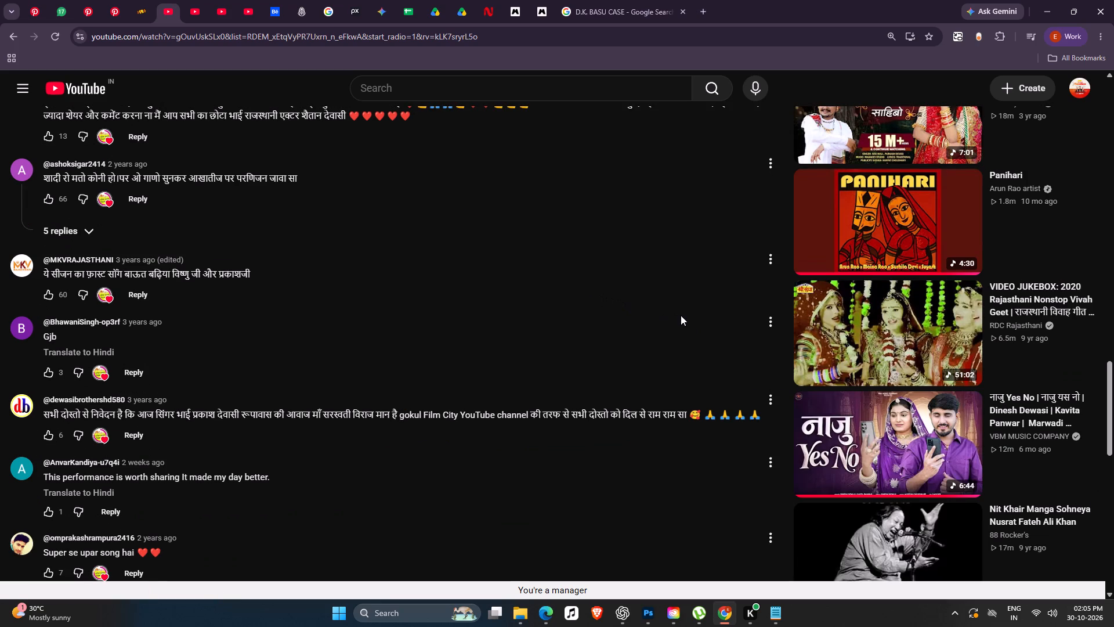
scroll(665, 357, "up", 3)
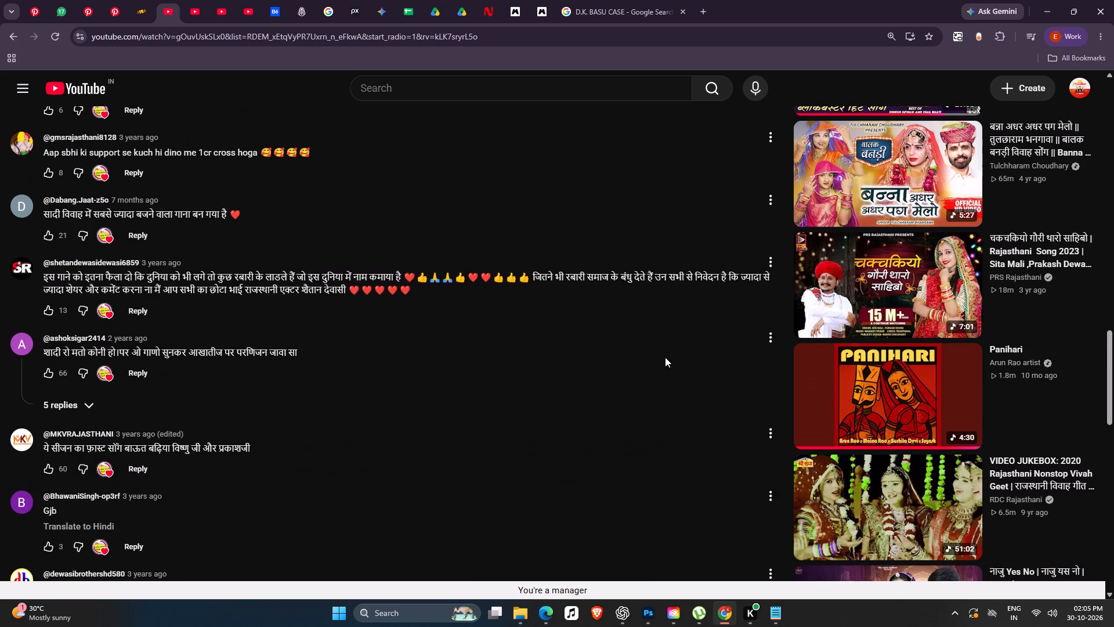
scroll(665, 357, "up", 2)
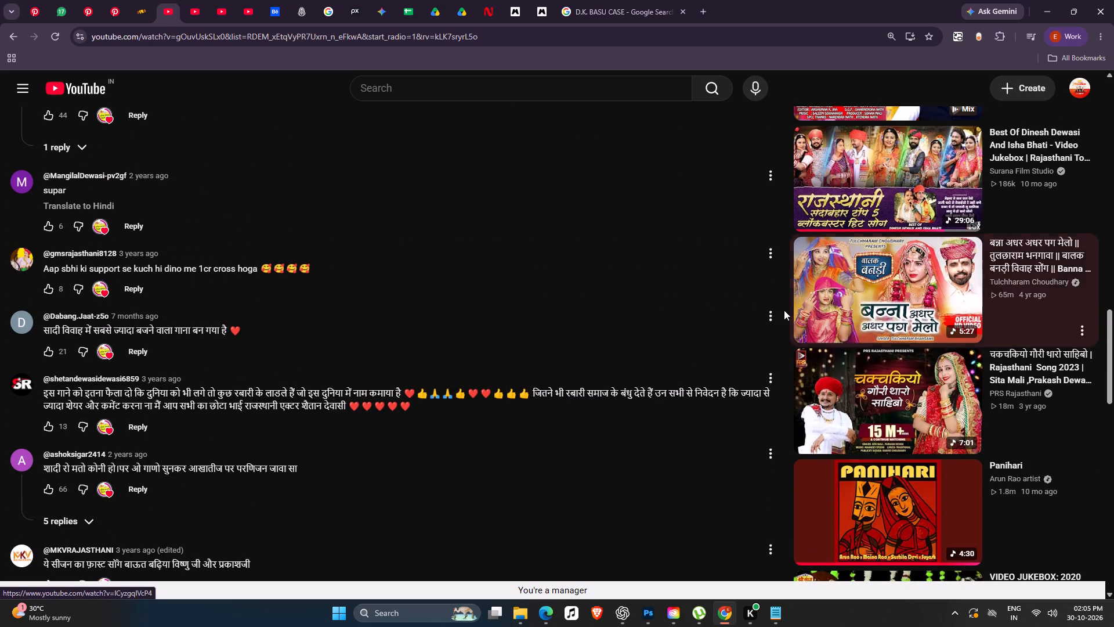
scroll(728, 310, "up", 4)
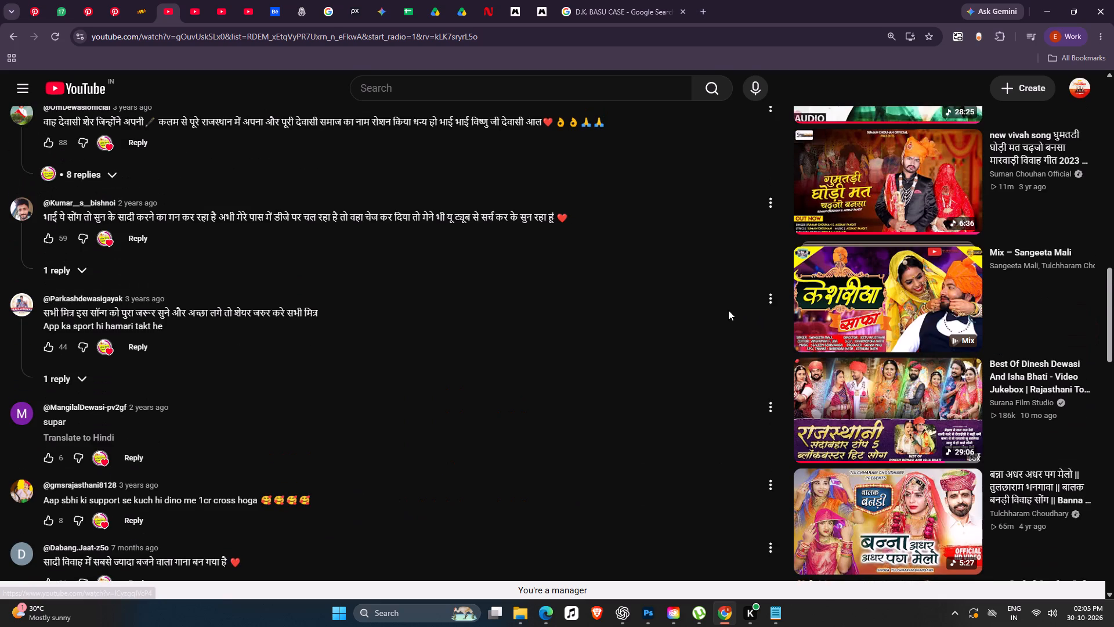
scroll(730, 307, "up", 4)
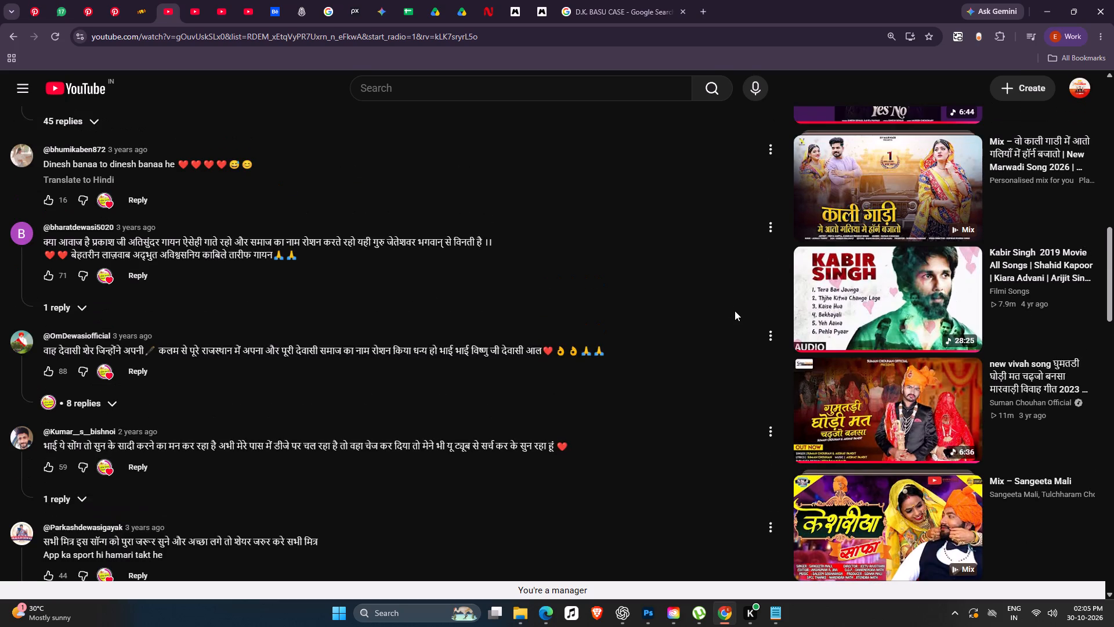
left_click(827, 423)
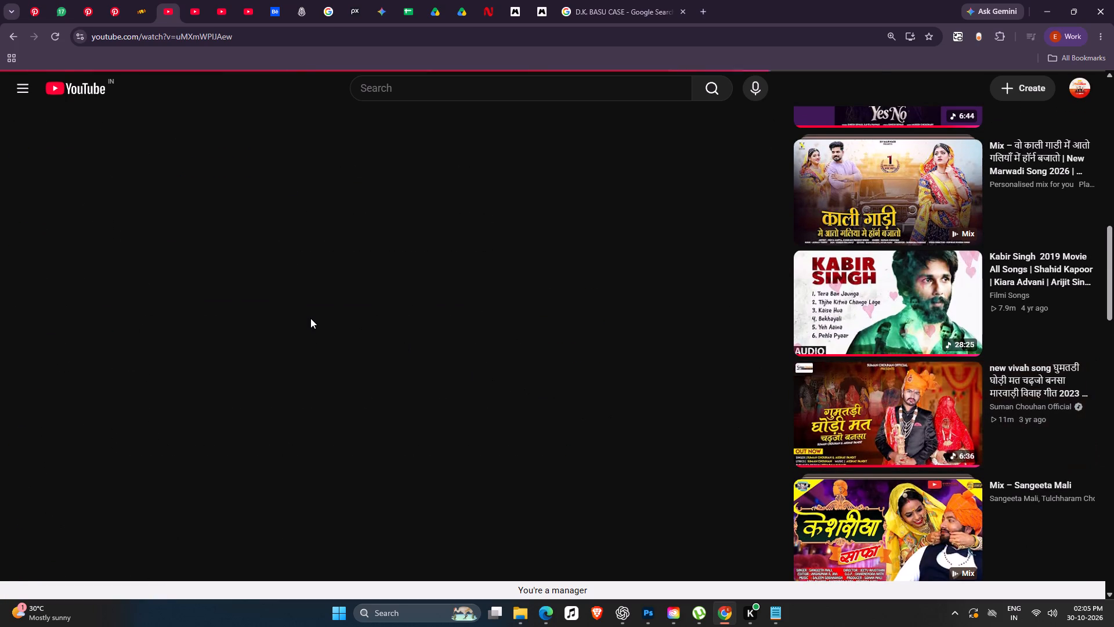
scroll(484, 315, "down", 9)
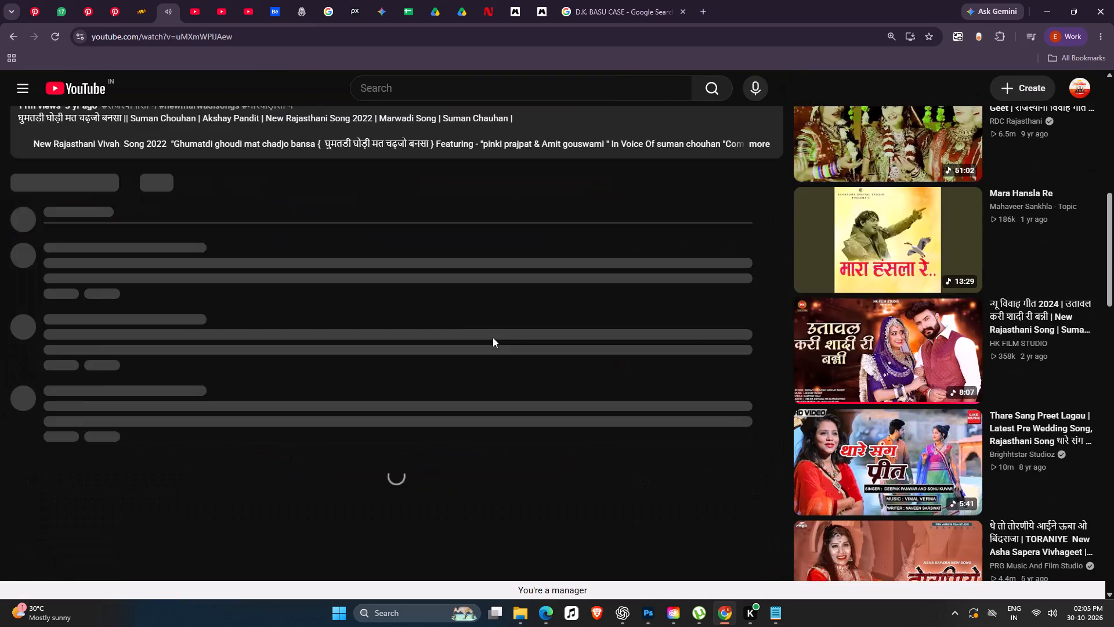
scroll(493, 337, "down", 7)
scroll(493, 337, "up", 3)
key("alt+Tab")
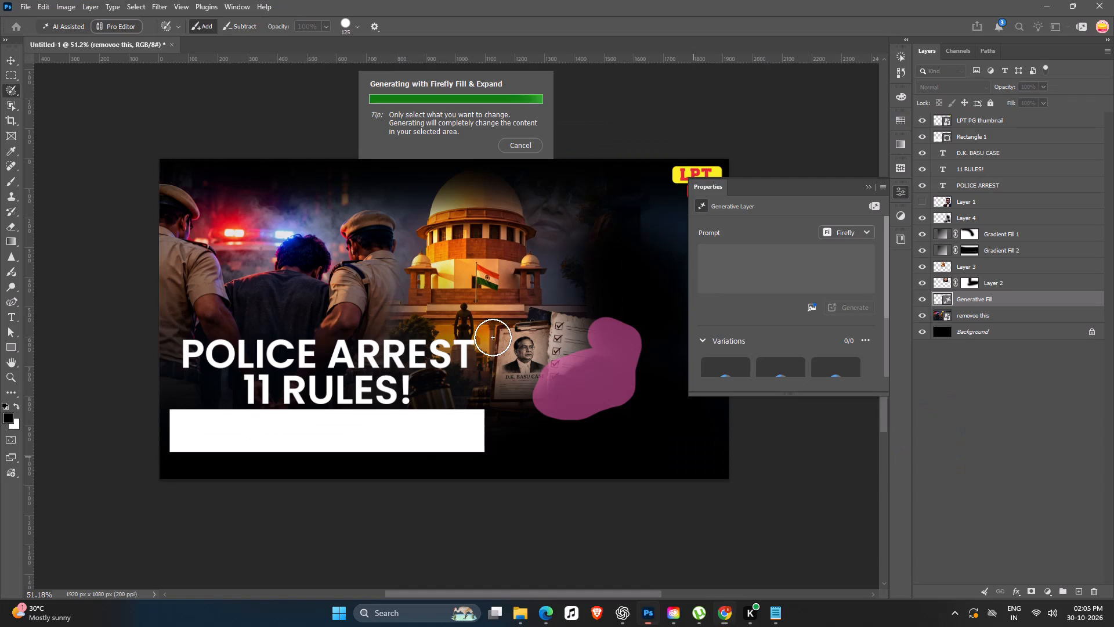
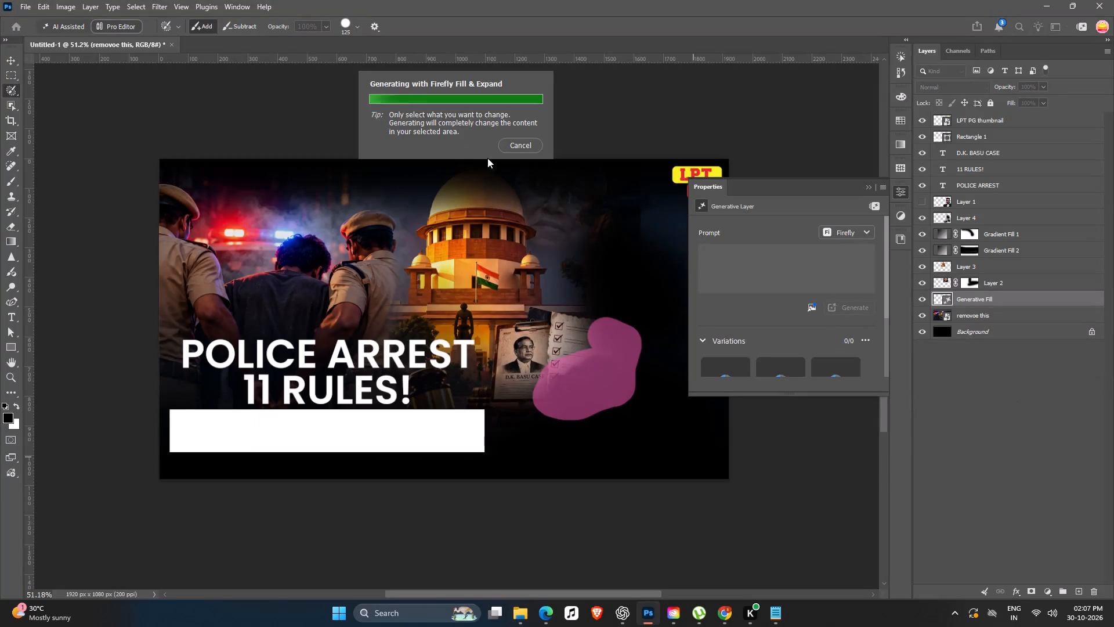
Cancel the running Firefly fill beside the clipboard and make Layer 1 with the front portrait visible again.
left_click(513, 147)
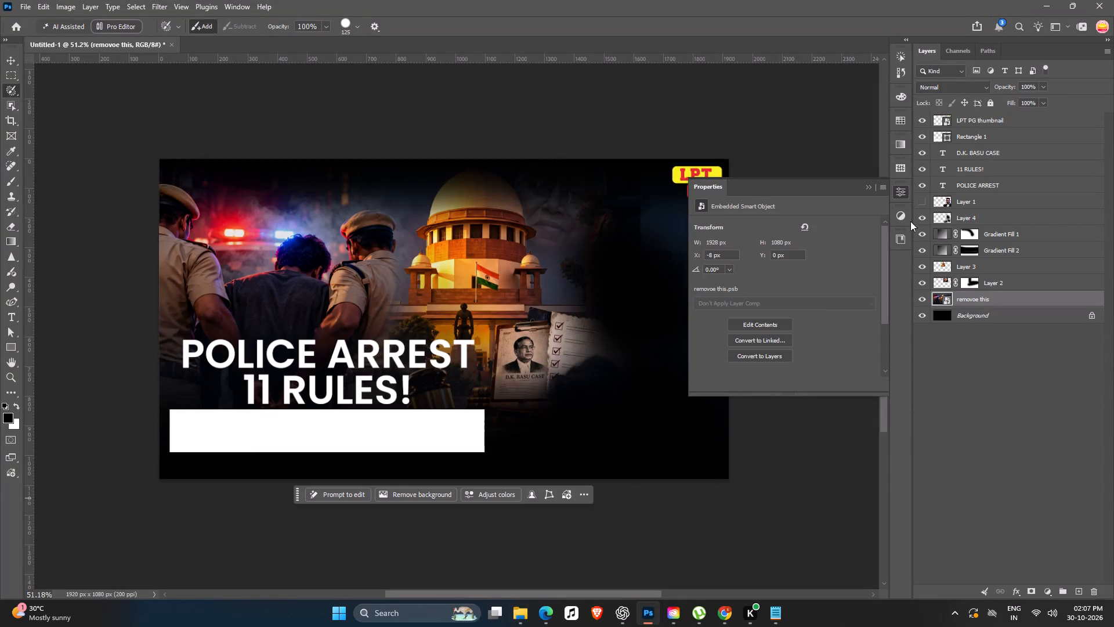
left_click(920, 203)
Move the front portrait on Layer 1 up and inward from the canvas's right edge, to X 996 px and Y 46 px.
key("space")
key("space")
key("space")
key("space")
key("space")
left_click_drag(464, 369, 371, 393)
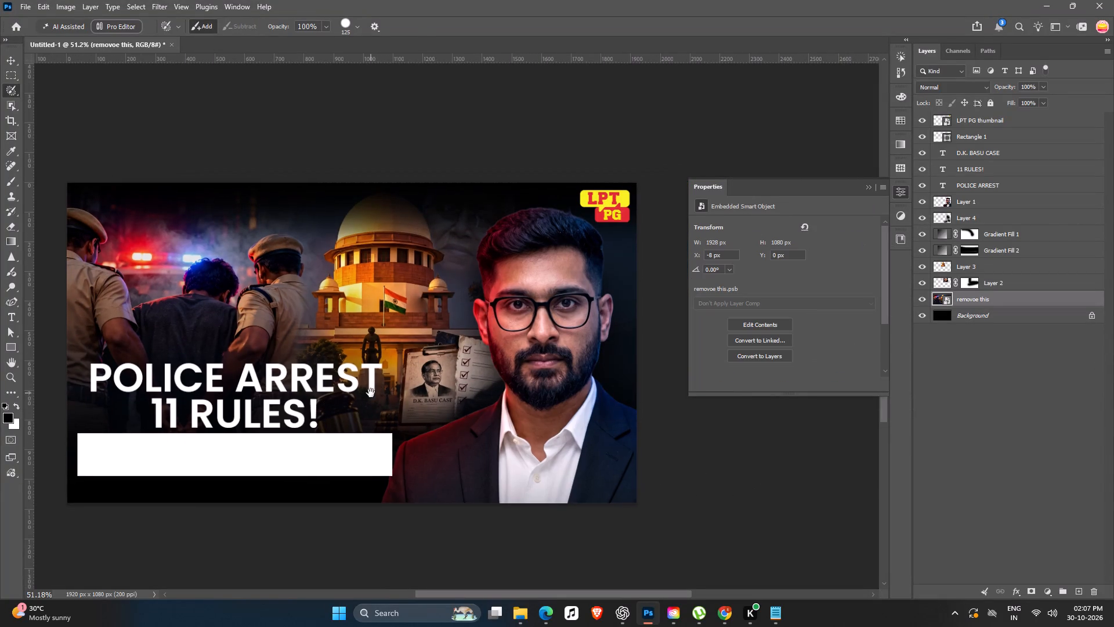
left_click_drag(371, 393, 374, 393)
key("b")
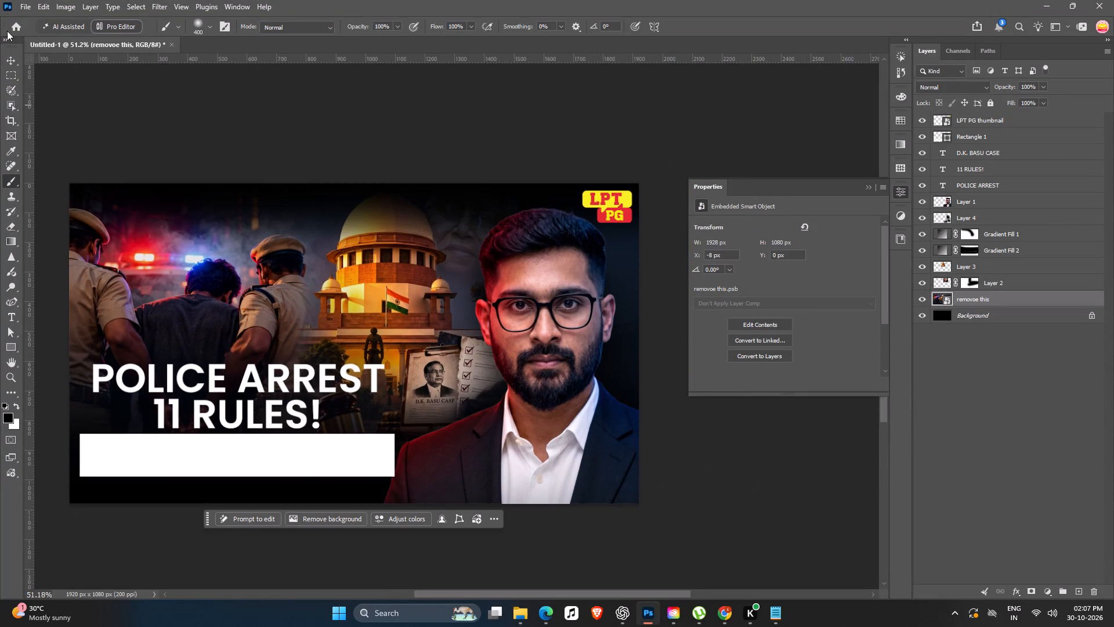
left_click(10, 52)
left_click(10, 54)
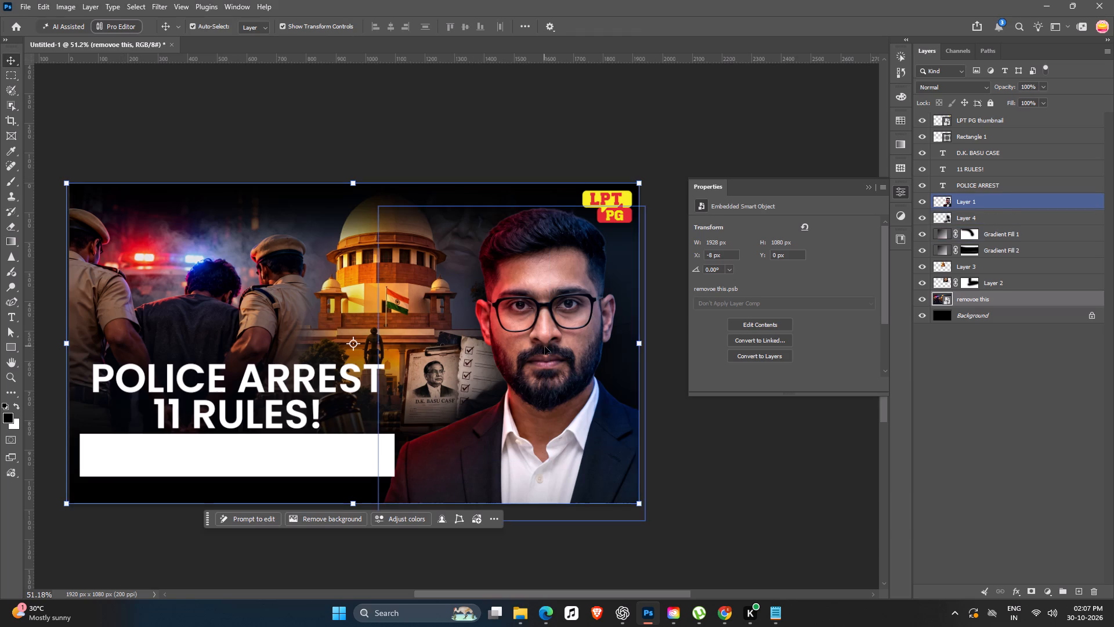
left_click_drag(545, 347, 534, 349)
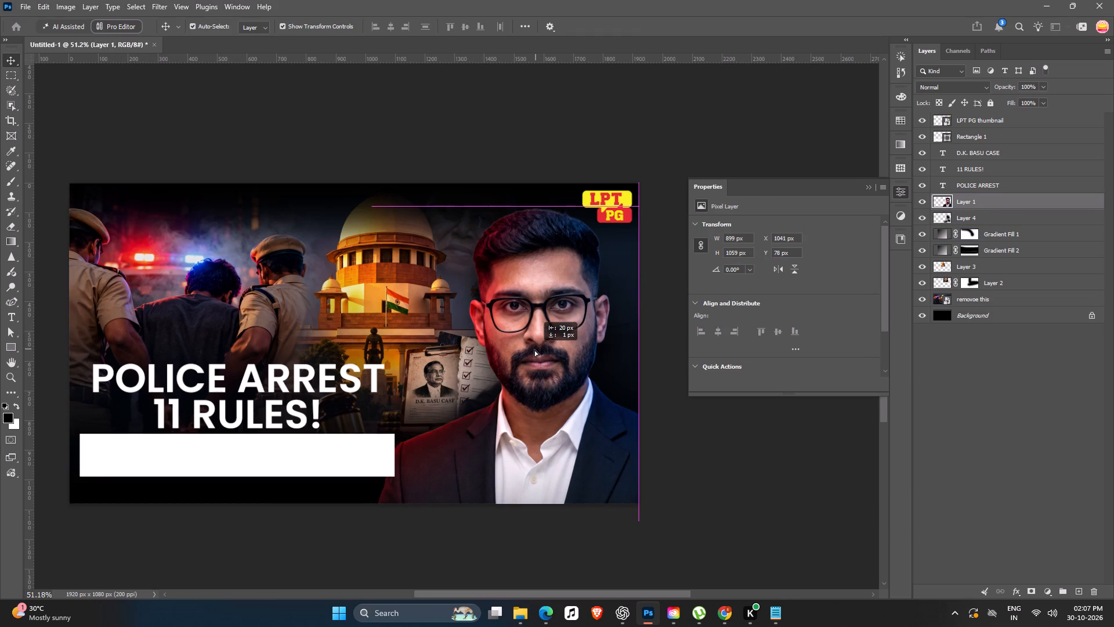
left_click_drag(534, 349, 527, 337)
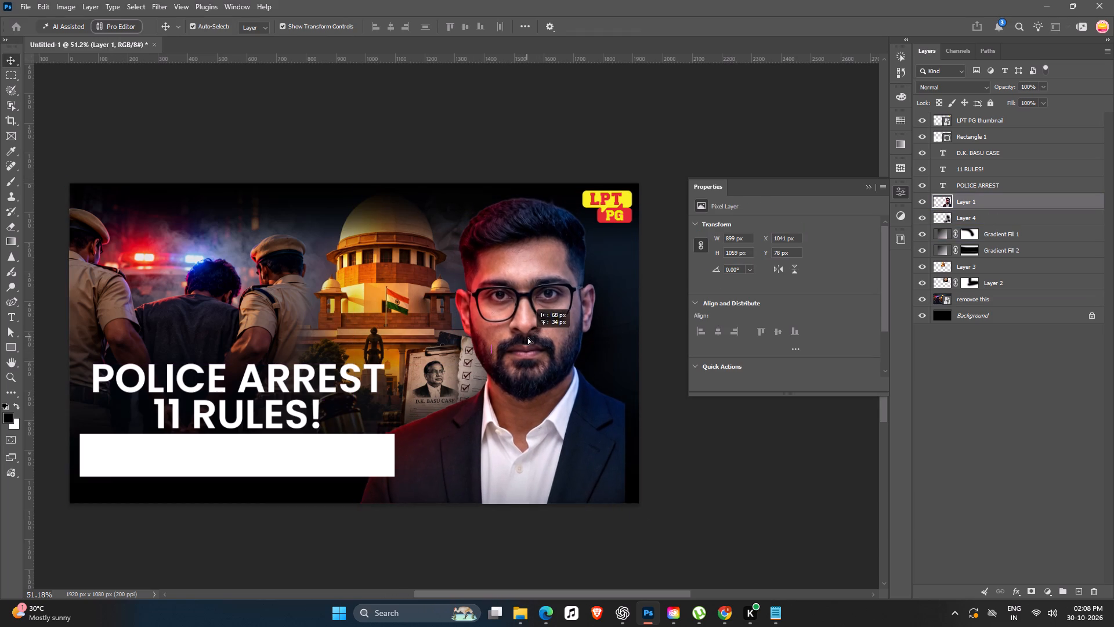
left_click_drag(527, 337, 529, 337)
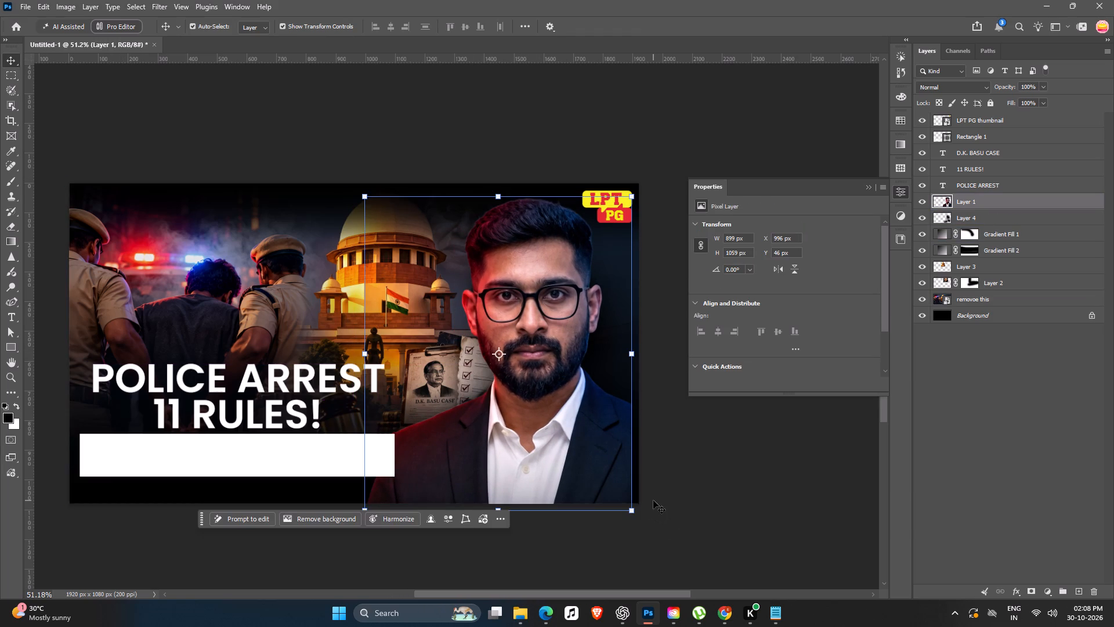
key("Return")
left_click(745, 496)
Convert the front portrait's Layer 1 to a smart object.
scroll(745, 496, "down", 8, "ctrl")
key("space")
key("space")
left_click_drag(368, 524, 404, 532)
scroll(541, 467, "up", 4, "ctrl")
left_click(573, 401)
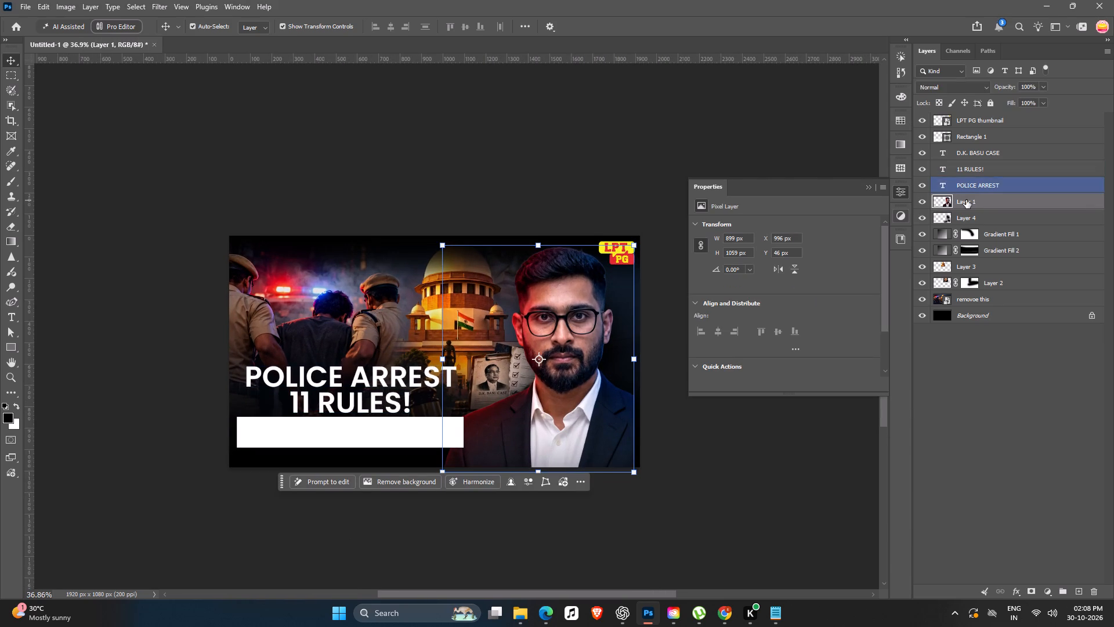
right_click(966, 200)
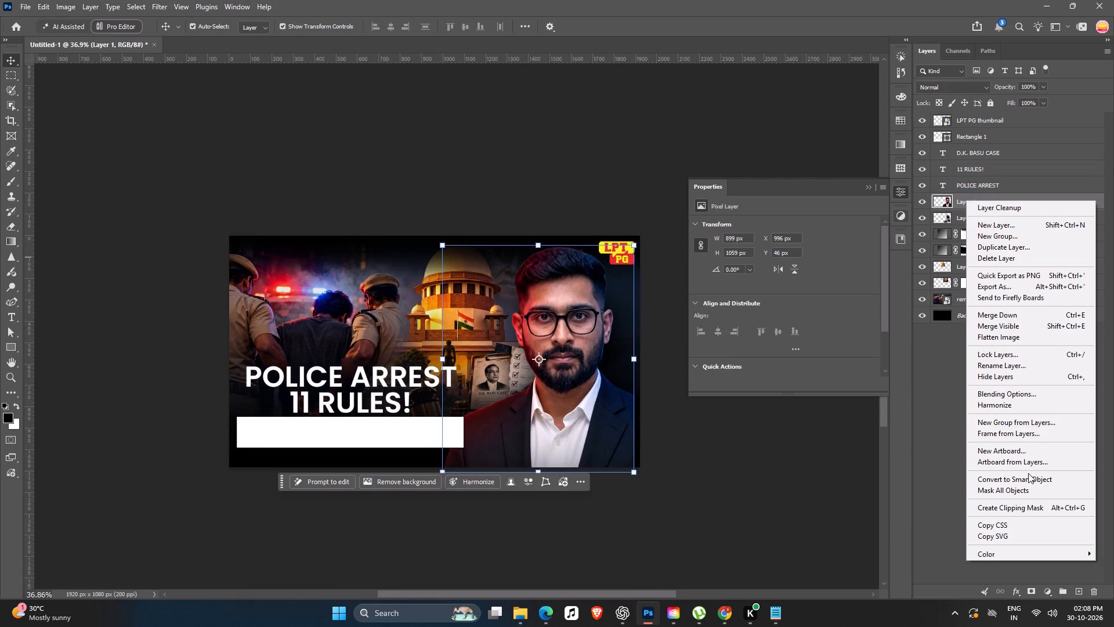
left_click(1028, 473)
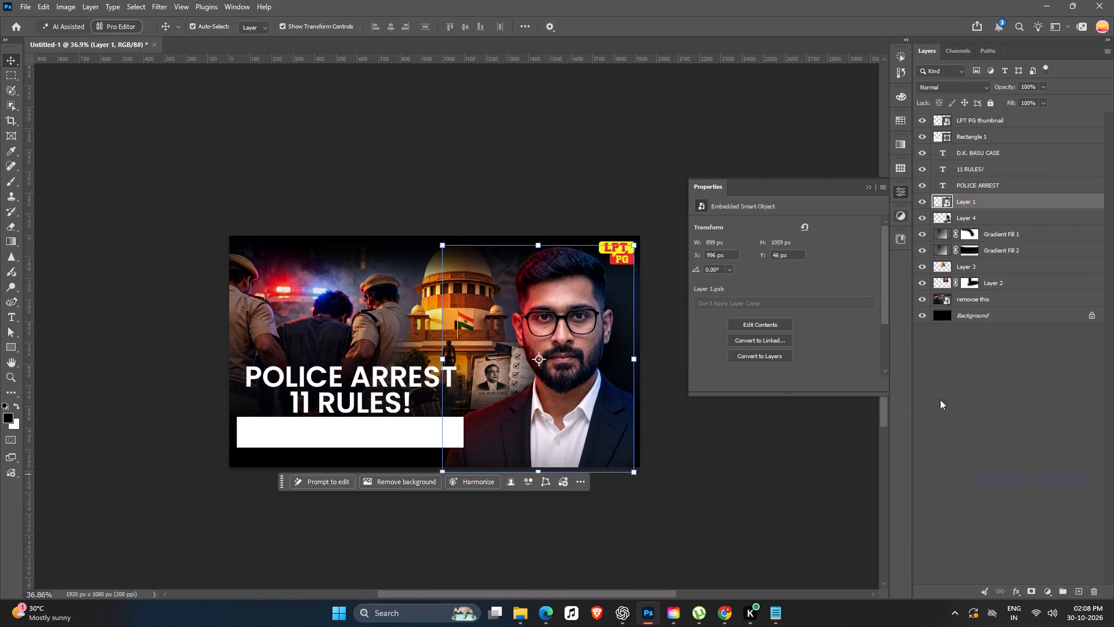
Open Layer 1's smart object contents and extend the canvas beyond the cut-off right shoulder to 1028 px wide using Generative Expand.
double_click(939, 200)
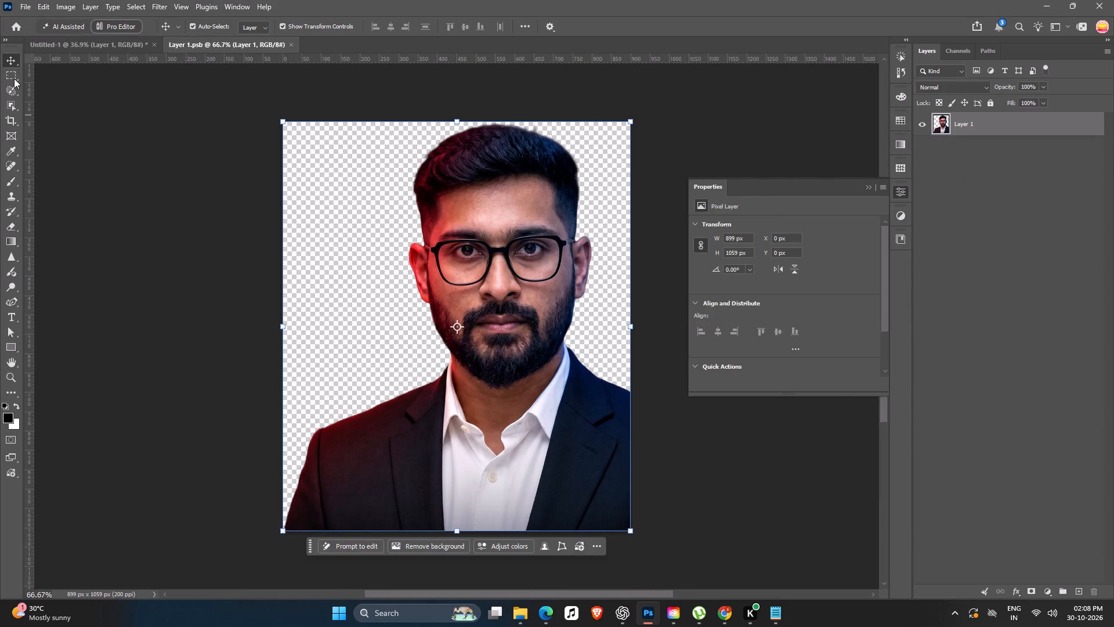
left_click(10, 123)
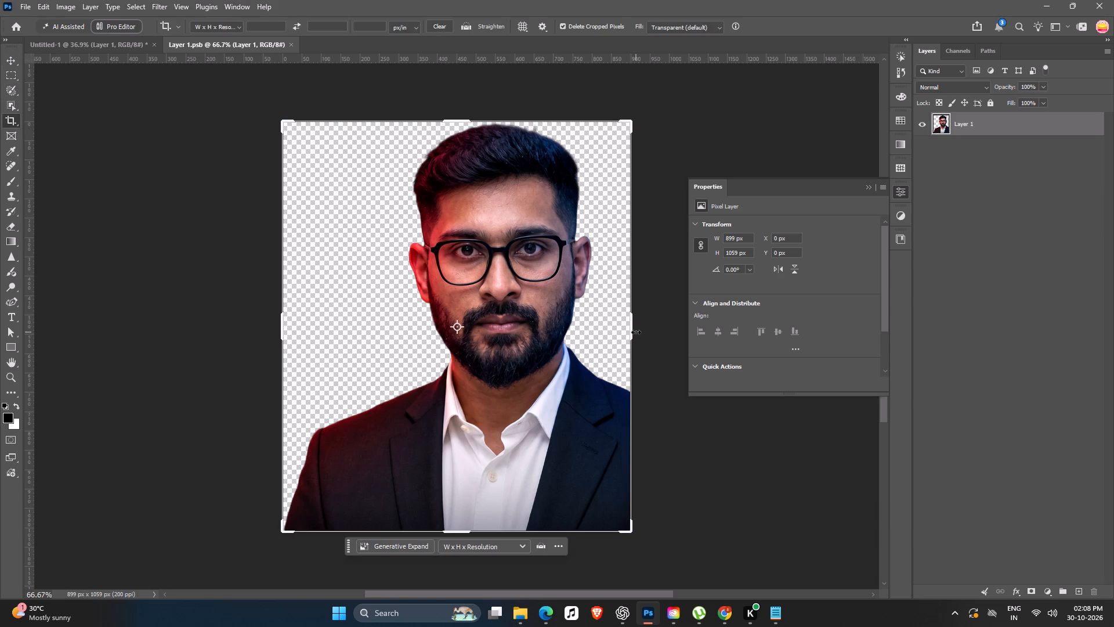
left_click_drag(638, 332, 661, 334)
left_click_drag(632, 331, 657, 332)
left_click(681, 24)
left_click(688, 46)
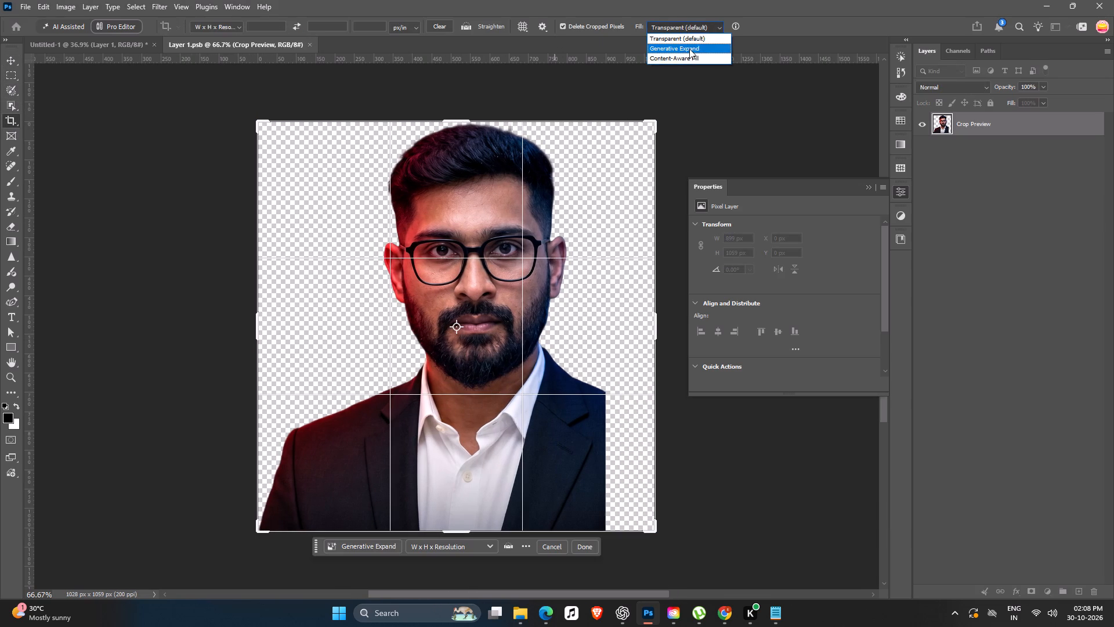
key("Return")
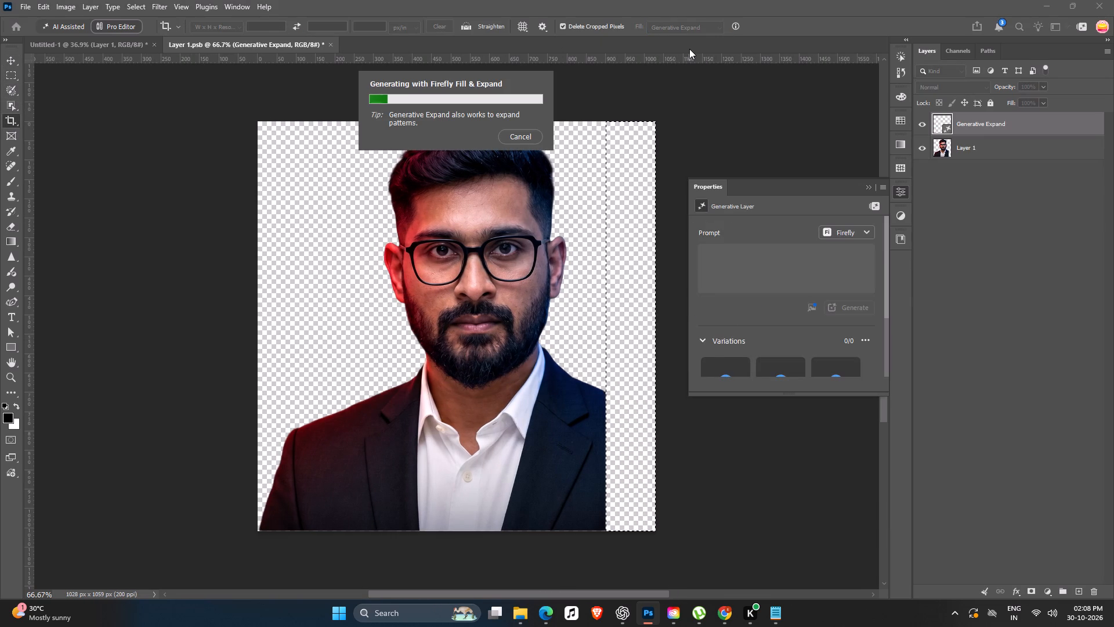
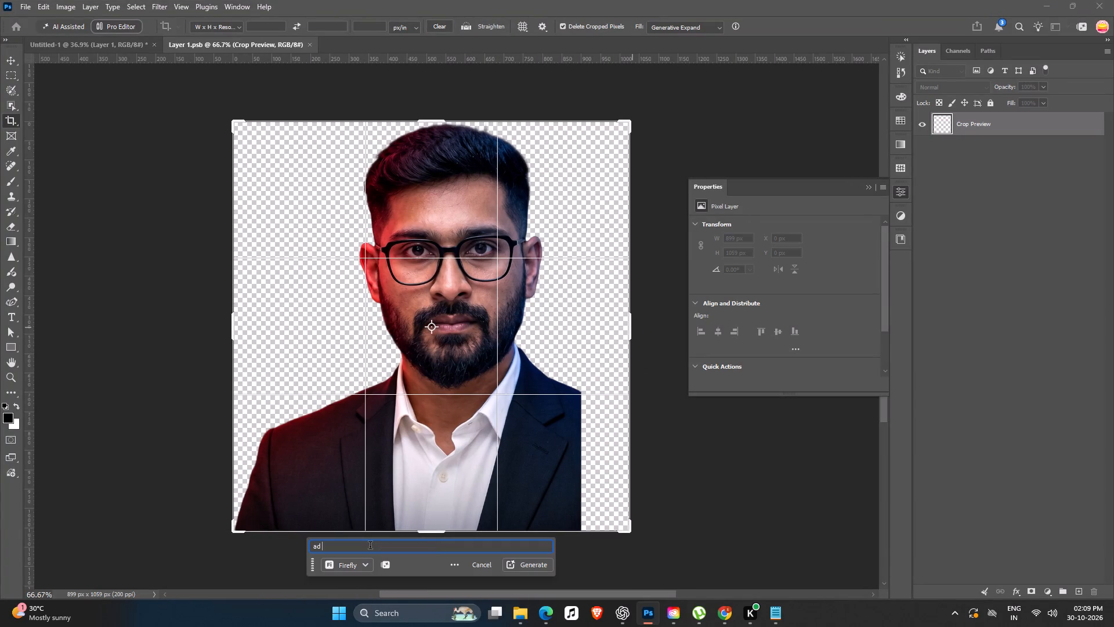
Complete the Generative Expand prompt as "ad this aprt" and generate the missing part of the portrait's cut-off shoulder with Firefly.
type("this")
key("space")
type("aprt")
key("Return")
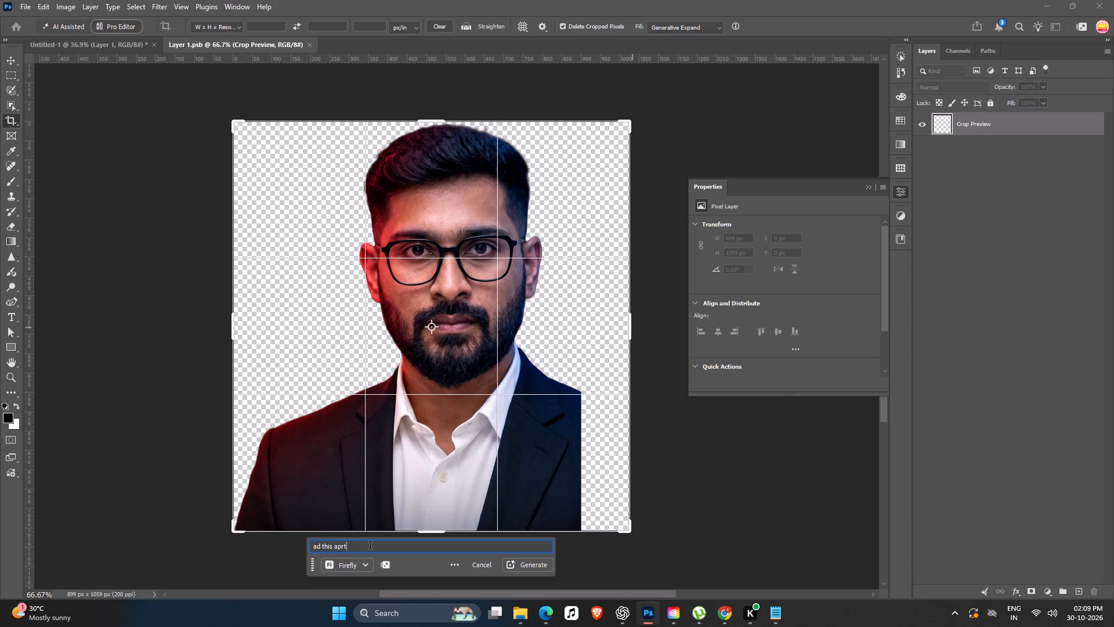
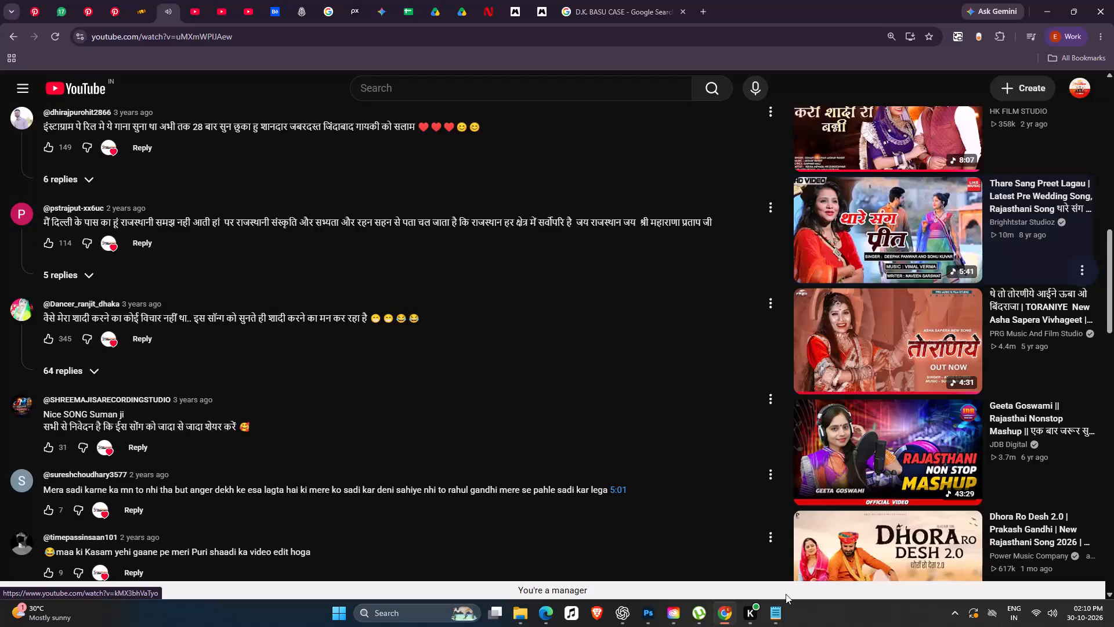
Browse the recommended YouTube videos and play the song "Kyu Rakho Banisa Itro Attitude" from Nice Music Company.
scroll(679, 487, "down", 6)
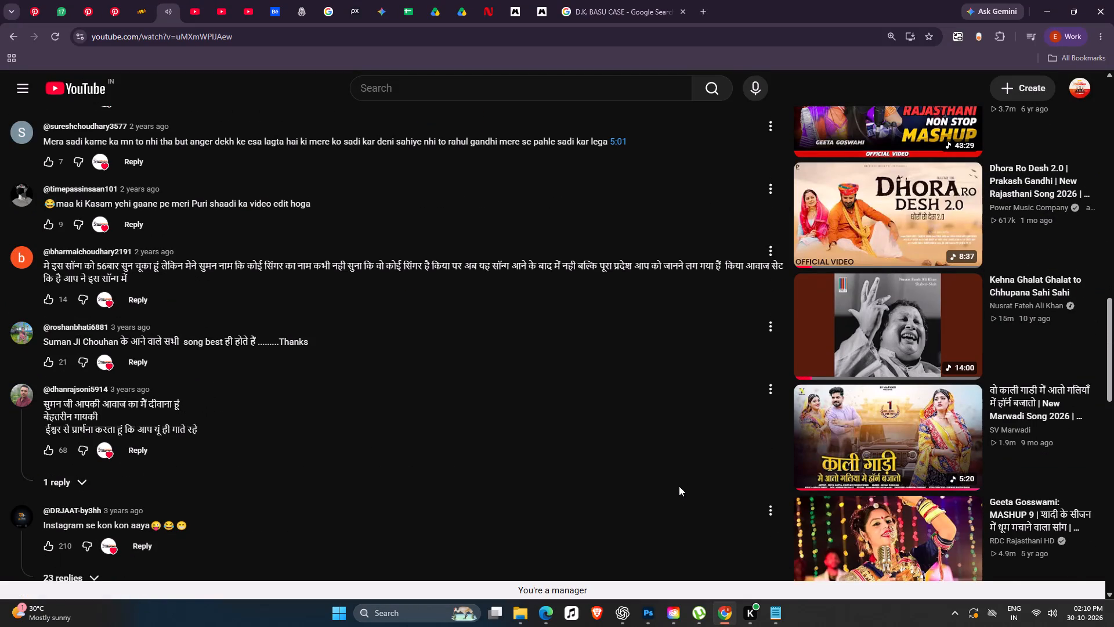
scroll(679, 486, "down", 4)
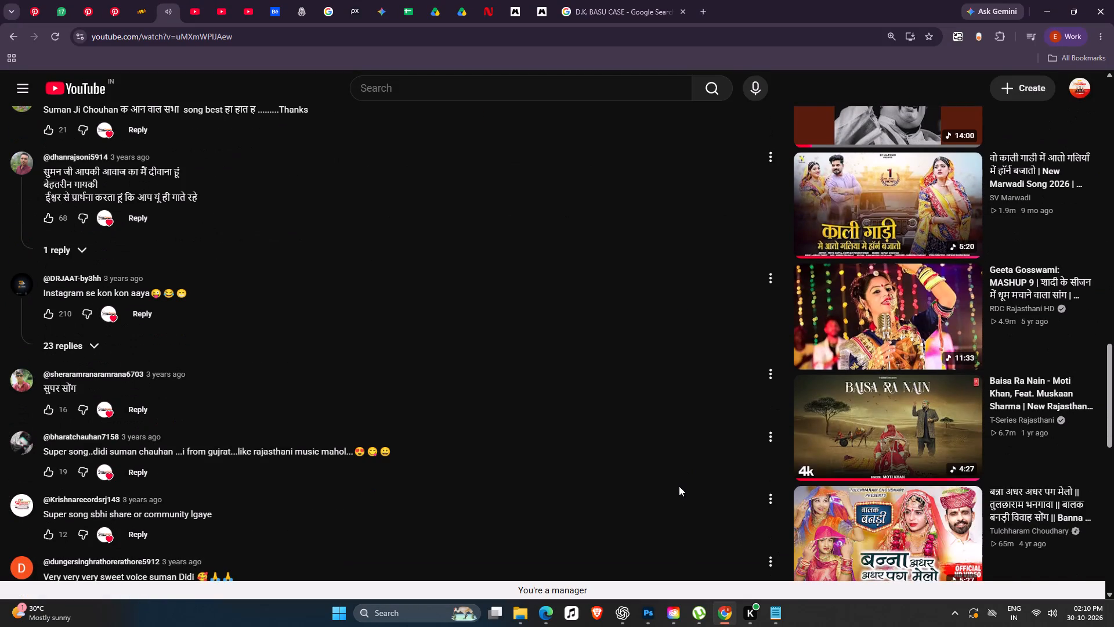
scroll(679, 486, "down", 7)
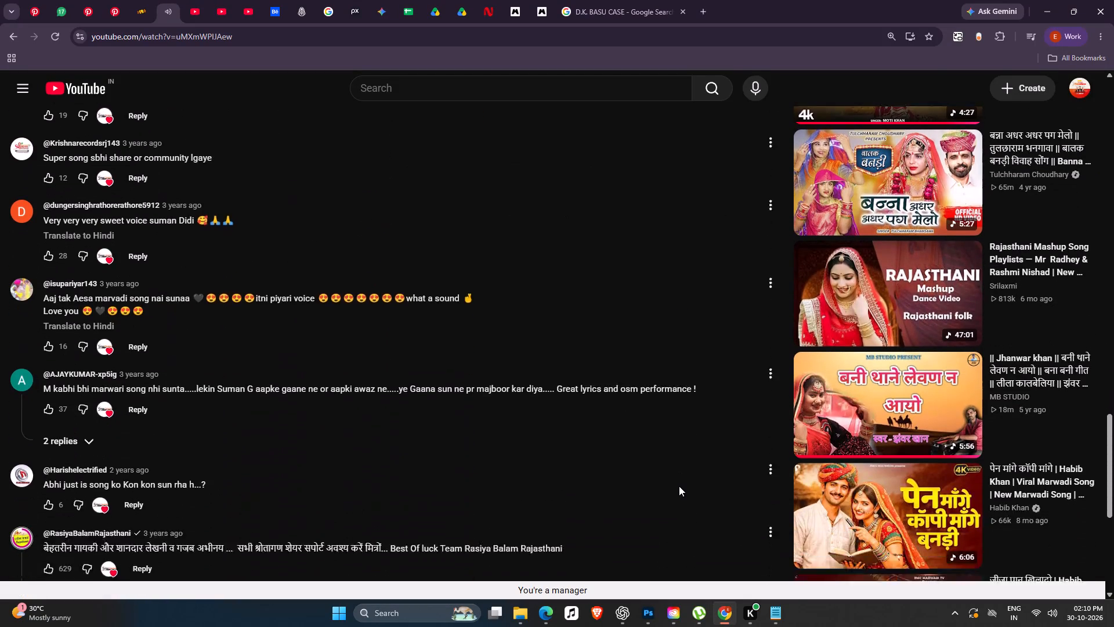
scroll(679, 486, "down", 4)
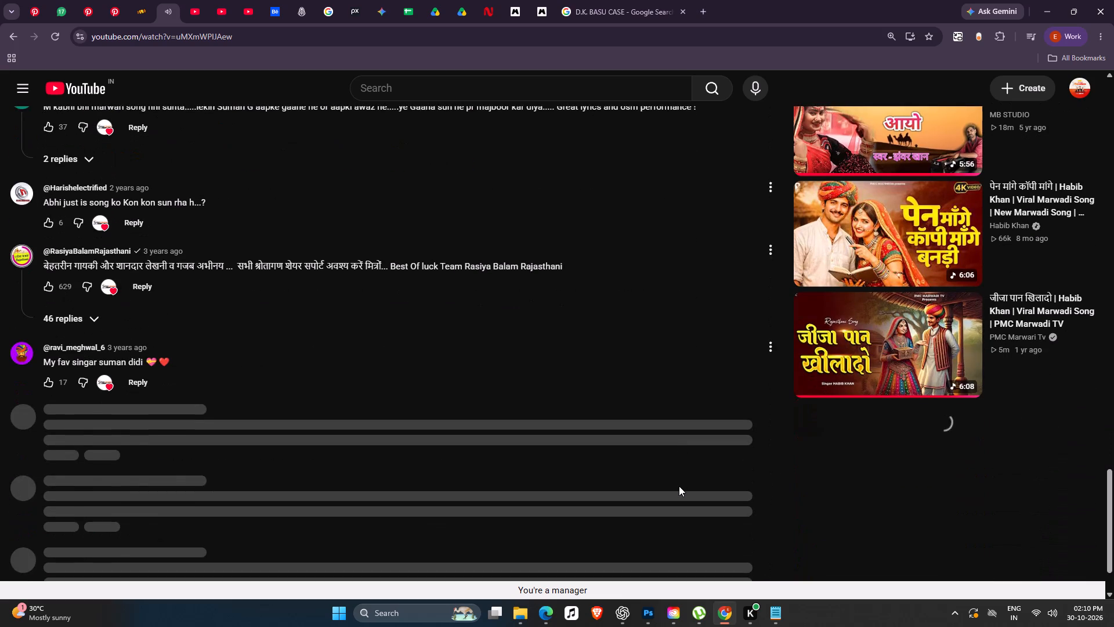
scroll(679, 486, "down", 4)
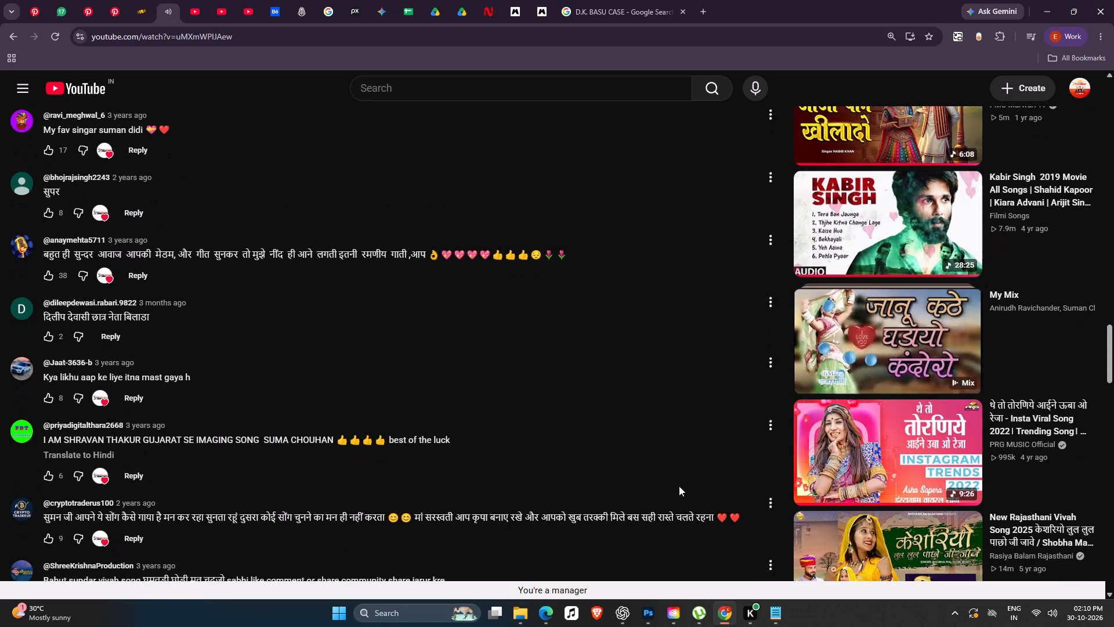
scroll(679, 486, "down", 5)
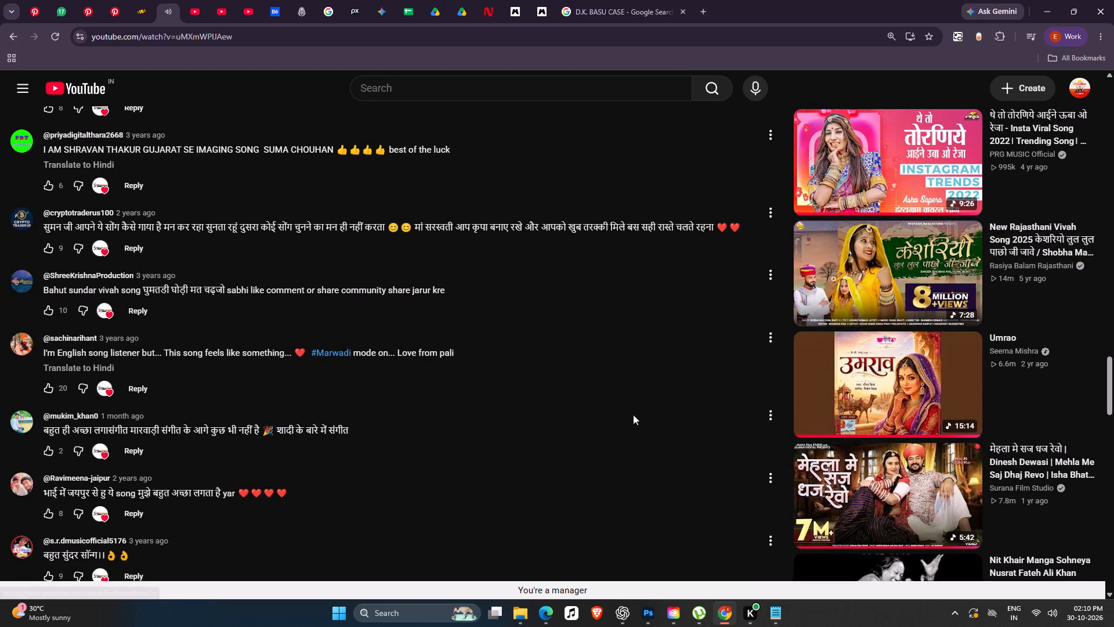
scroll(938, 469, "down", 7)
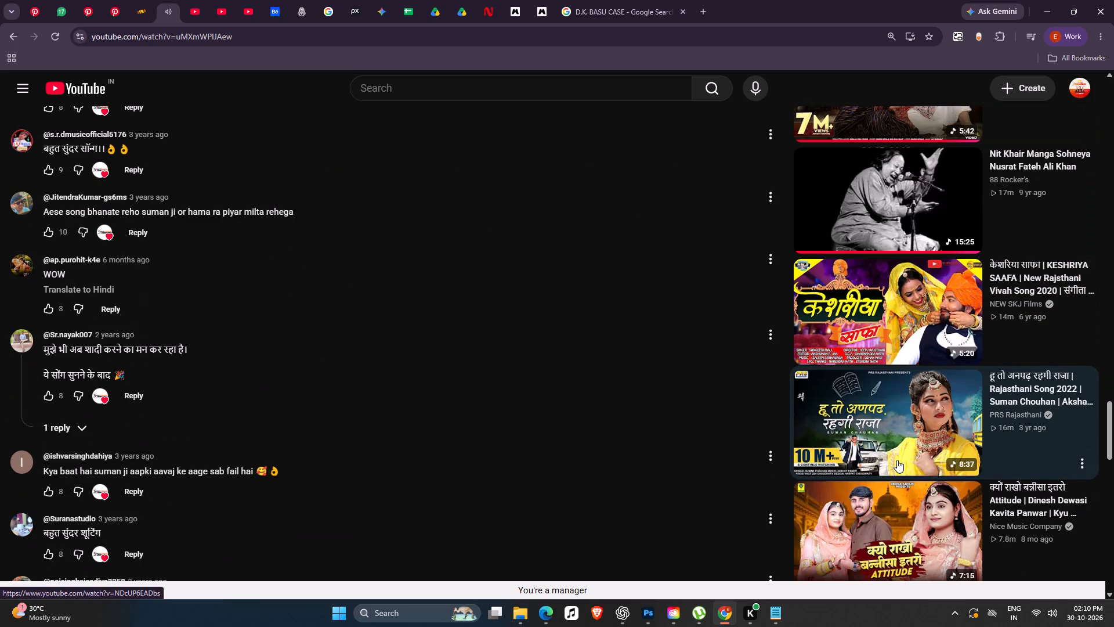
scroll(897, 460, "down", 5)
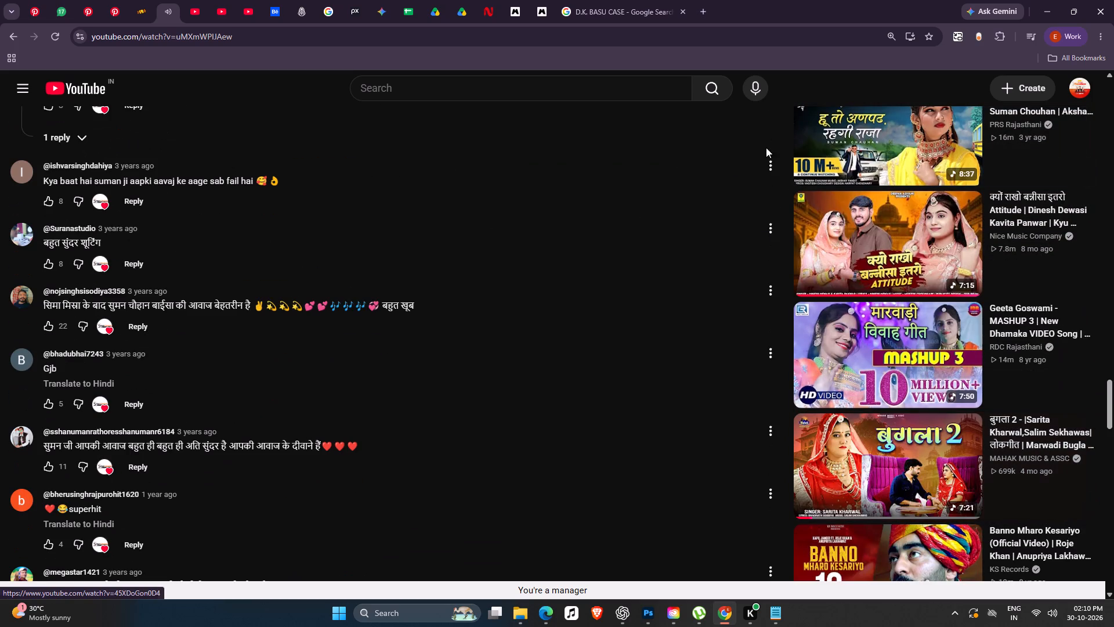
left_click(833, 216)
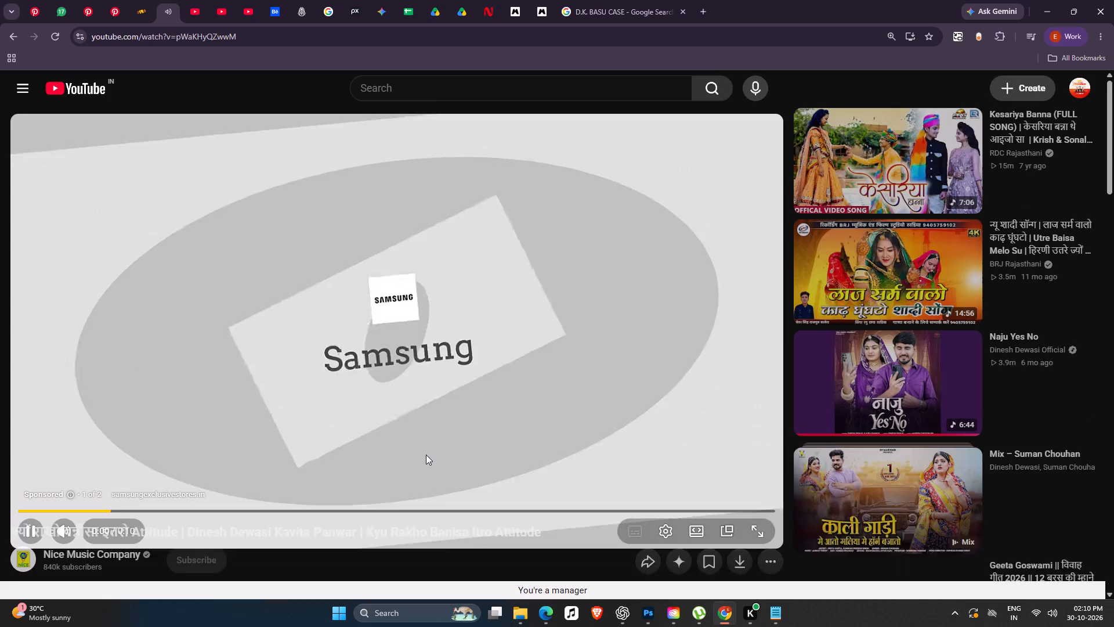
scroll(357, 360, "down", 9)
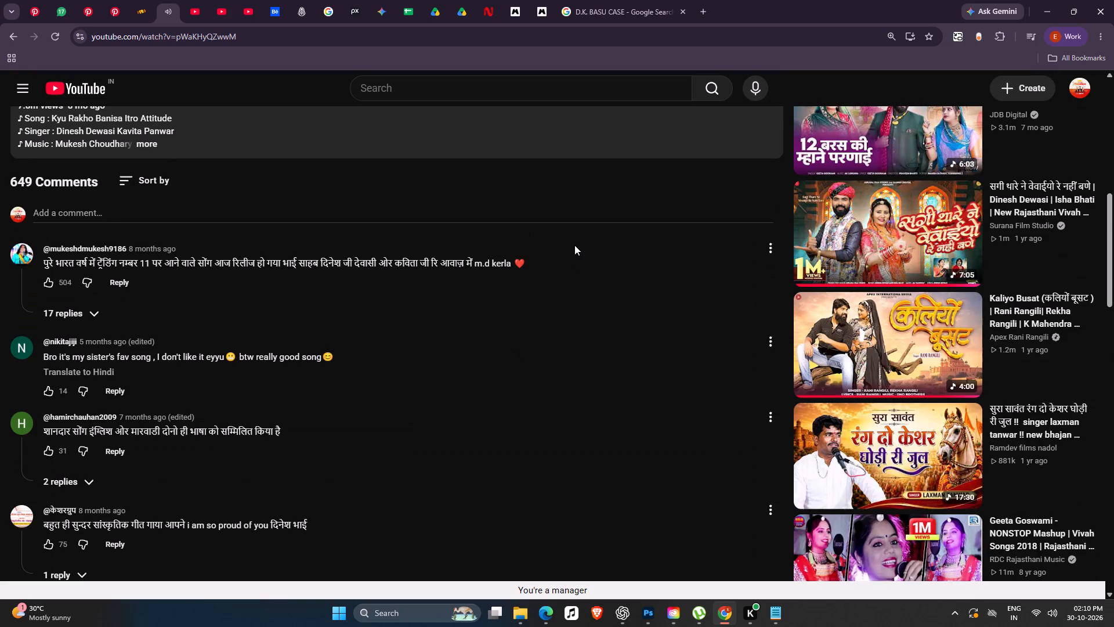
scroll(624, 301, "up", 3)
left_click(751, 139)
scroll(454, 459, "down", 7)
Return to Photoshop and cancel the running Firefly generation for the portrait.
left_click(578, 0)
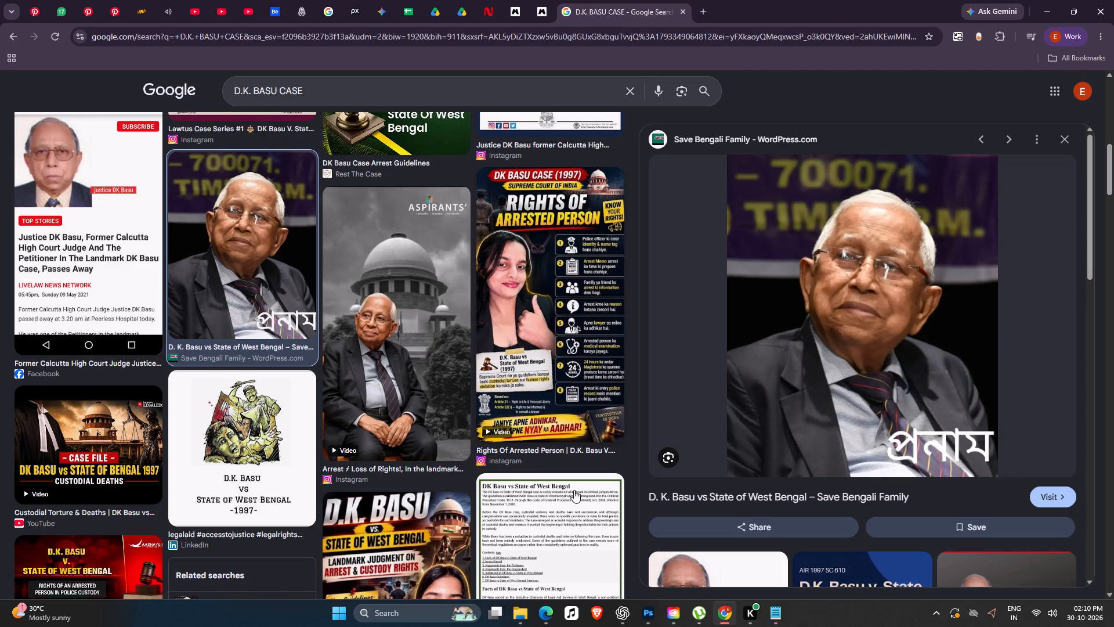
left_click(639, 619)
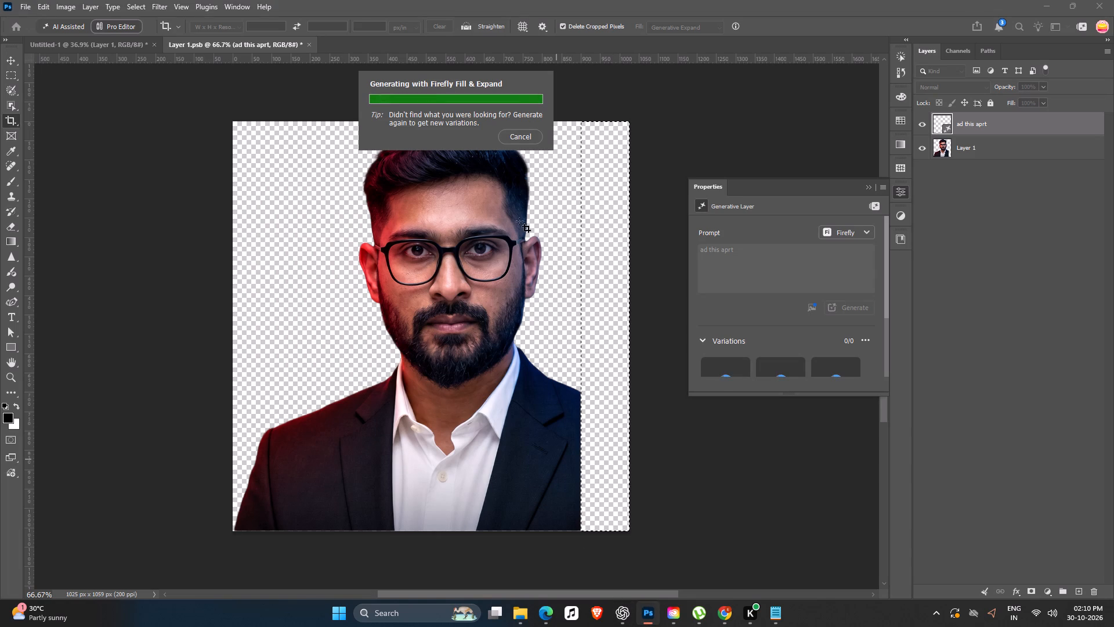
left_click(527, 133)
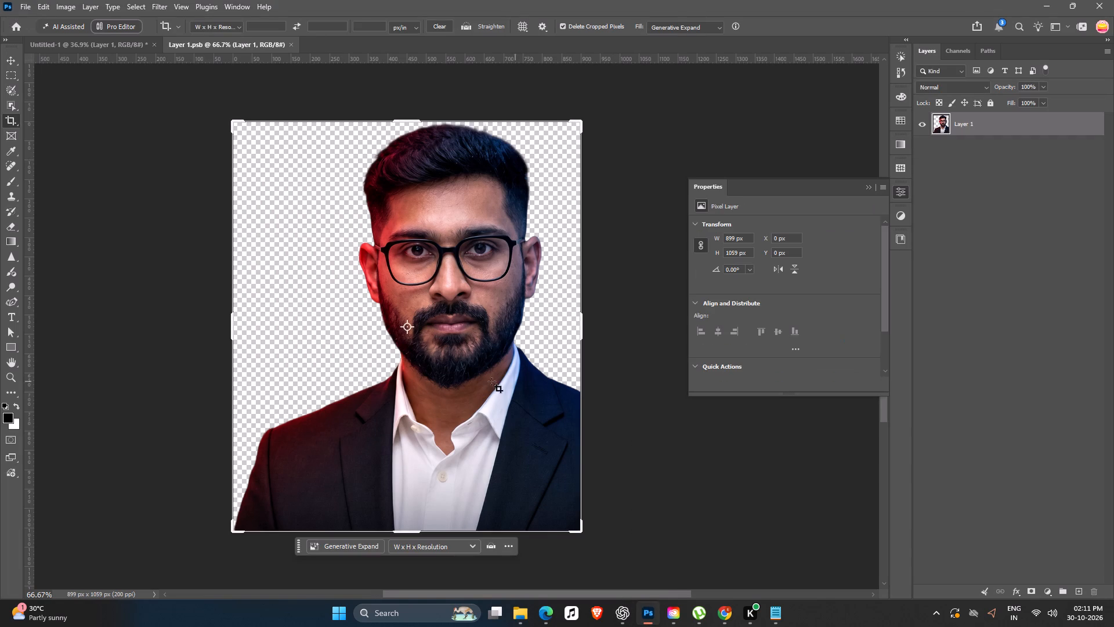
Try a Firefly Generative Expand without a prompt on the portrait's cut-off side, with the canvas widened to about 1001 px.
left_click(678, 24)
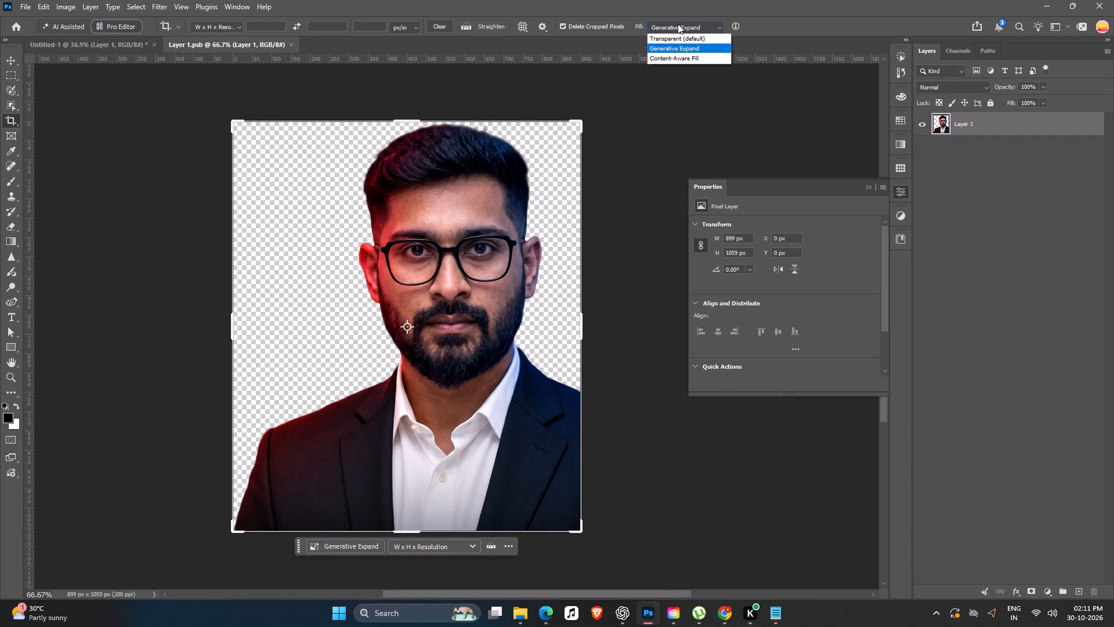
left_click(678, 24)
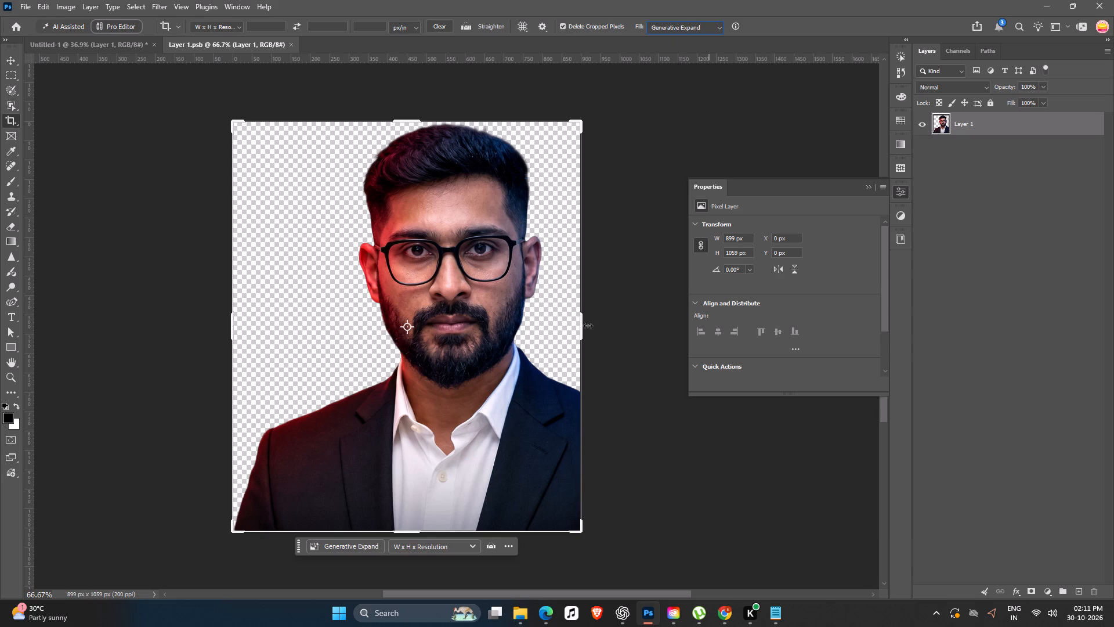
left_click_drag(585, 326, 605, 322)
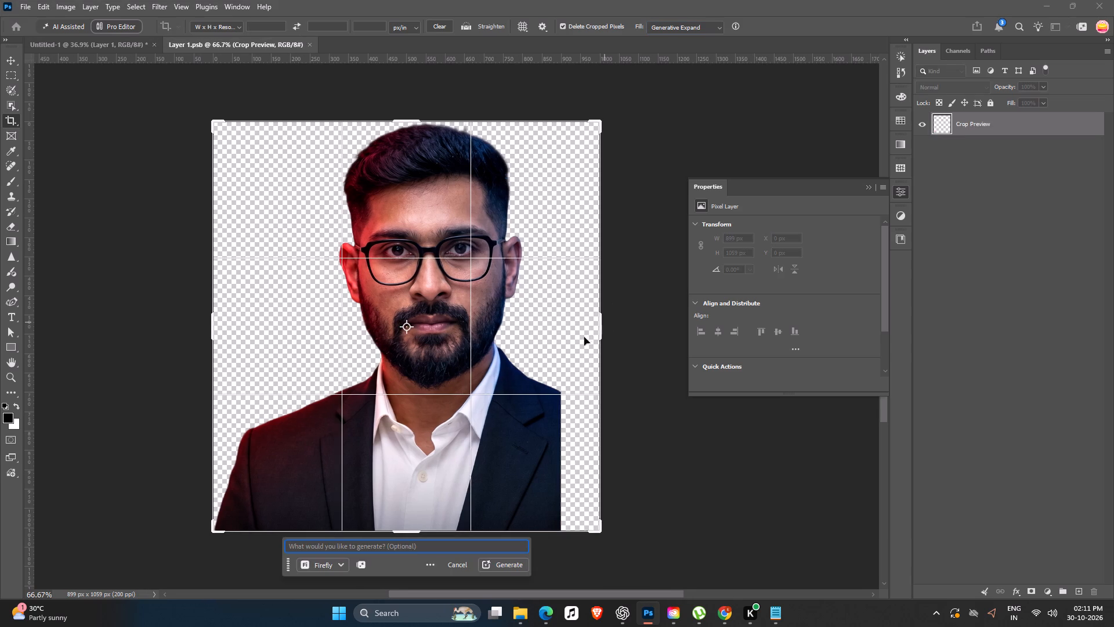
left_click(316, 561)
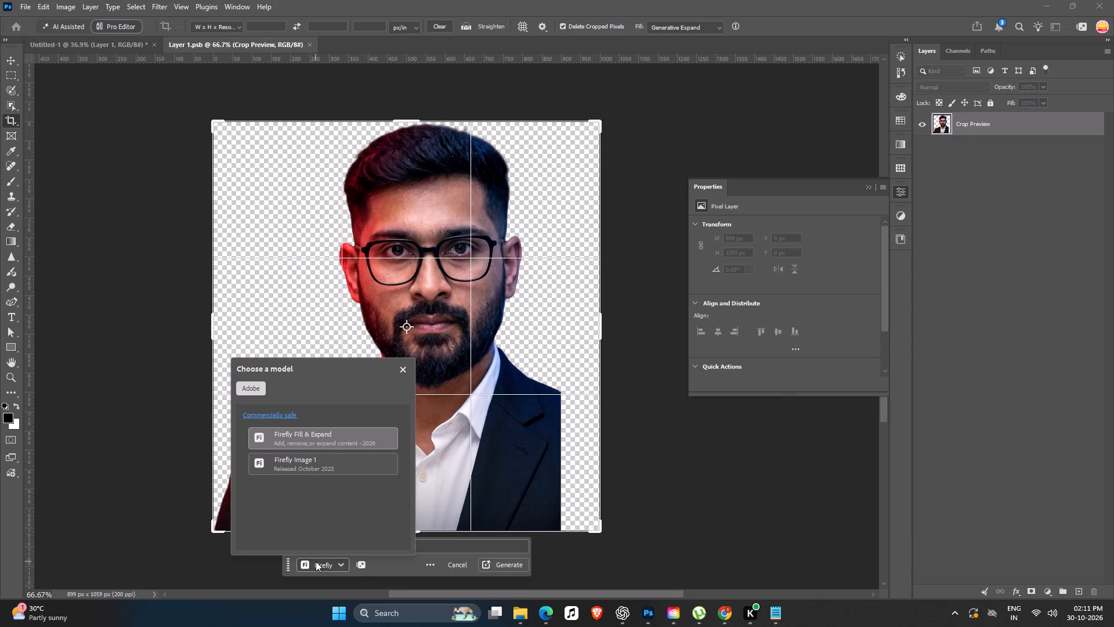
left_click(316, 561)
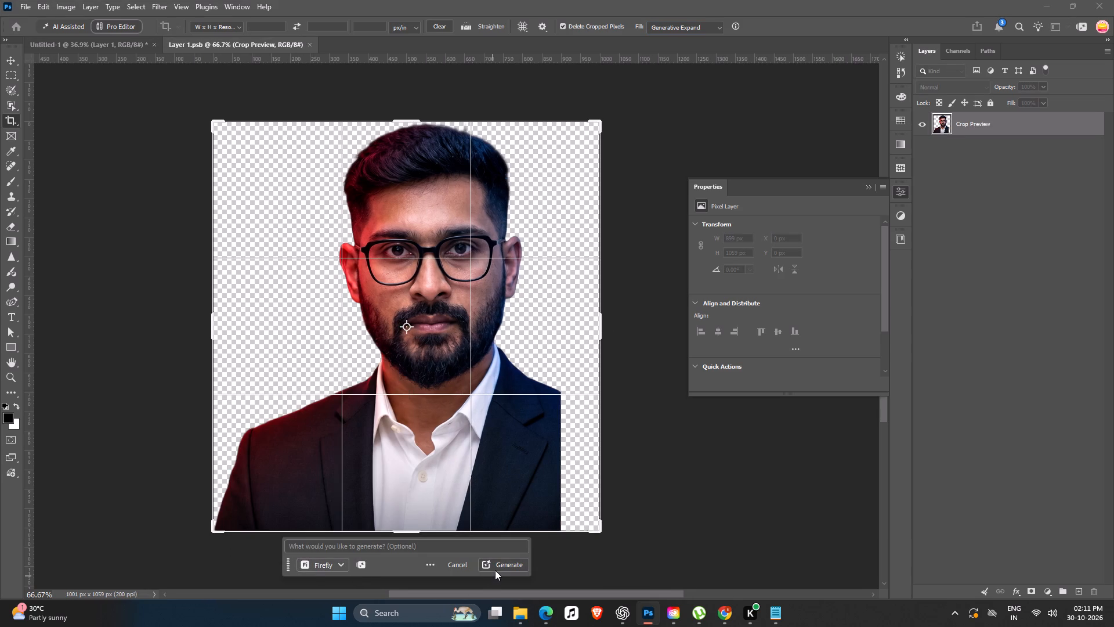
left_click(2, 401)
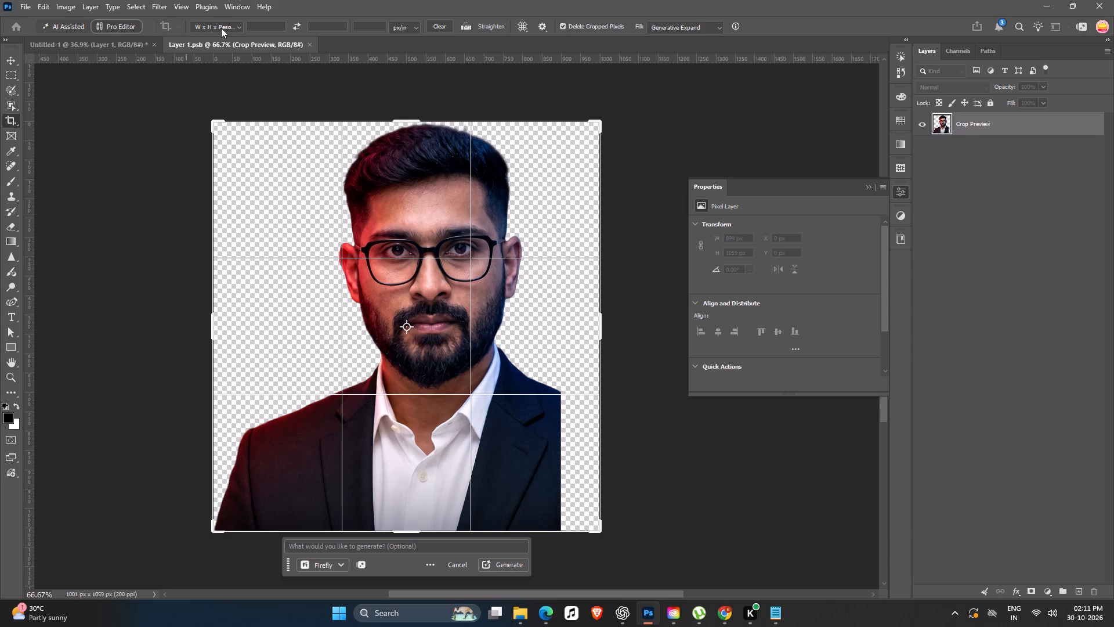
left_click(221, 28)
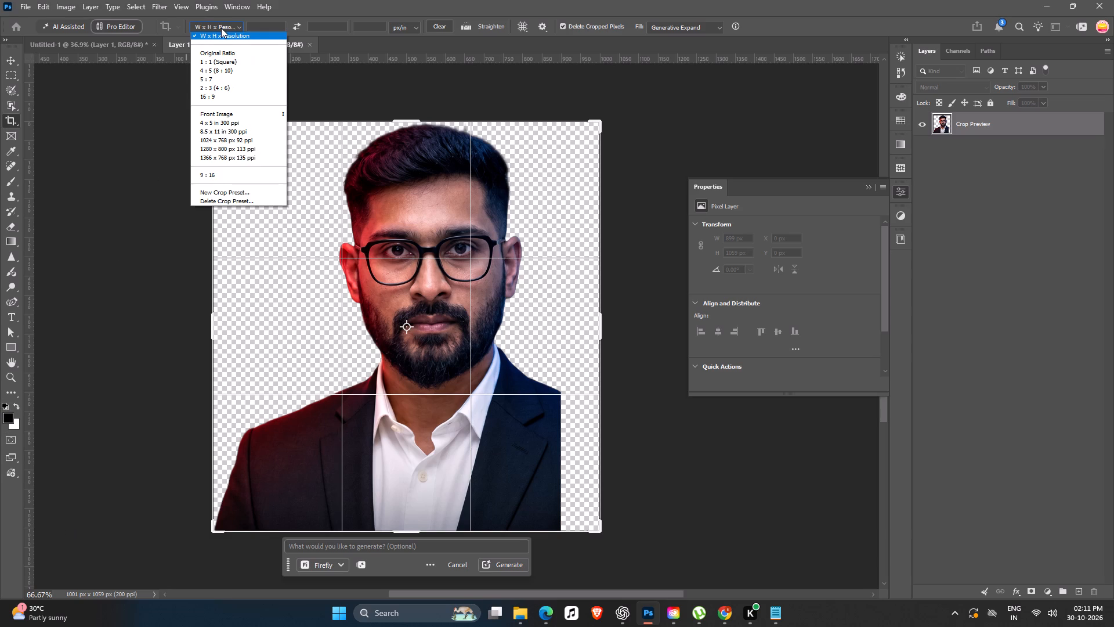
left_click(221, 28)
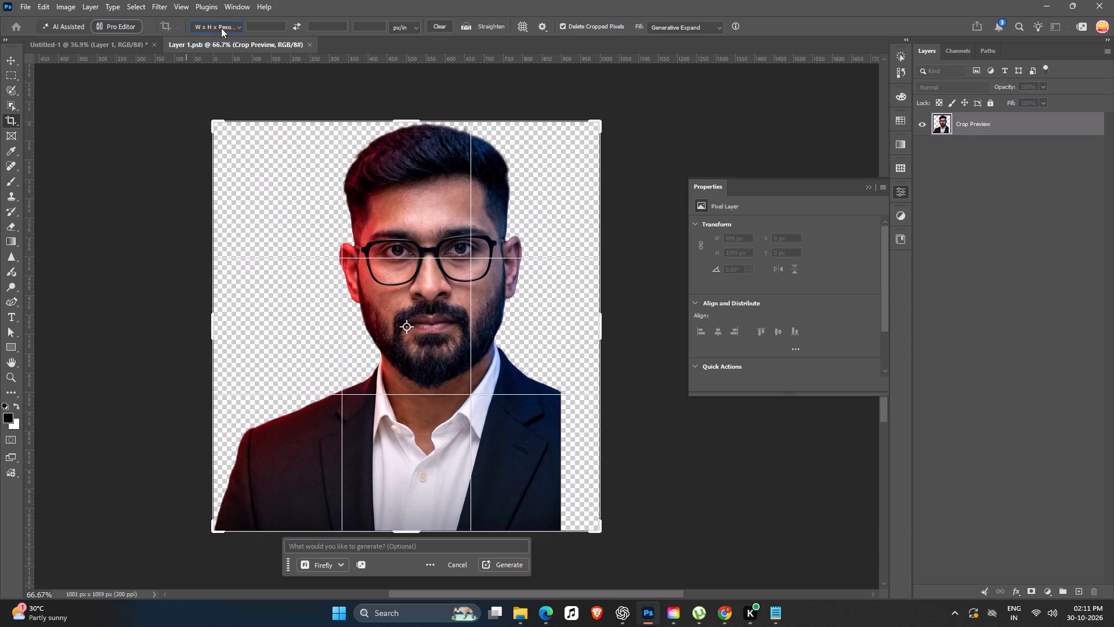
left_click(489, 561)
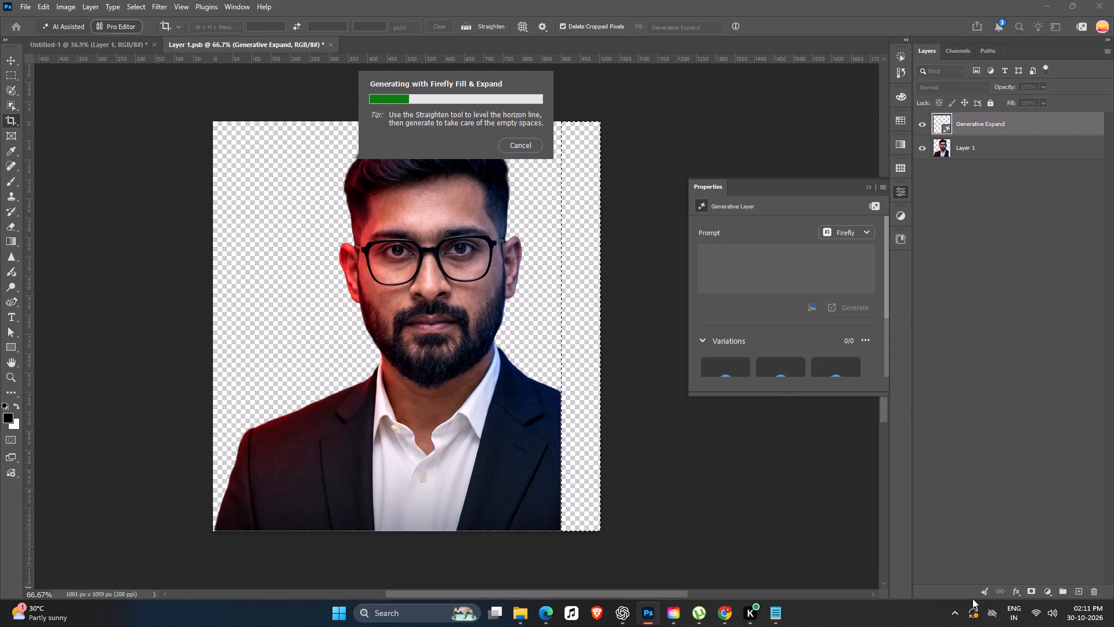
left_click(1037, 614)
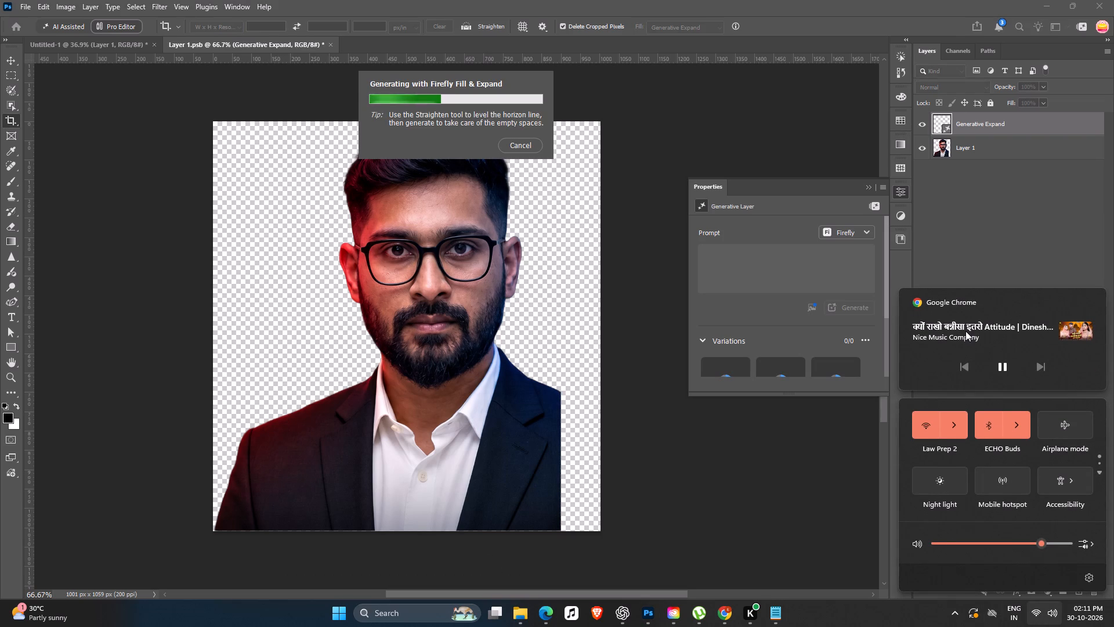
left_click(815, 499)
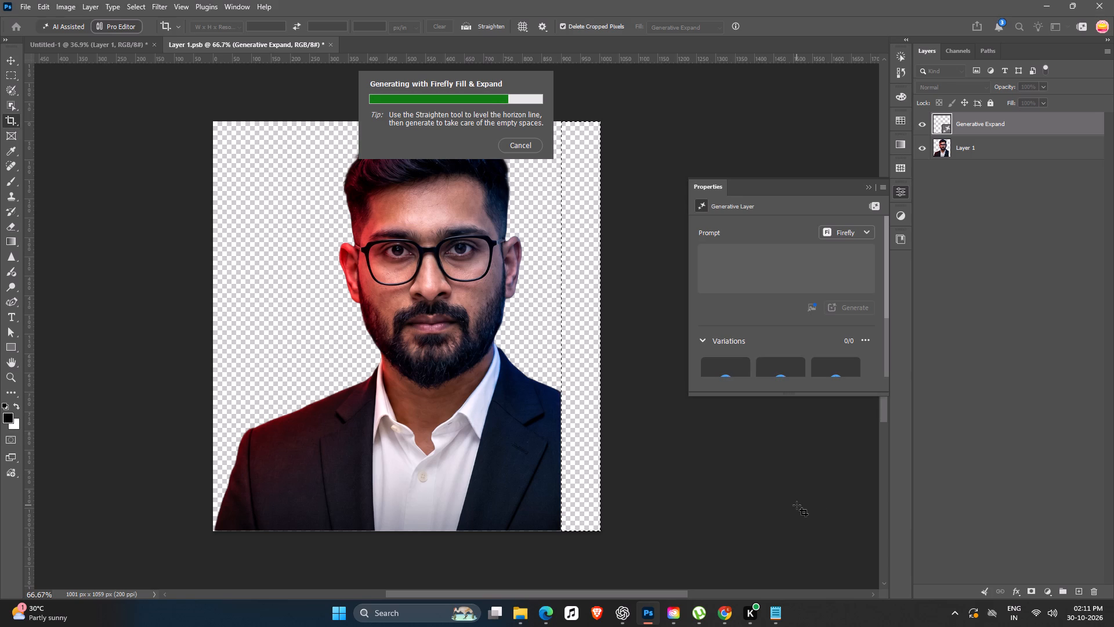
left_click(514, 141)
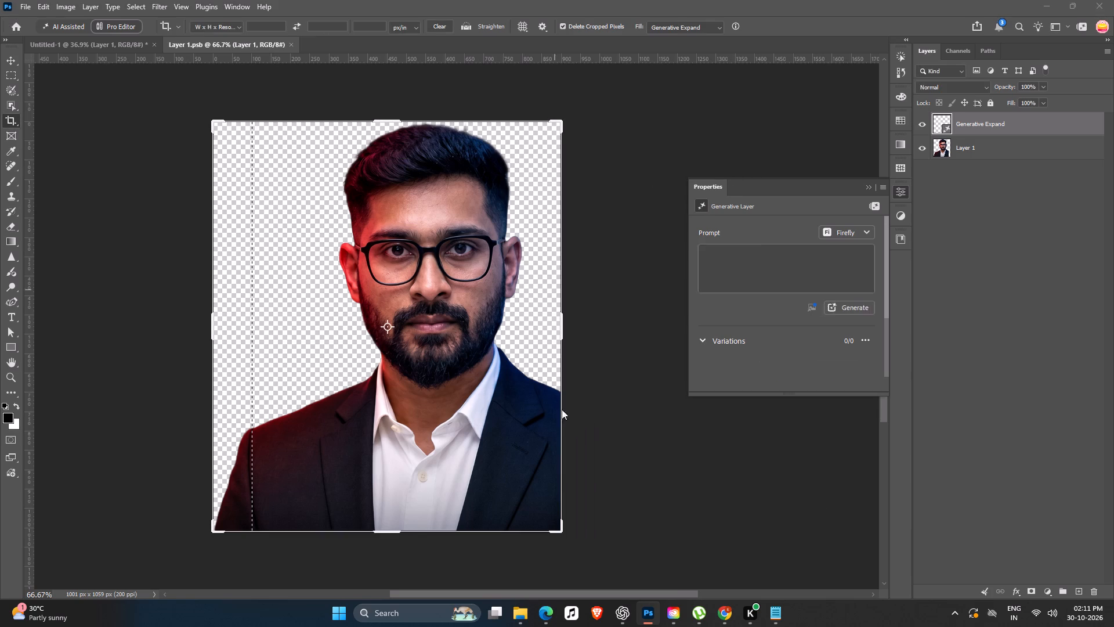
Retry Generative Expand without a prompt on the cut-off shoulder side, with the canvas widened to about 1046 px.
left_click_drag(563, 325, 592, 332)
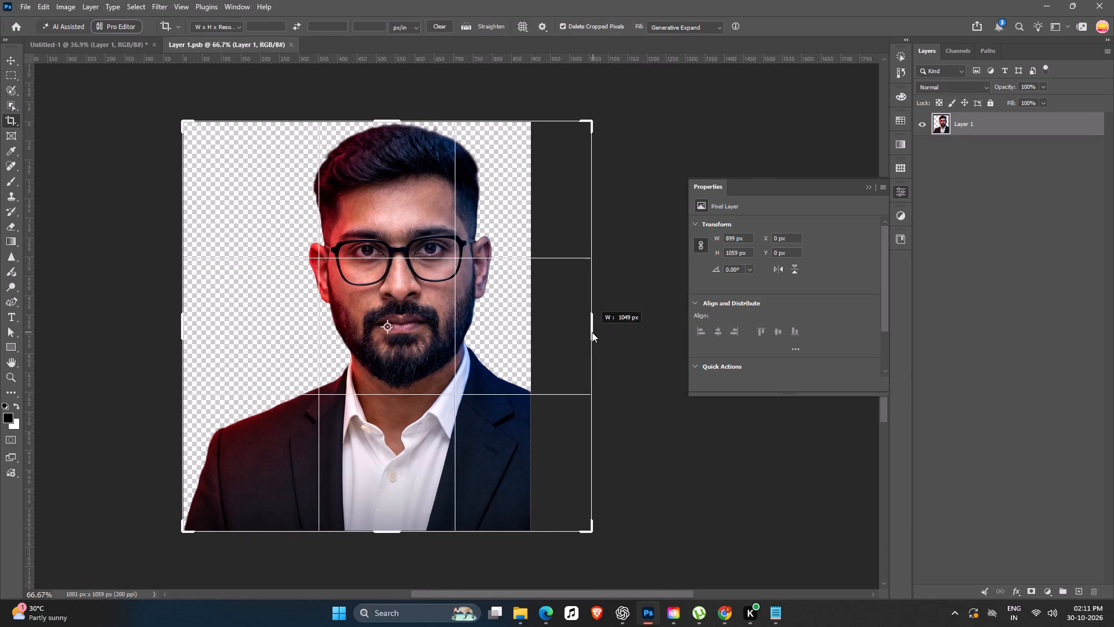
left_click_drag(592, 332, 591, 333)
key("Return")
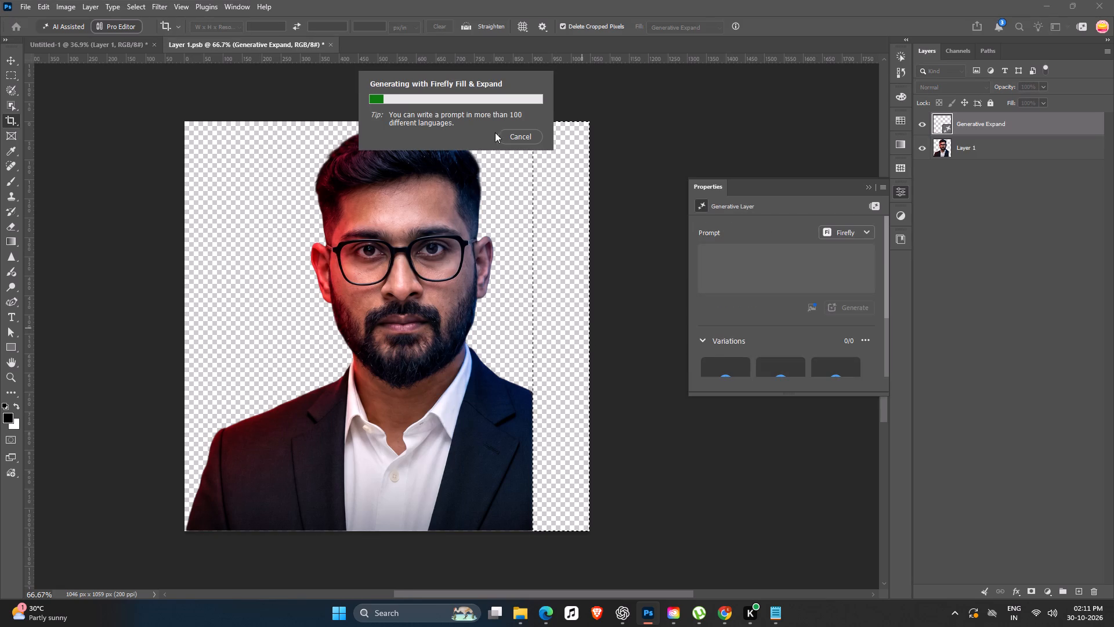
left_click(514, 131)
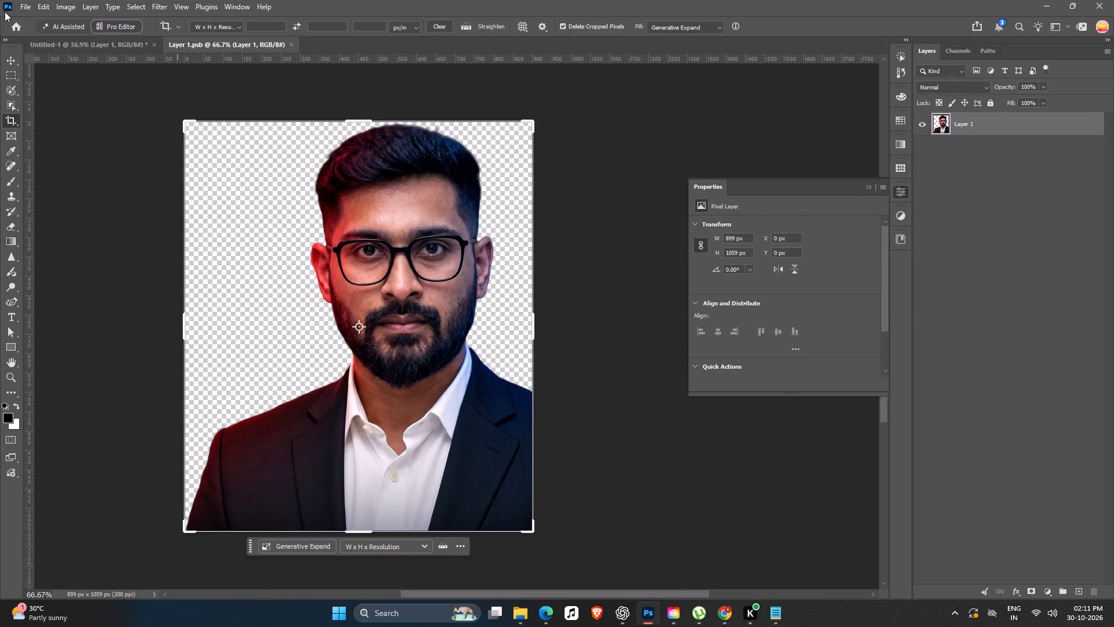
Go back to the Untitled-1 thumbnail document and duplicate the front portrait layer.
left_click(46, 40)
key("space")
key("space")
left_click_drag(585, 423, 570, 424)
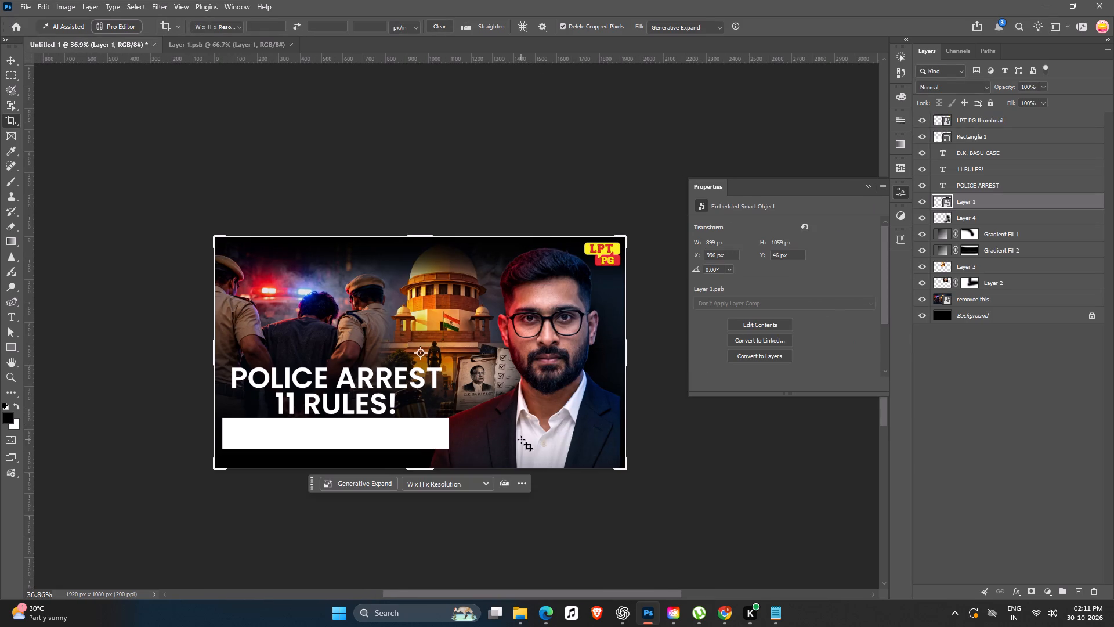
key("b")
key("v")
left_click(544, 419)
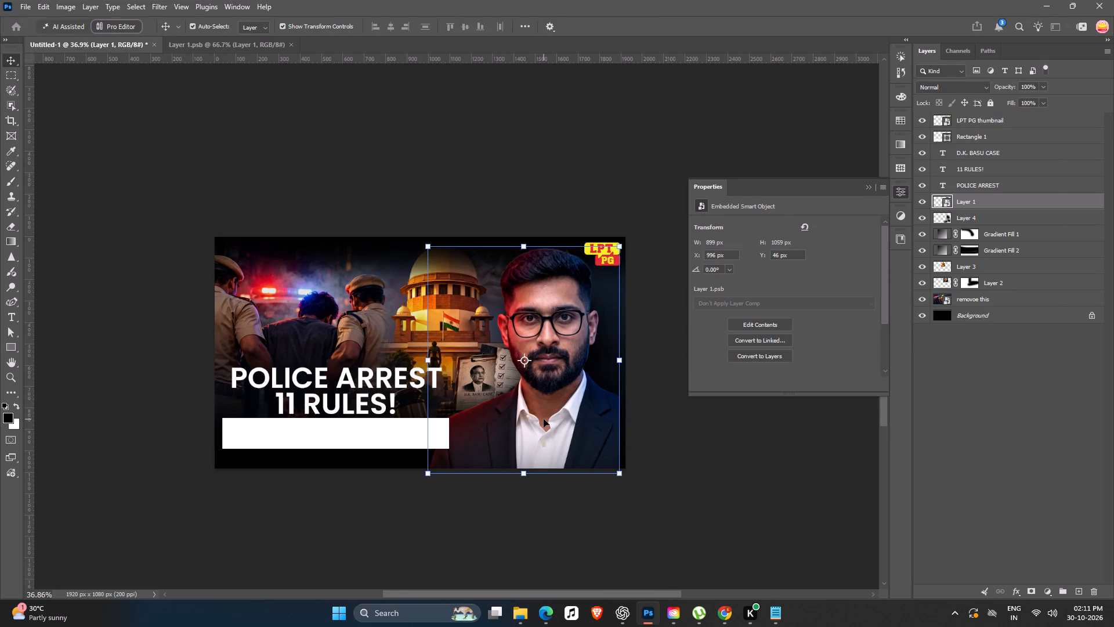
key("ctrl+j")
Flip the portrait copy horizontally, scale it to about 118%, and place it so its cut-off base extends past the canvas bottom.
key("ctrl+t")
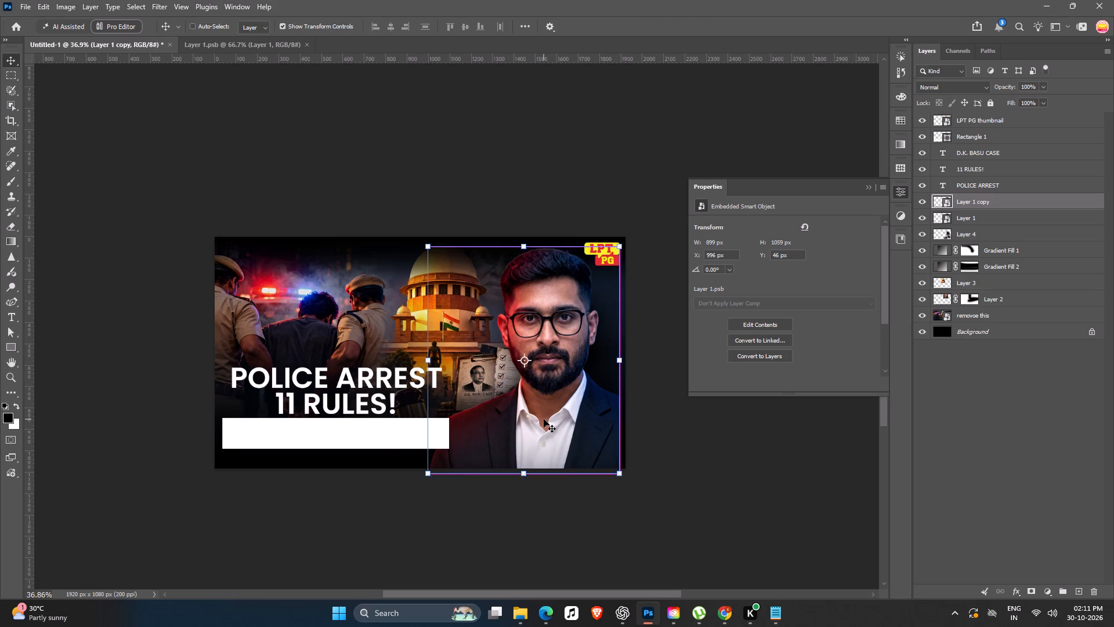
left_click(535, 503)
left_click_drag(536, 427, 567, 409)
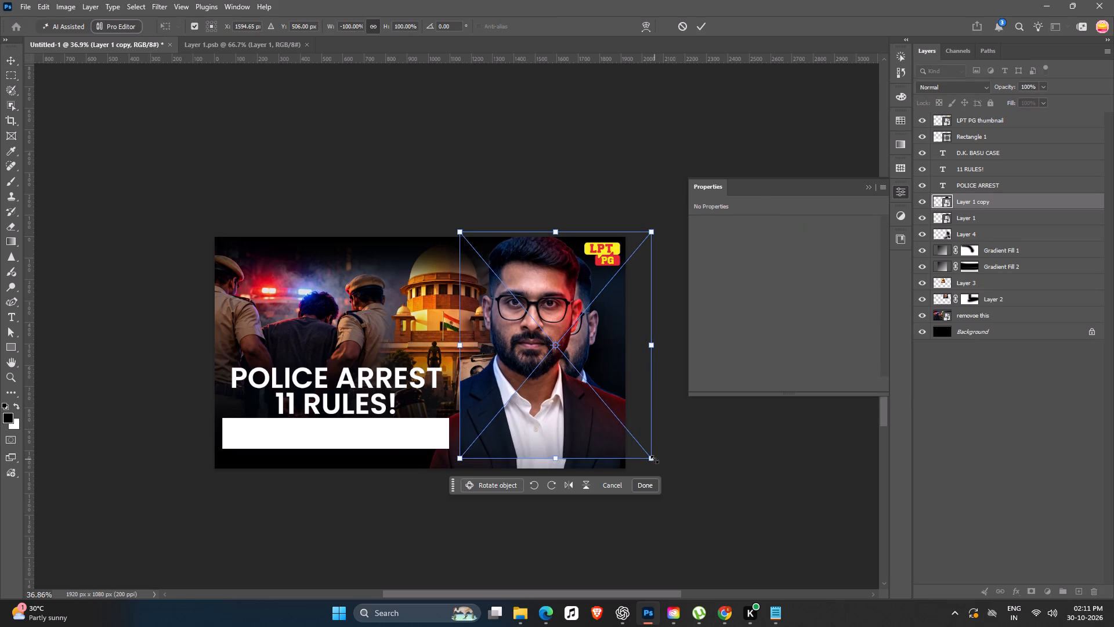
left_click_drag(654, 459, 686, 468, "alt")
left_click_drag(595, 435, 591, 429)
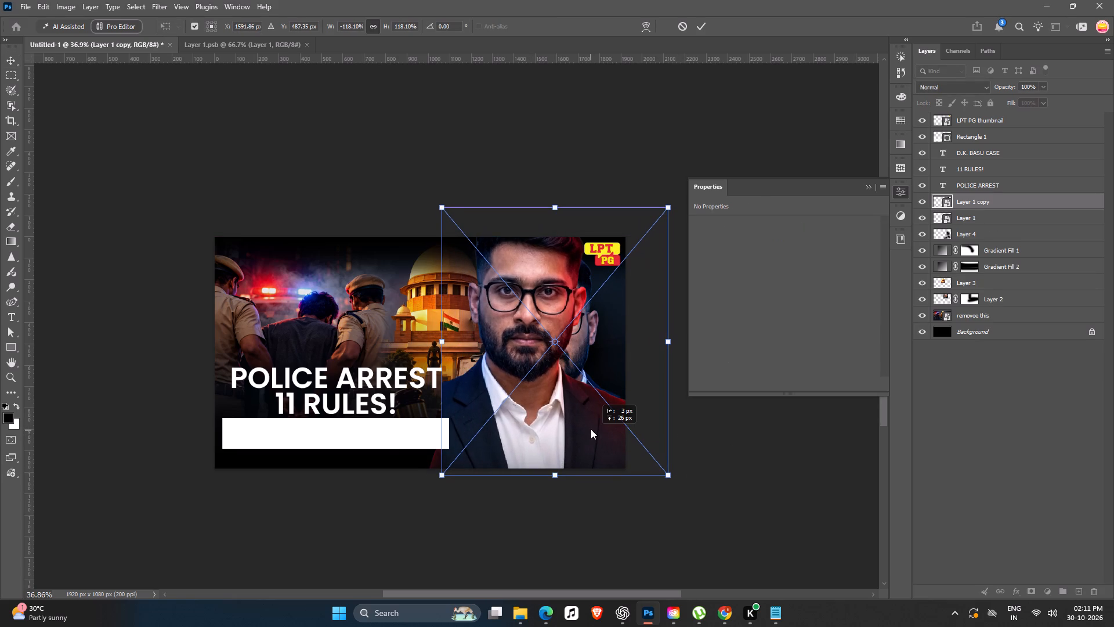
left_click_drag(591, 429, 589, 428)
key("Return")
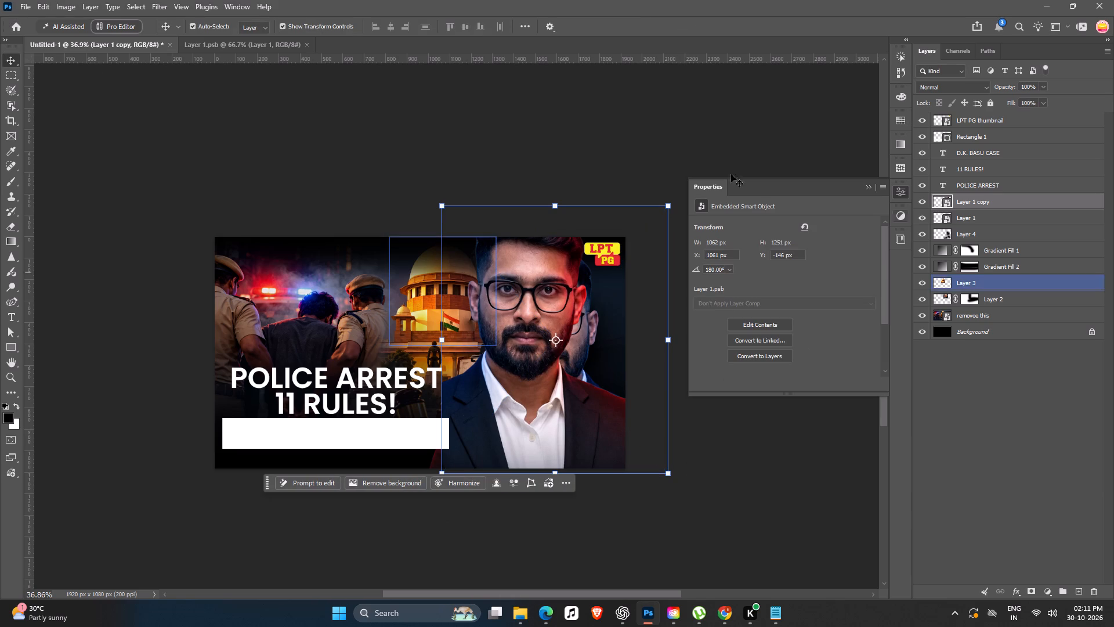
Rasterize the flipped portrait copy, delete a full-height area about 1083 px wide so only its strip by the canvas's right edge remains, and deselect.
left_click(10, 72)
left_click_drag(380, 143, 589, 524)
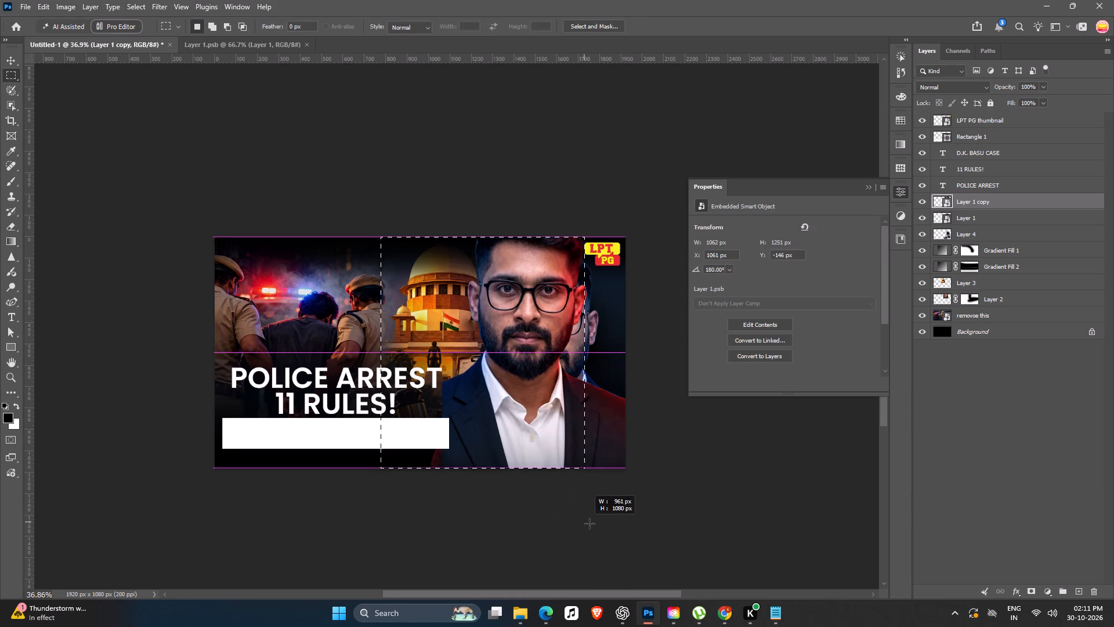
left_click_drag(589, 524, 611, 529)
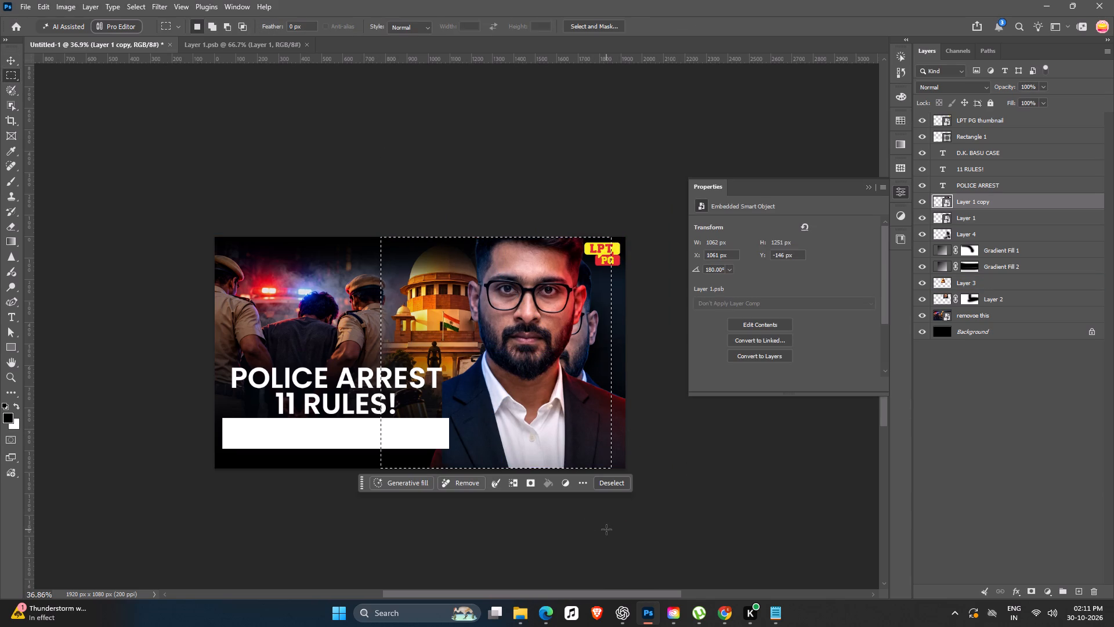
key("Delete")
left_click(523, 229)
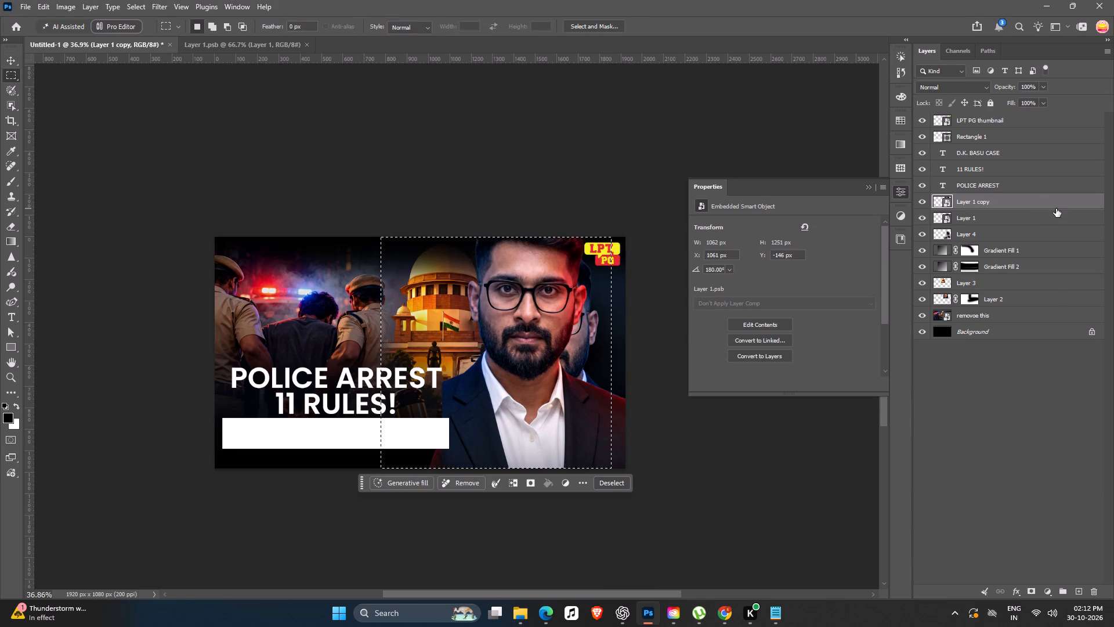
right_click(1055, 208)
right_click(1062, 201)
left_click(988, 560)
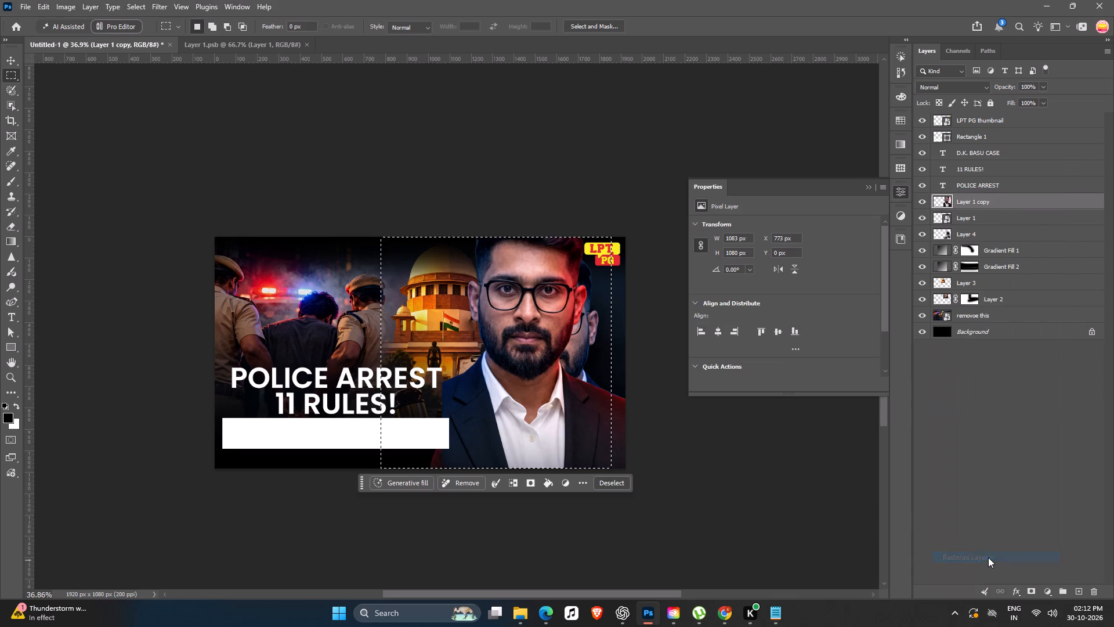
key("Delete")
left_click(14, 52)
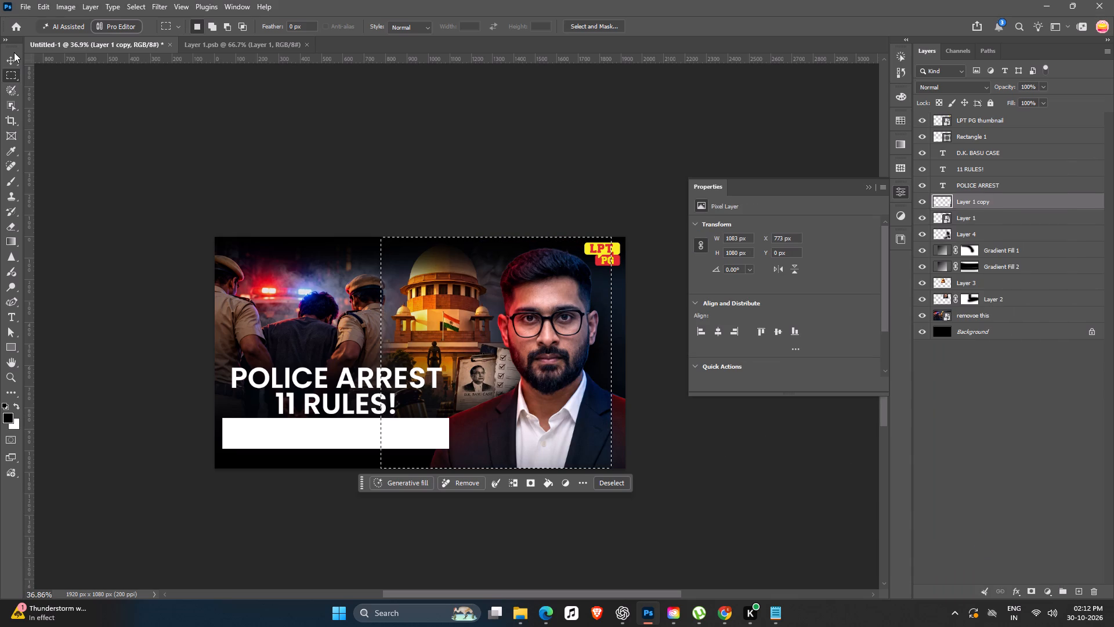
key("ctrl+d")
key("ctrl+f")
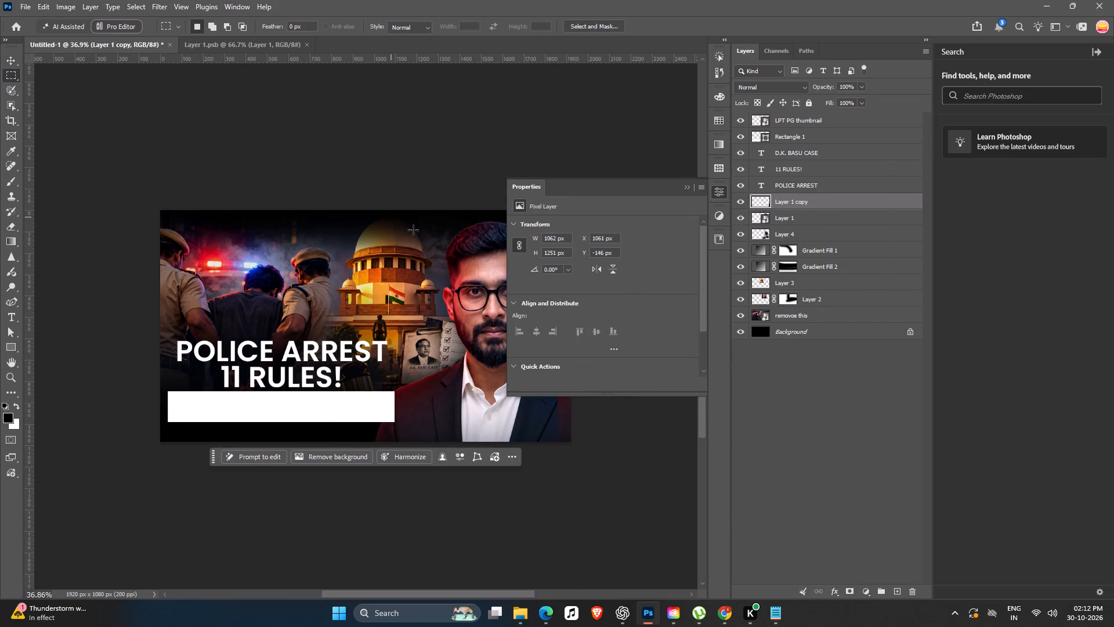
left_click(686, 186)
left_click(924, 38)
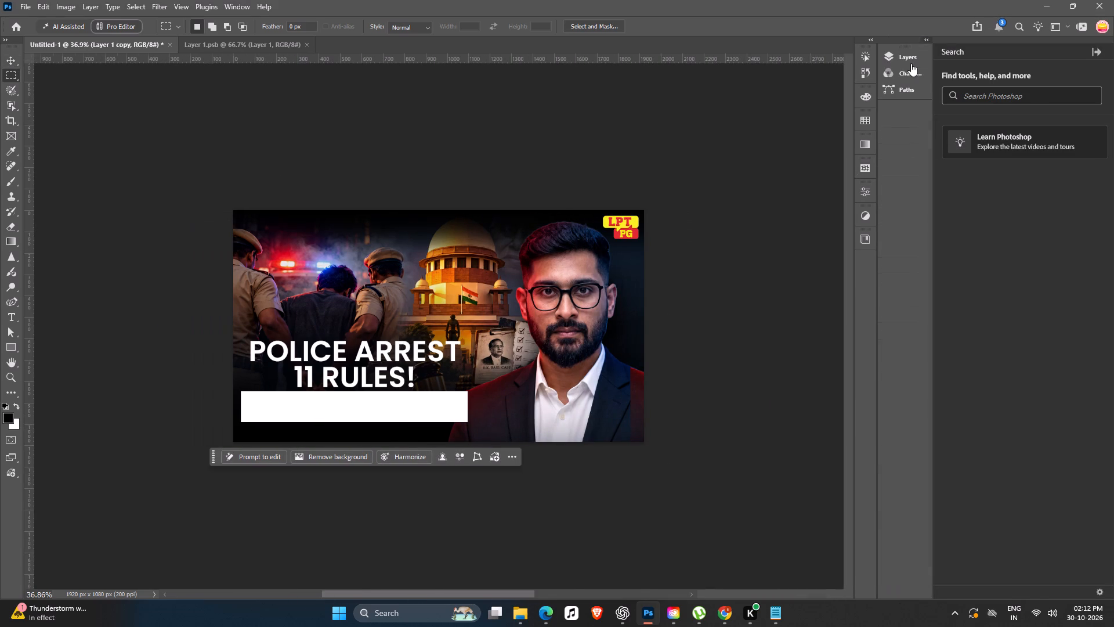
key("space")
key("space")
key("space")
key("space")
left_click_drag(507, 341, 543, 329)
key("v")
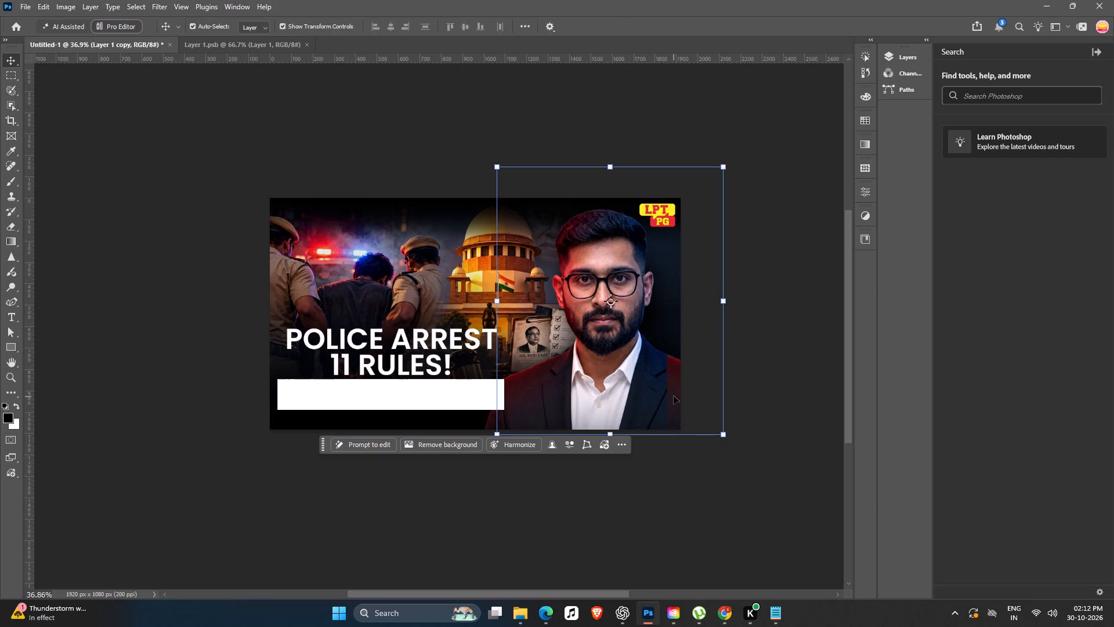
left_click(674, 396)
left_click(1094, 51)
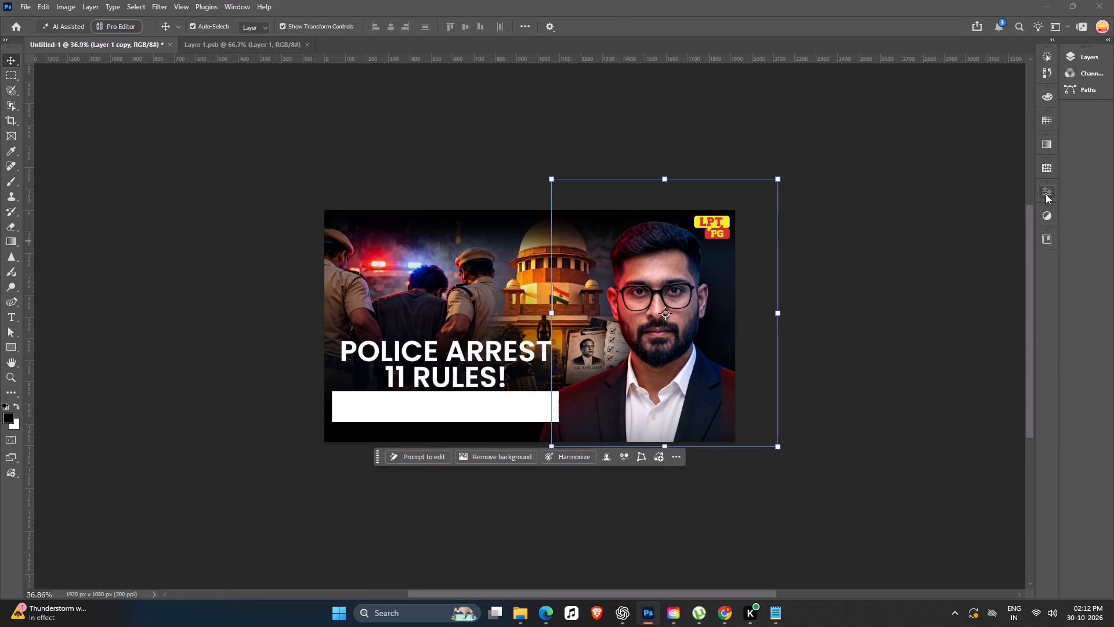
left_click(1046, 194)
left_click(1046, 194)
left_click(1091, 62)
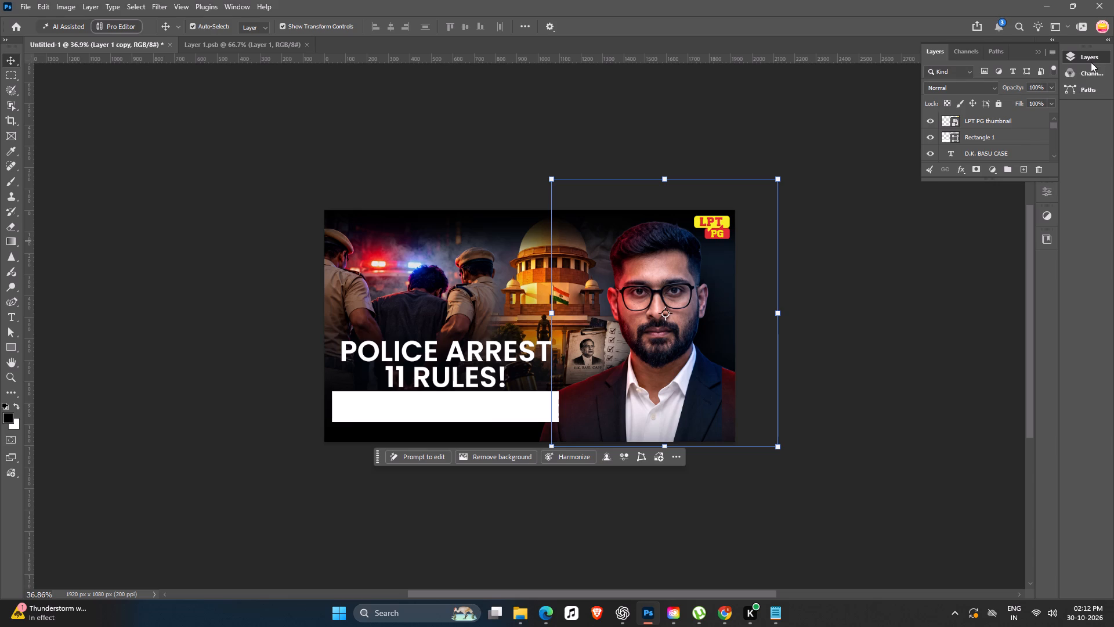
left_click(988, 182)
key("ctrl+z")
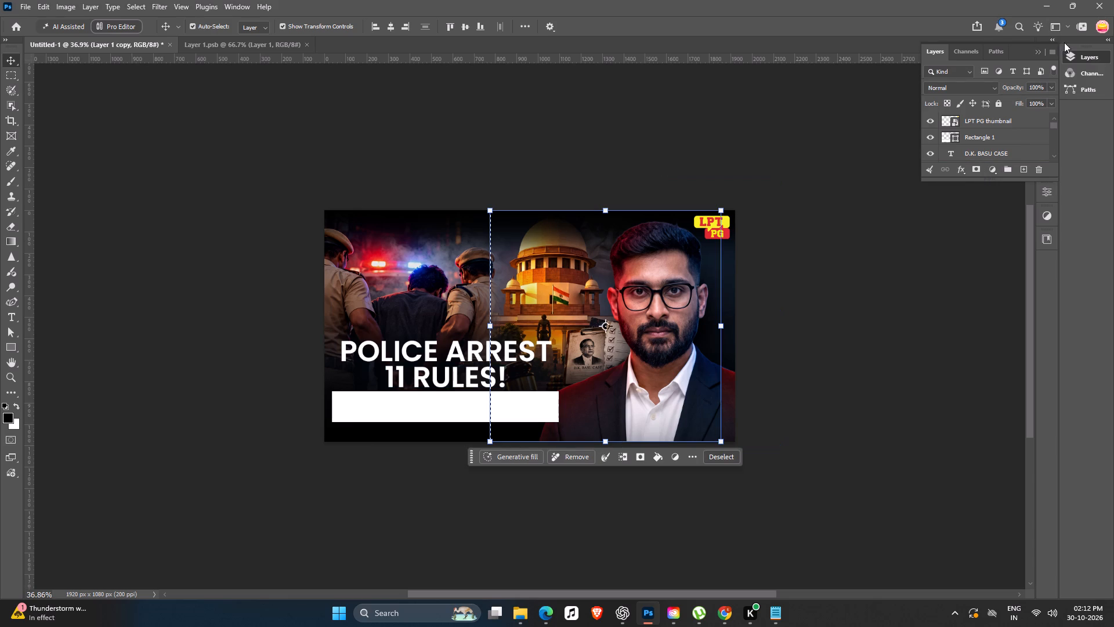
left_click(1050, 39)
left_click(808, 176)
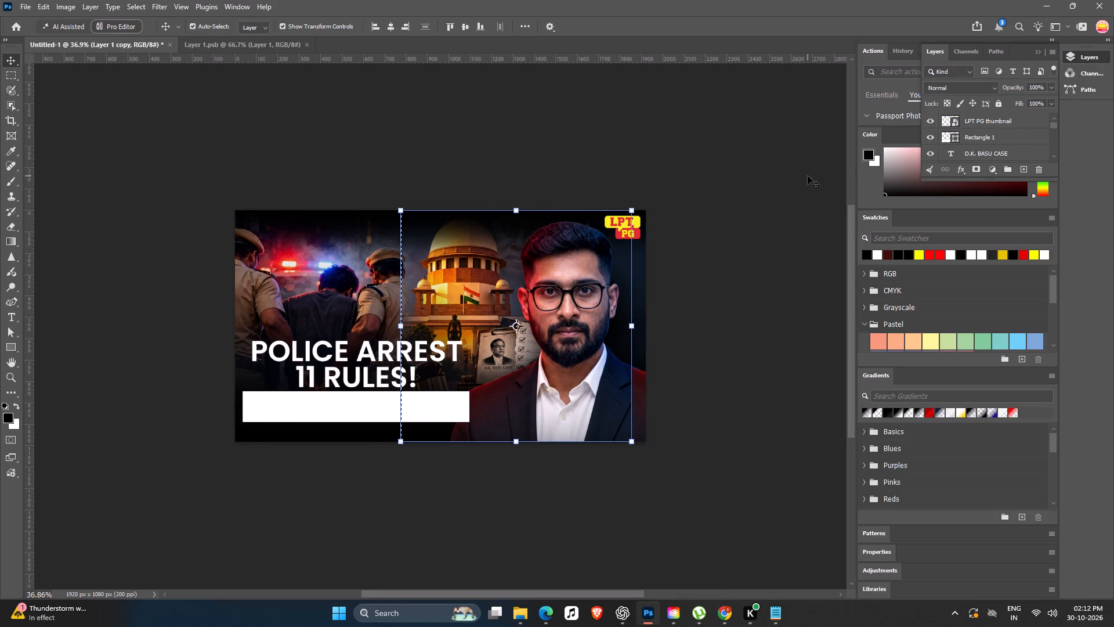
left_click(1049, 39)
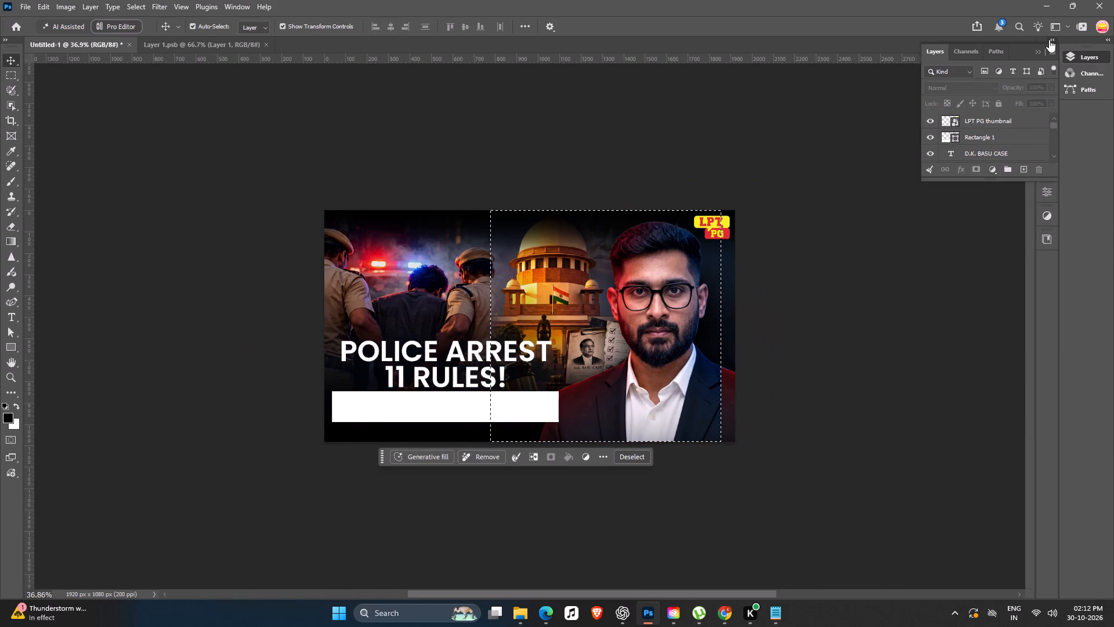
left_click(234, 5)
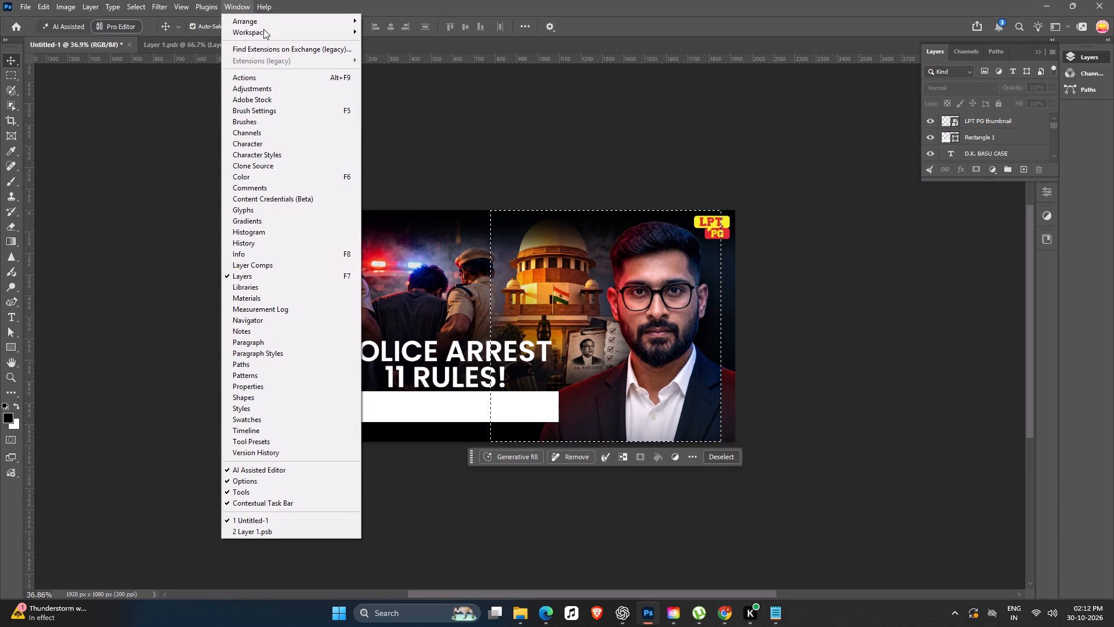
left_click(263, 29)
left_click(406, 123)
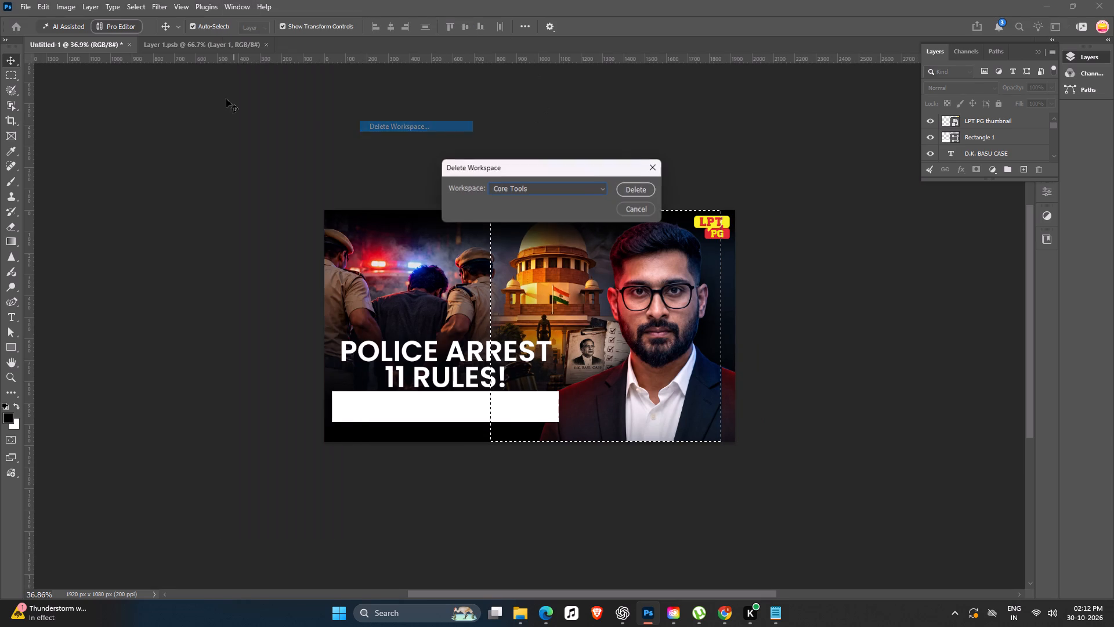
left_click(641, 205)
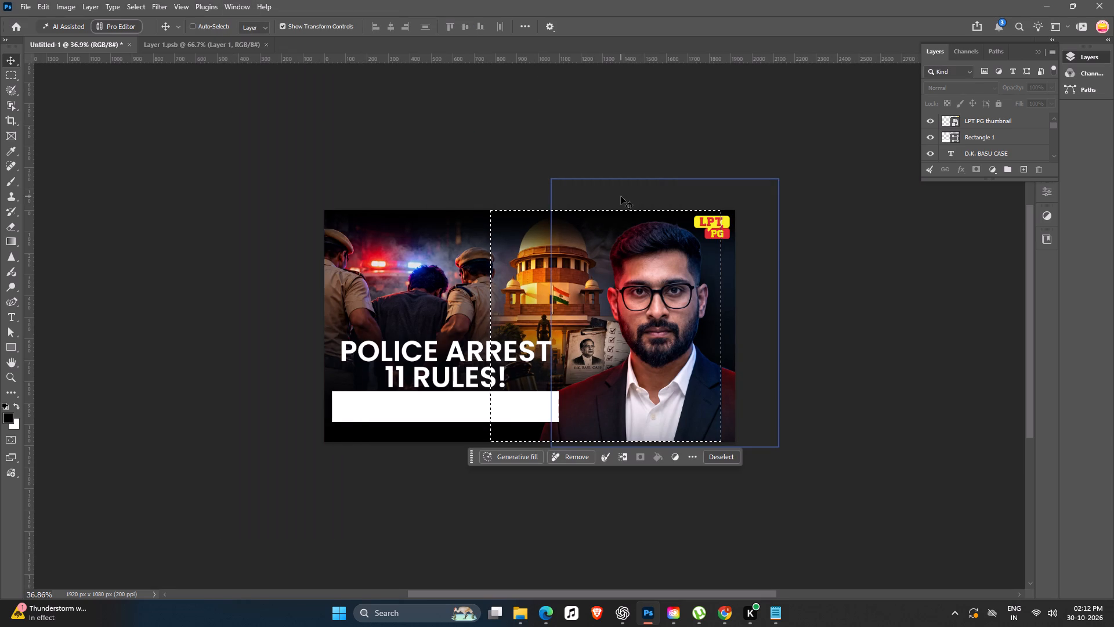
Clear the selection and expand the collapsed Layers panel back to its full docked view, leaving the Search panel closed.
key("ctrl+f")
left_click(577, 326)
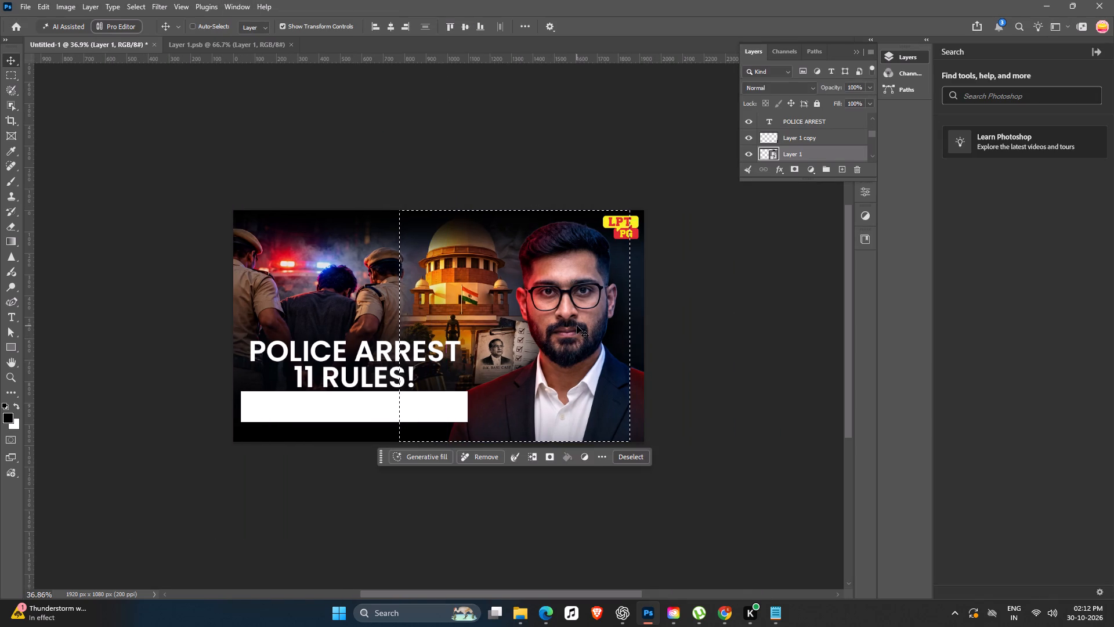
key("ctrl+d")
left_click(577, 326)
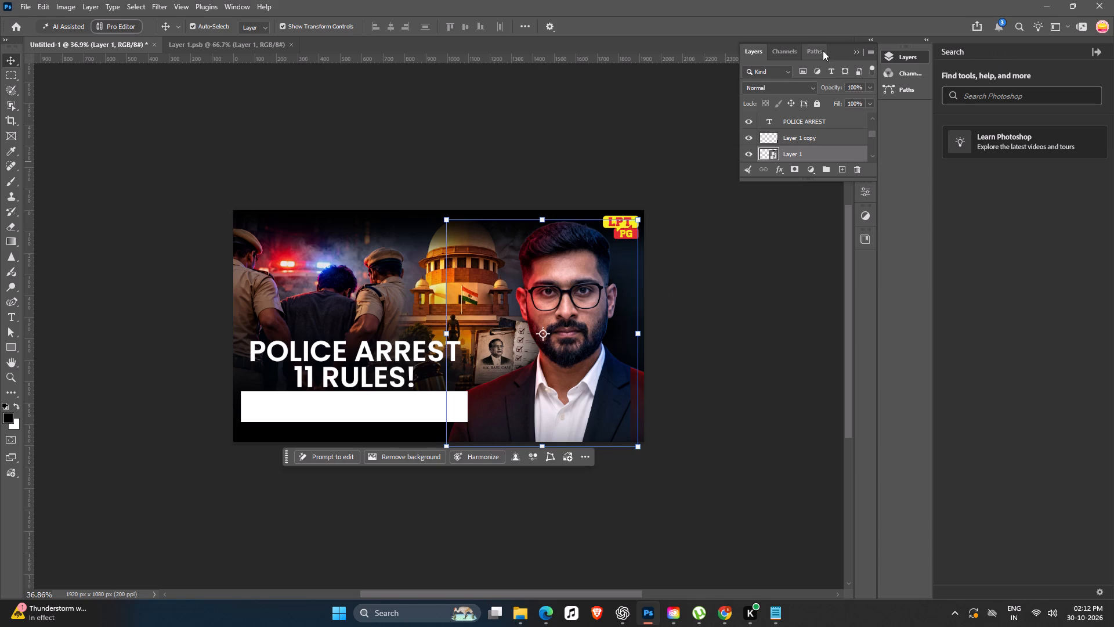
left_click(925, 40)
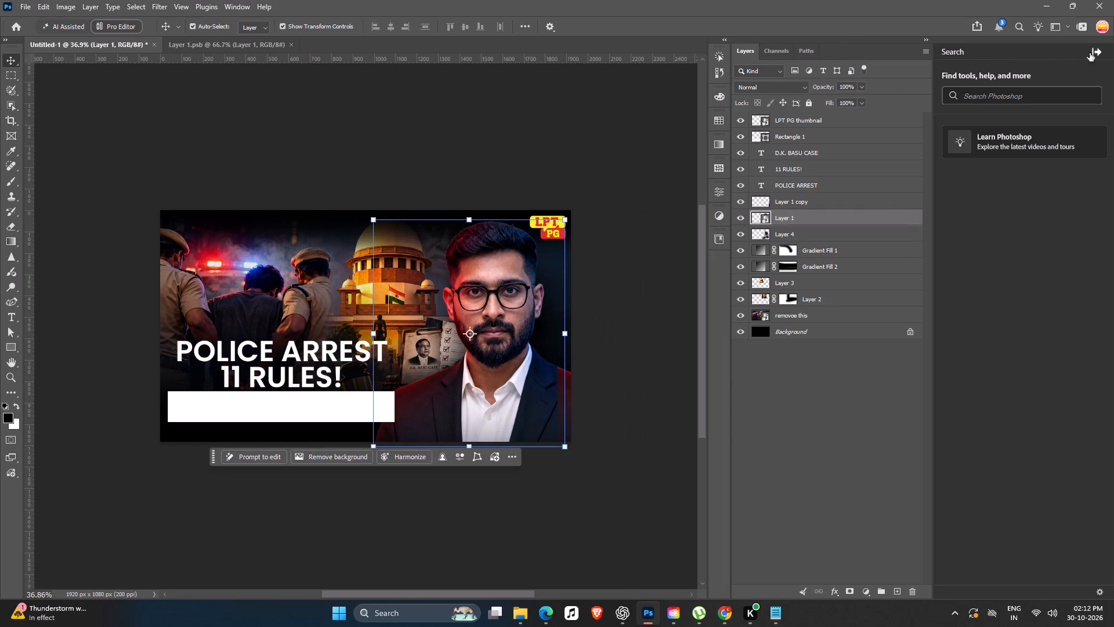
left_click(1091, 52)
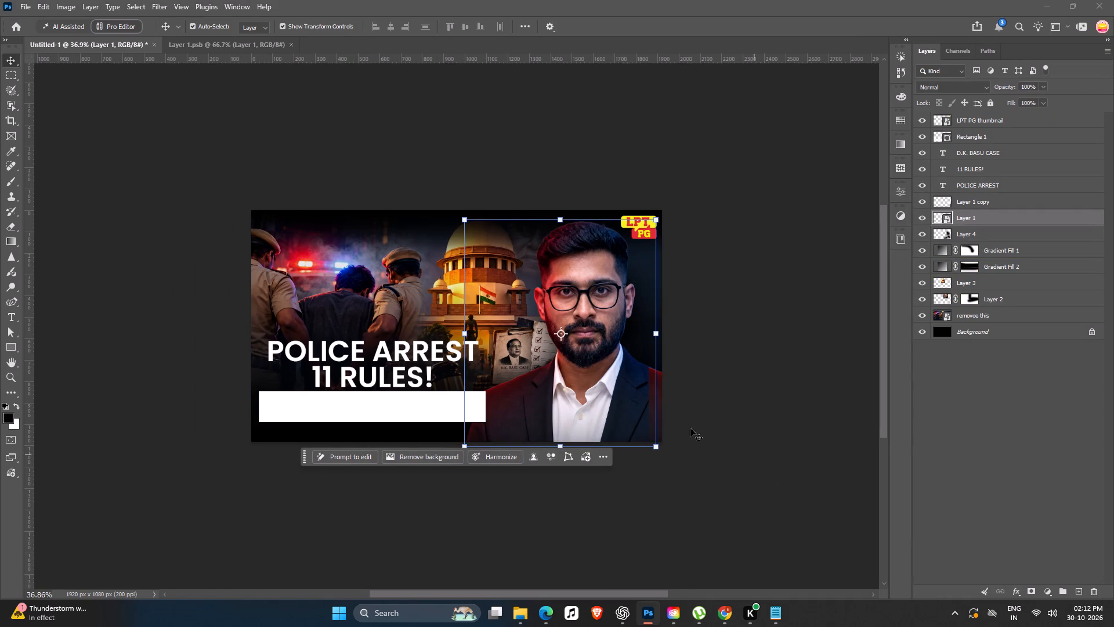
Move the remaining strip of the portrait copy one layer down, directly behind the front portrait layer.
scroll(629, 419, "up", 2, "ctrl")
left_click(747, 450)
left_click(664, 406)
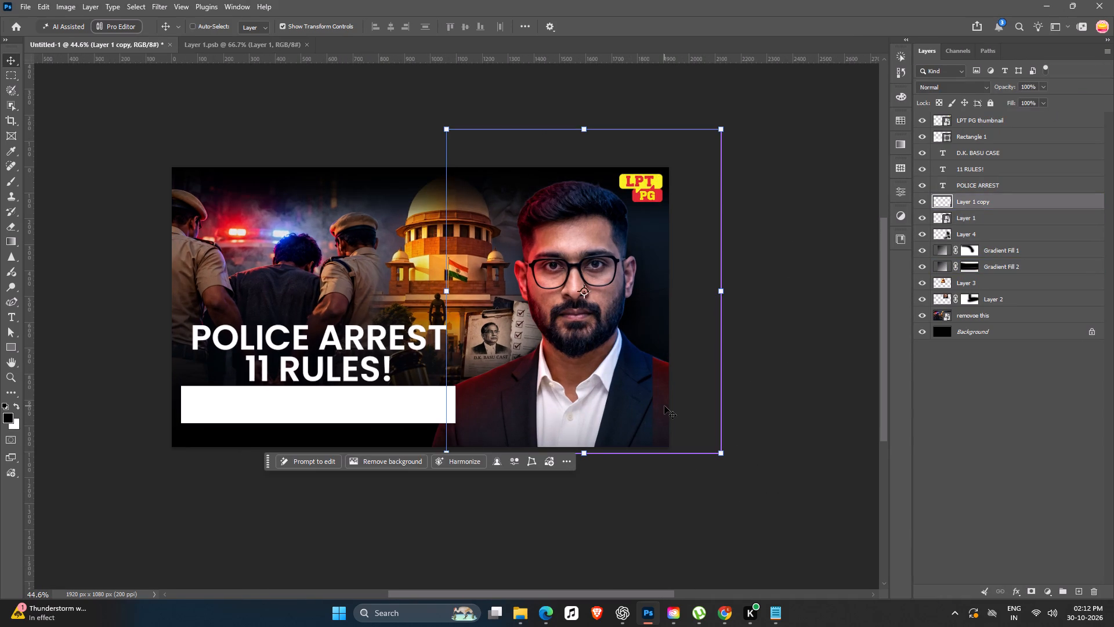
key("ctrl+bracketleft")
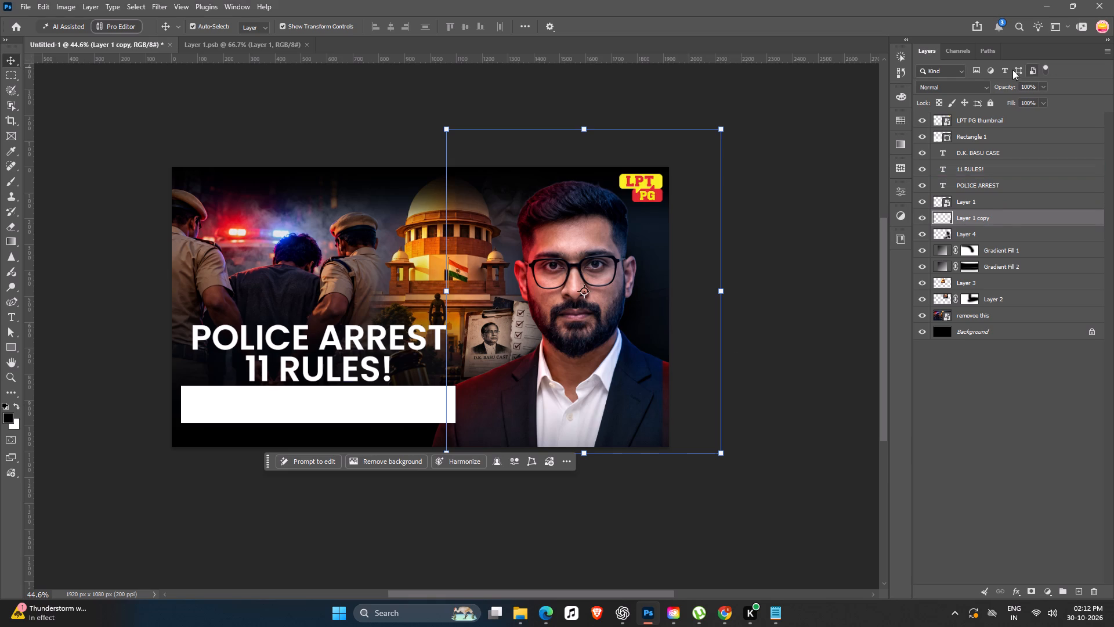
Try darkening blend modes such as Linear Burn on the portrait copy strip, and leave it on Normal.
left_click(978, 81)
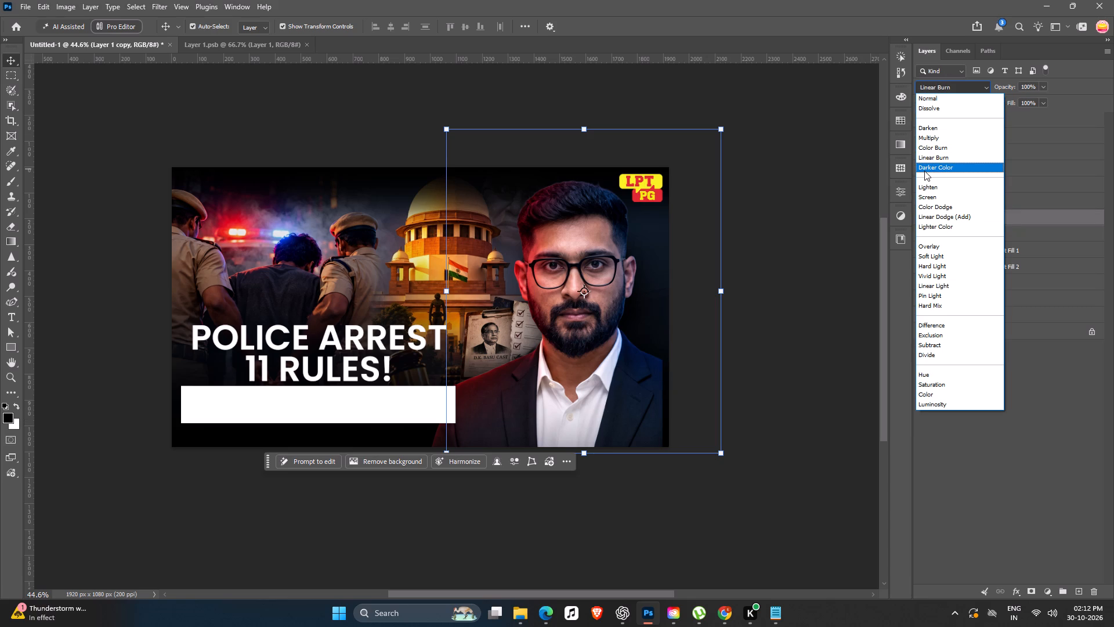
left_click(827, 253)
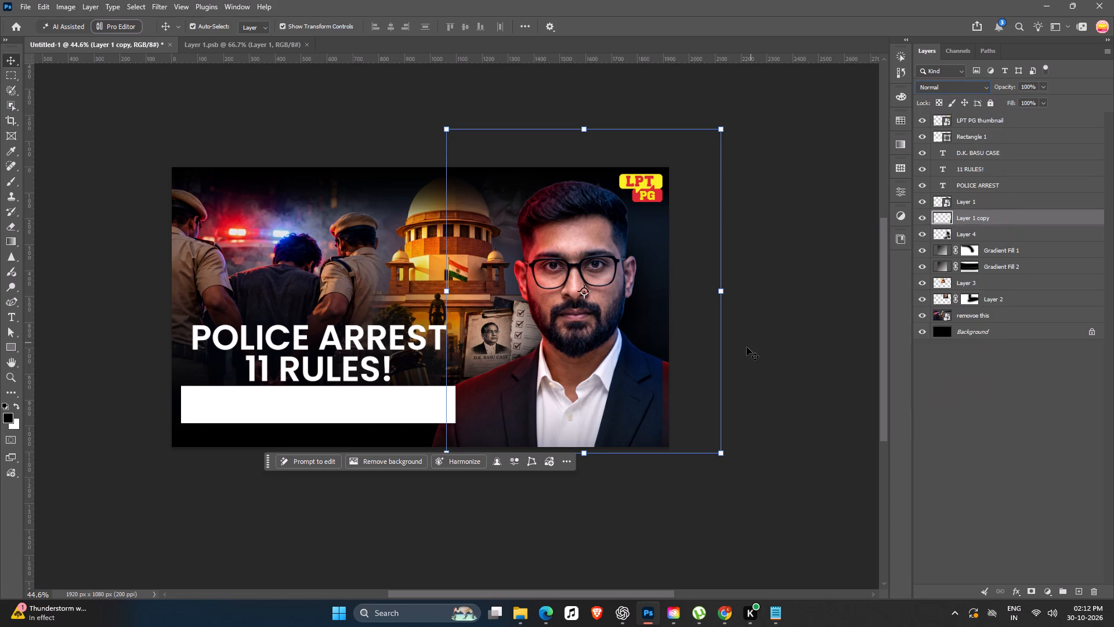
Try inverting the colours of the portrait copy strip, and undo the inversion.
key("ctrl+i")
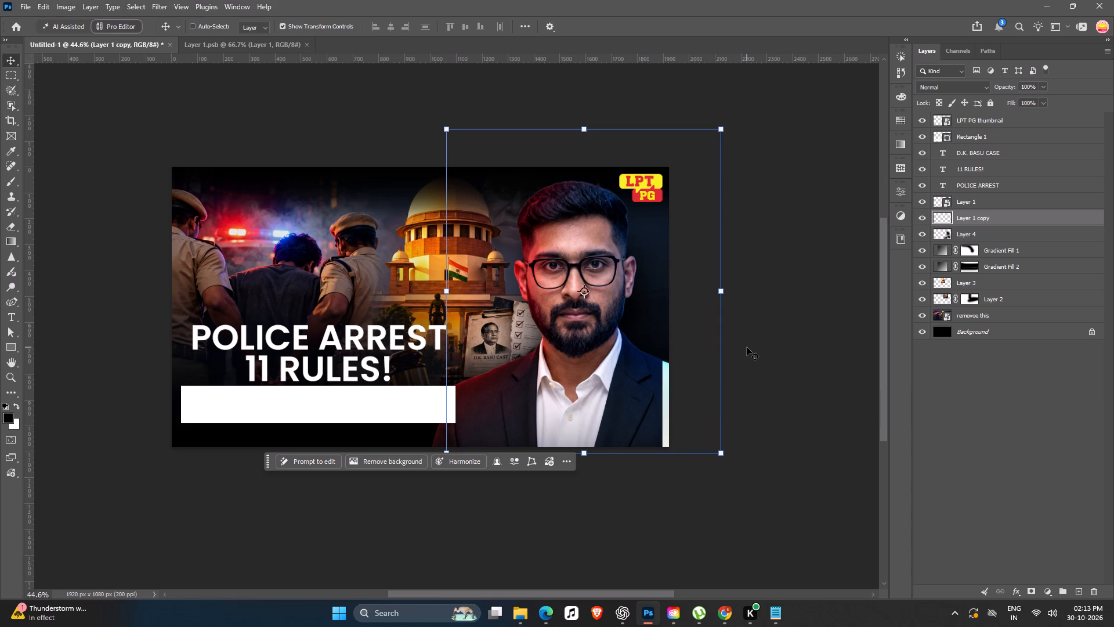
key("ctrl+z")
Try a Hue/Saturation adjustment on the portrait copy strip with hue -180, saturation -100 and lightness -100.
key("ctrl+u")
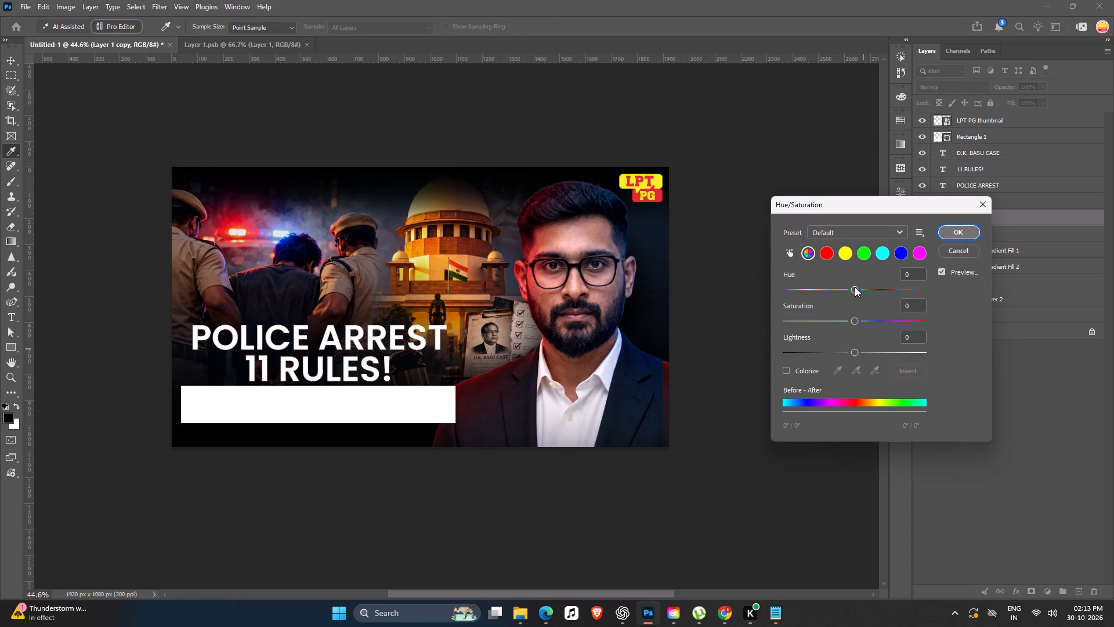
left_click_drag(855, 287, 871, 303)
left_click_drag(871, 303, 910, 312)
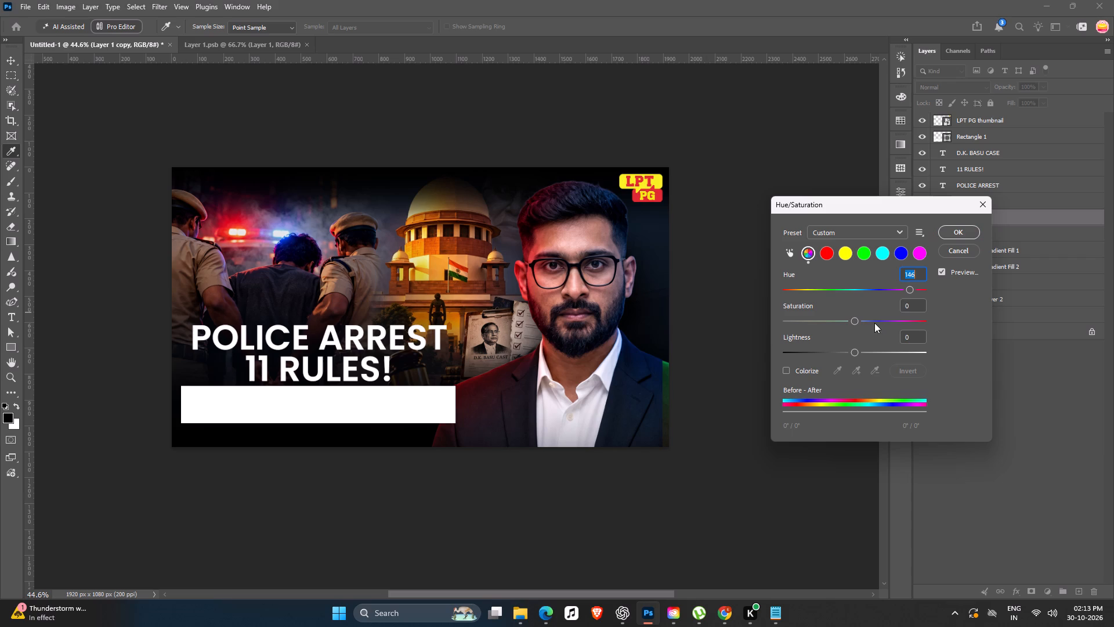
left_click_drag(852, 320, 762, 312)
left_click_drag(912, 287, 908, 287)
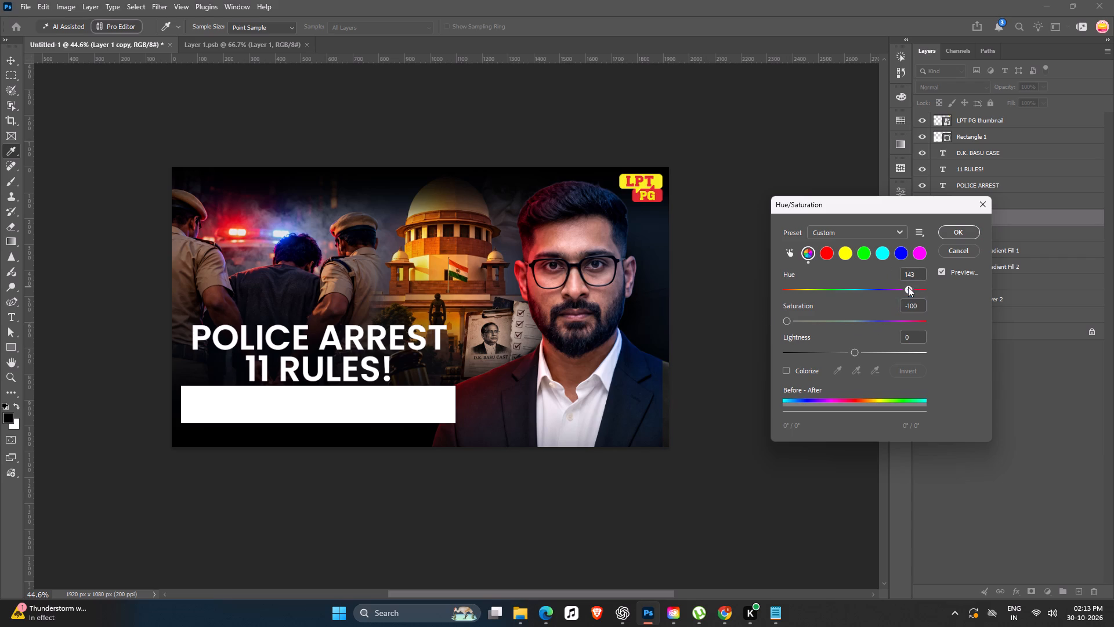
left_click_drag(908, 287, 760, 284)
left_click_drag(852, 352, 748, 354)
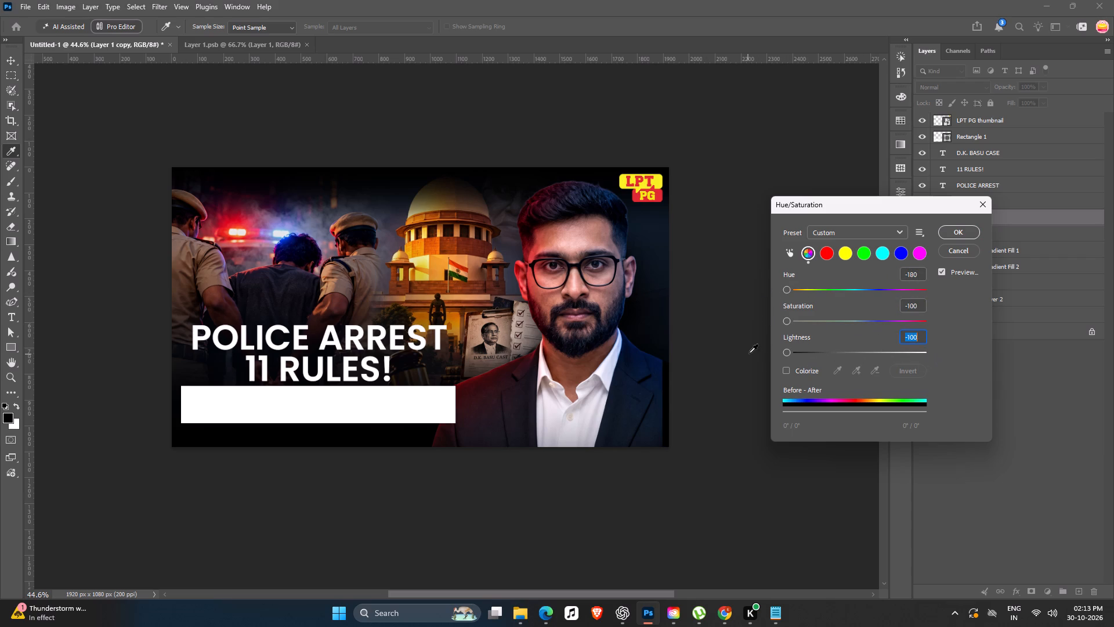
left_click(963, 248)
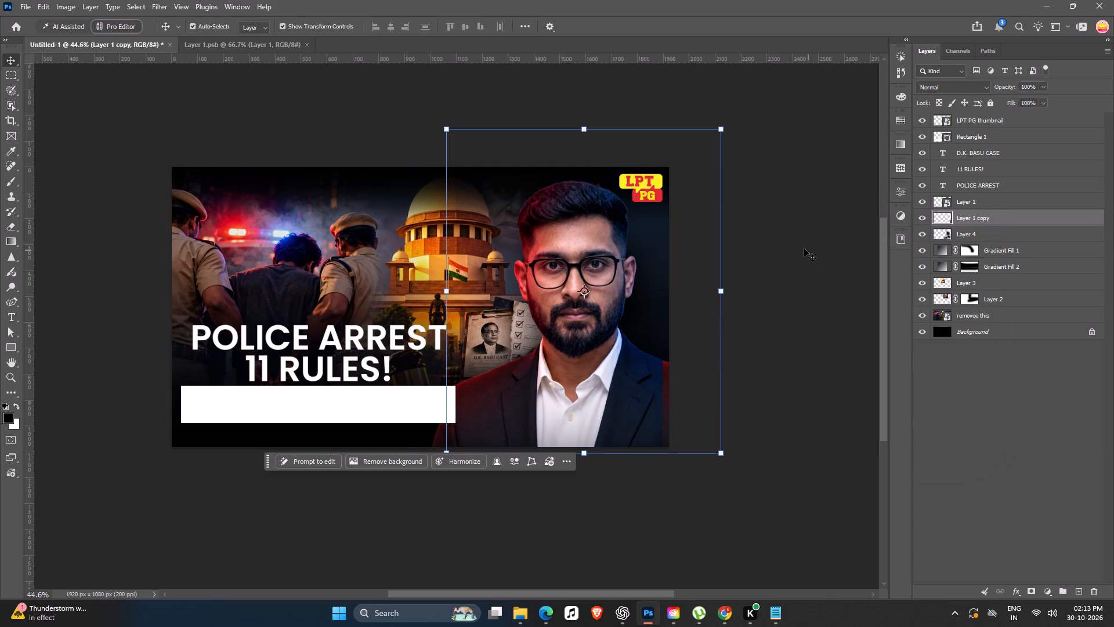
Delete the portrait copy strip layer behind the front portrait.
left_click(804, 248)
left_click(1042, 222)
key("Delete")
Select the front portrait layer and open its smart object contents for editing.
left_click(619, 271)
left_click(619, 270)
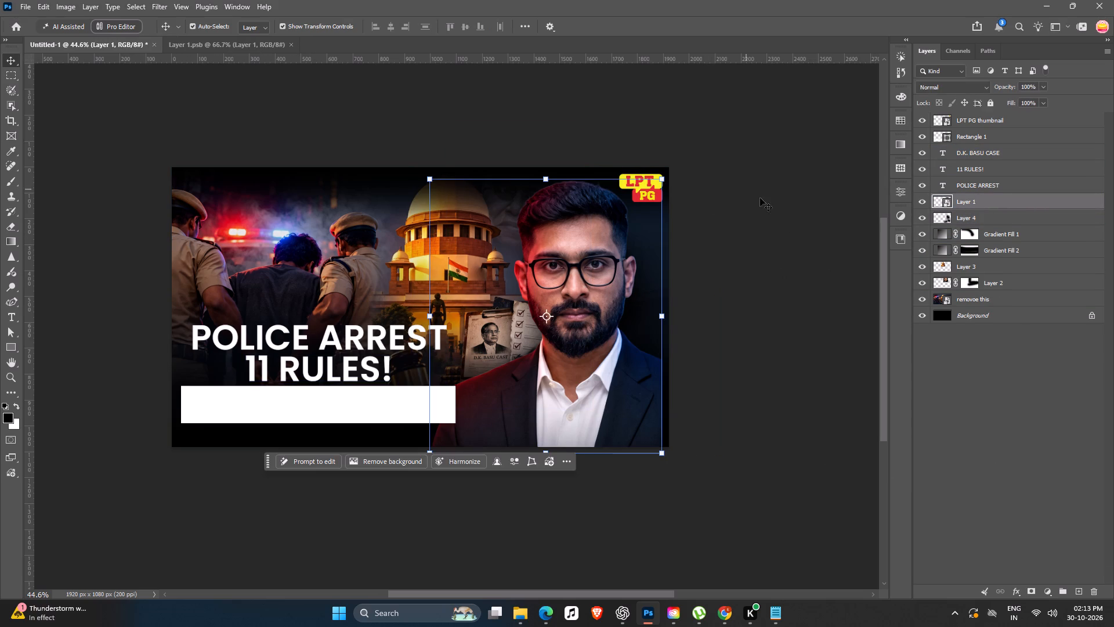
left_click(798, 256)
left_click(584, 305)
double_click(934, 203)
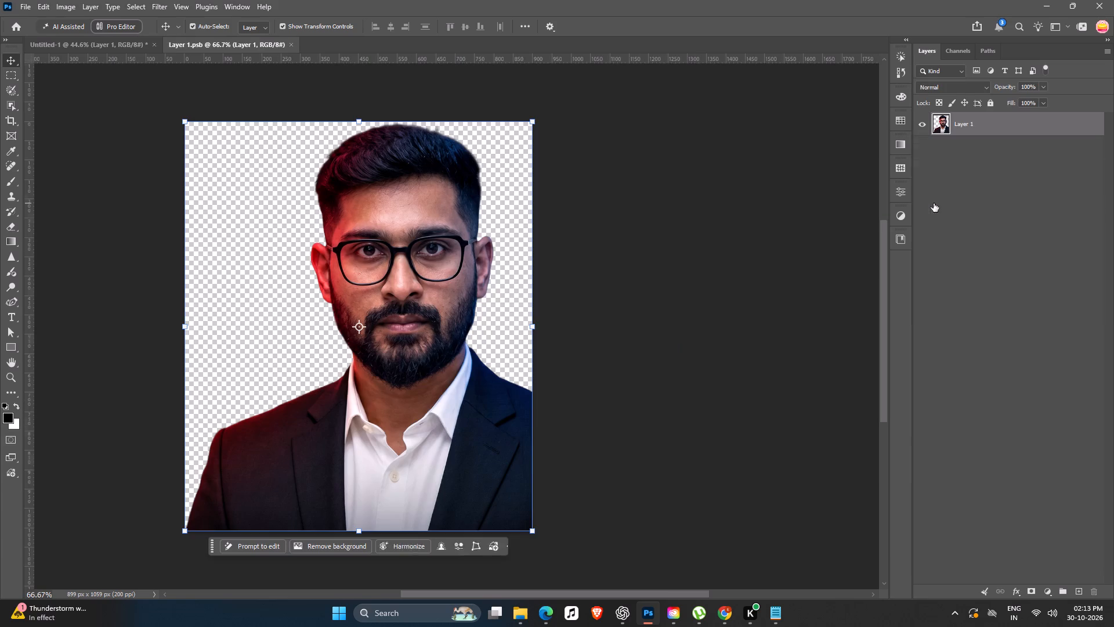
Crop the portrait canvas outward past the cut-off shoulder to about 1004 px wide and fill it with Firefly Generative Expand, without a prompt.
scroll(783, 0, "down", 1)
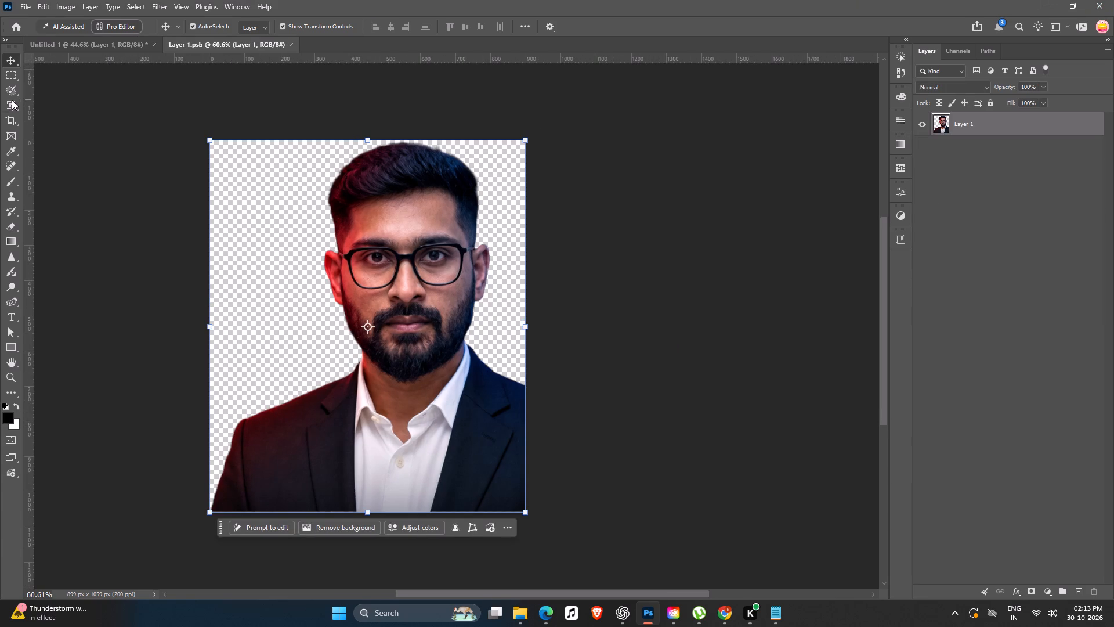
left_click(12, 100)
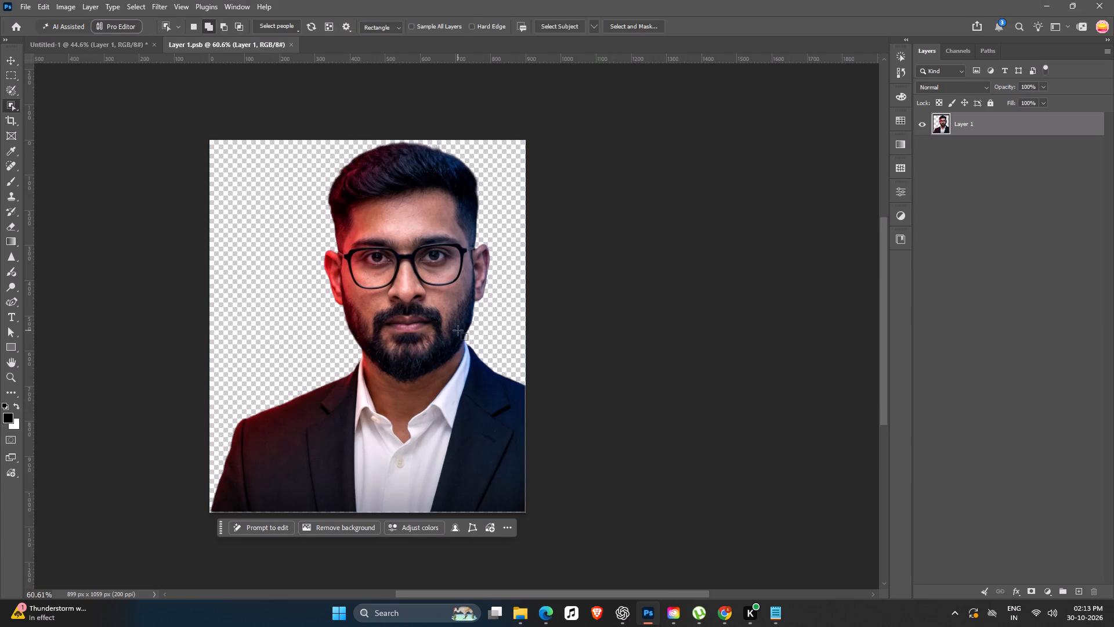
left_click(12, 120)
left_click_drag(522, 331, 540, 331)
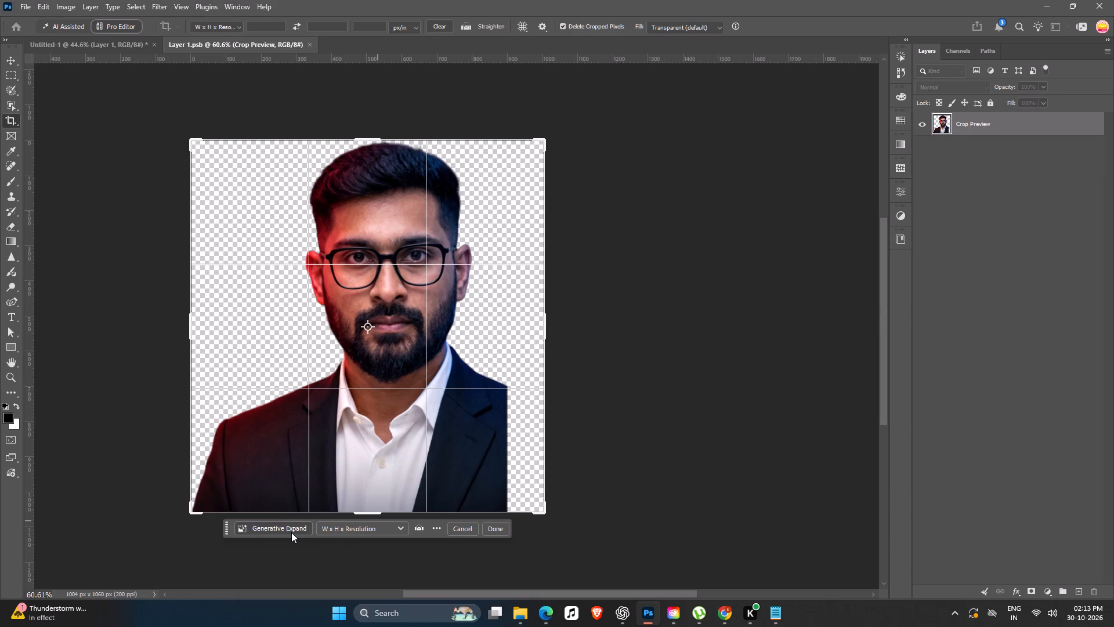
left_click(291, 532)
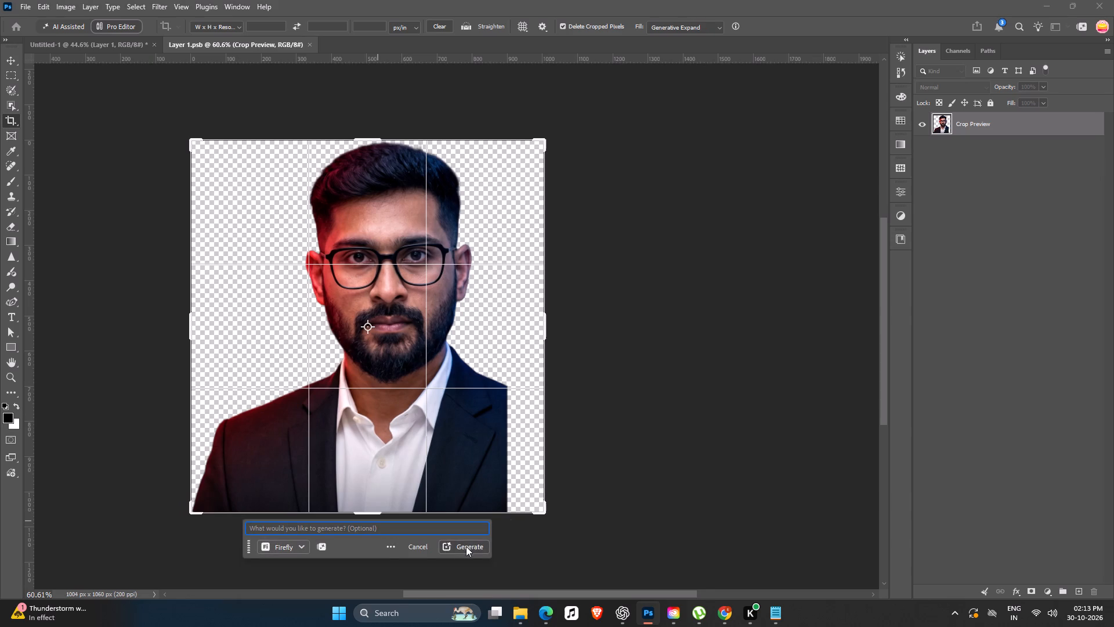
left_click(466, 546)
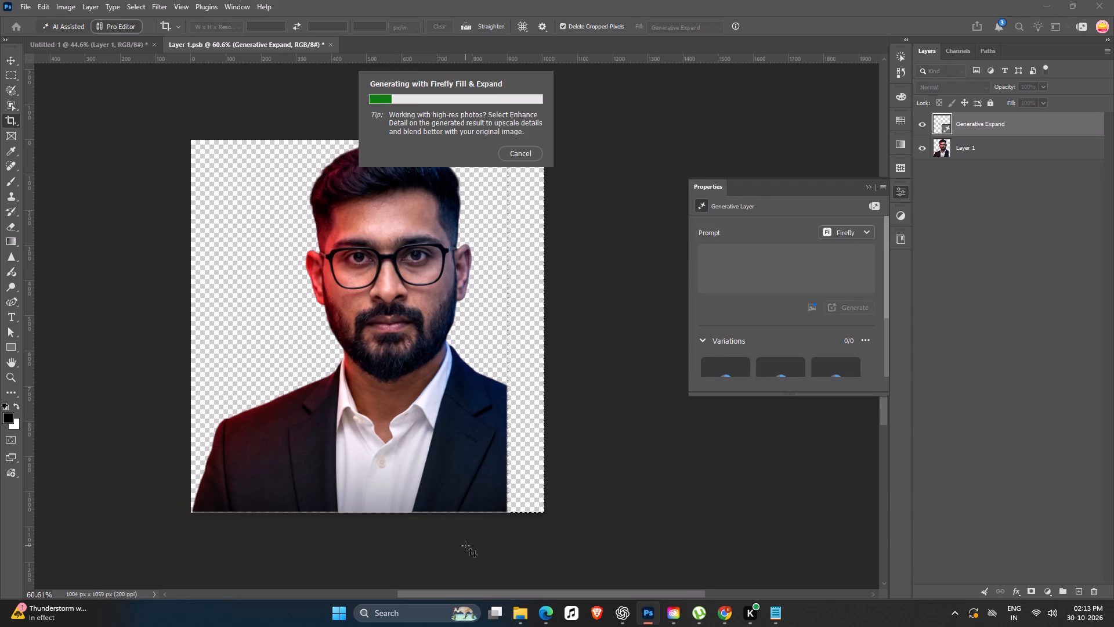
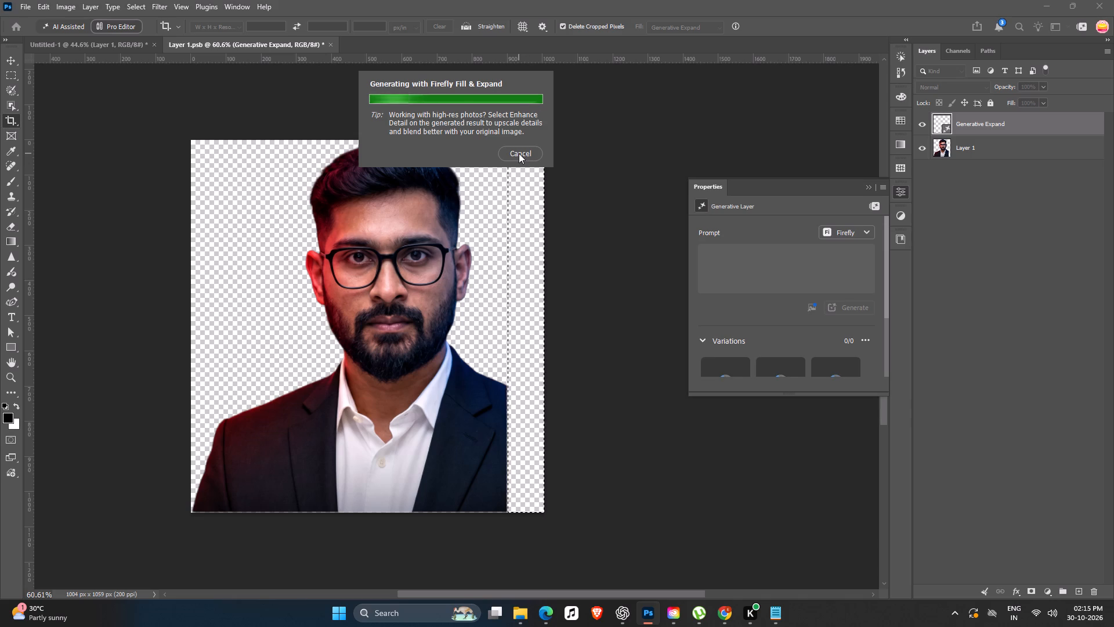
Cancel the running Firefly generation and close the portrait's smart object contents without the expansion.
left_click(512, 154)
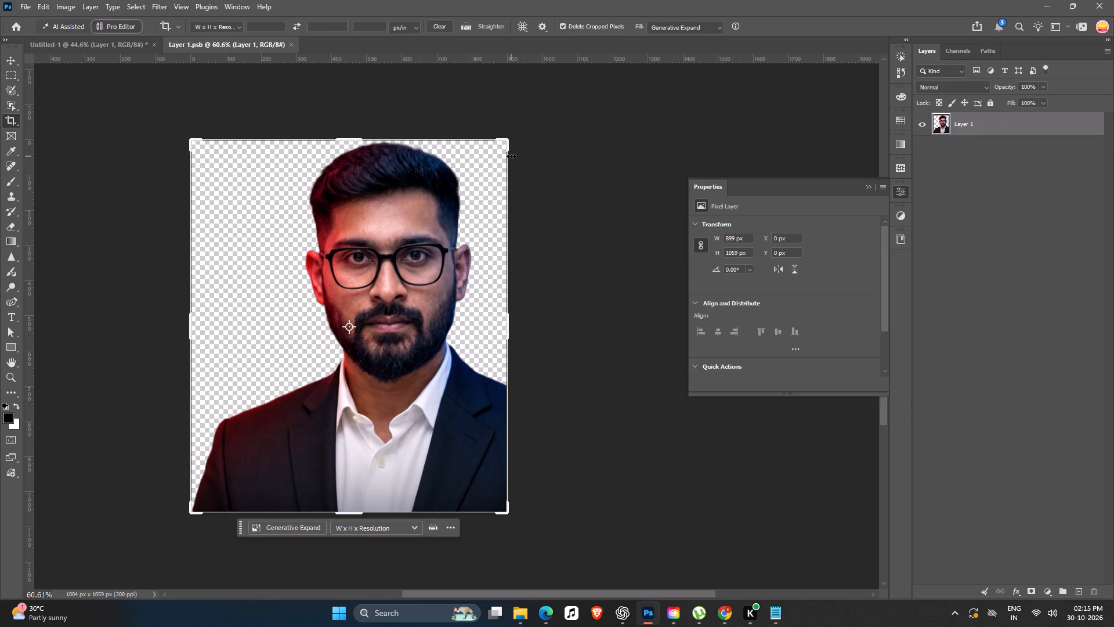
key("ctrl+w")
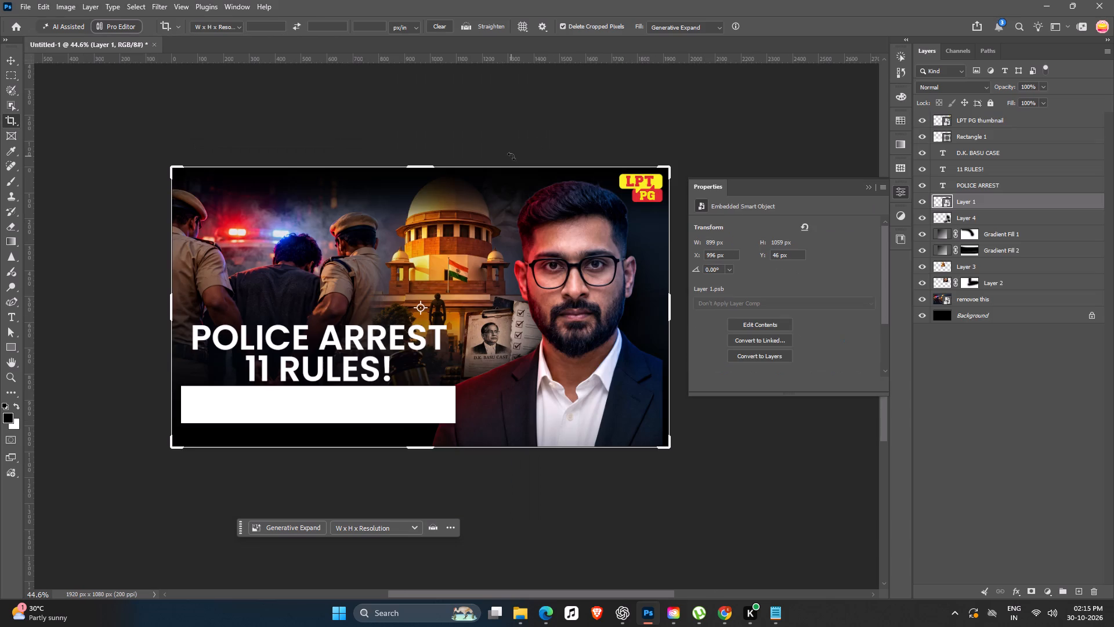
Move the front portrait against the thumbnail's right edge, to about X 1021 px and Y 53 px.
key("v")
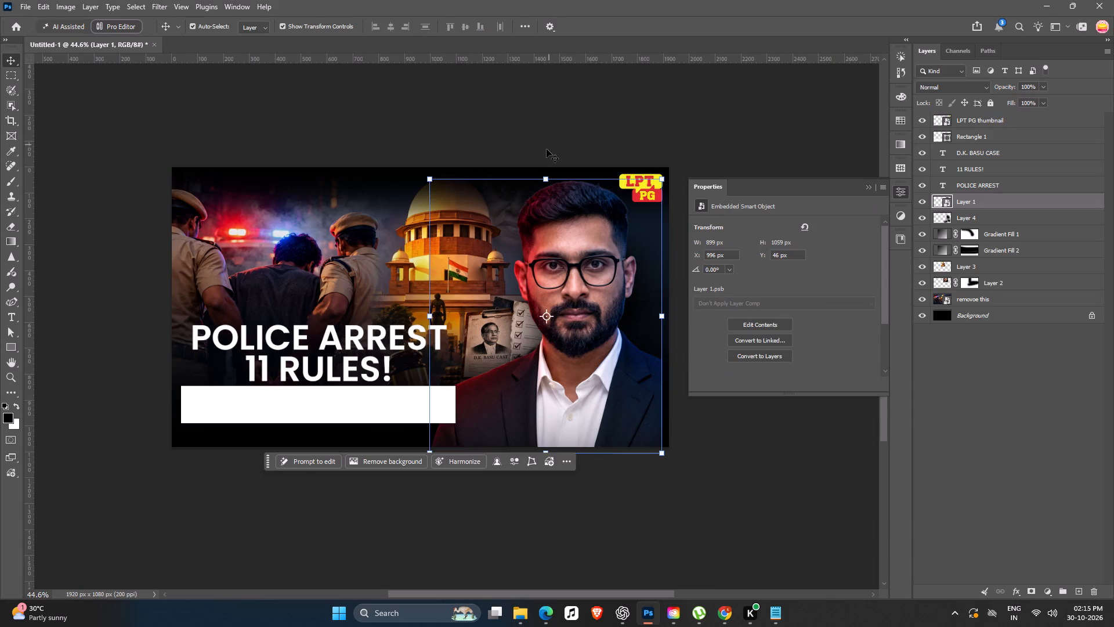
left_click(547, 149)
left_click(586, 323)
left_click(768, 510)
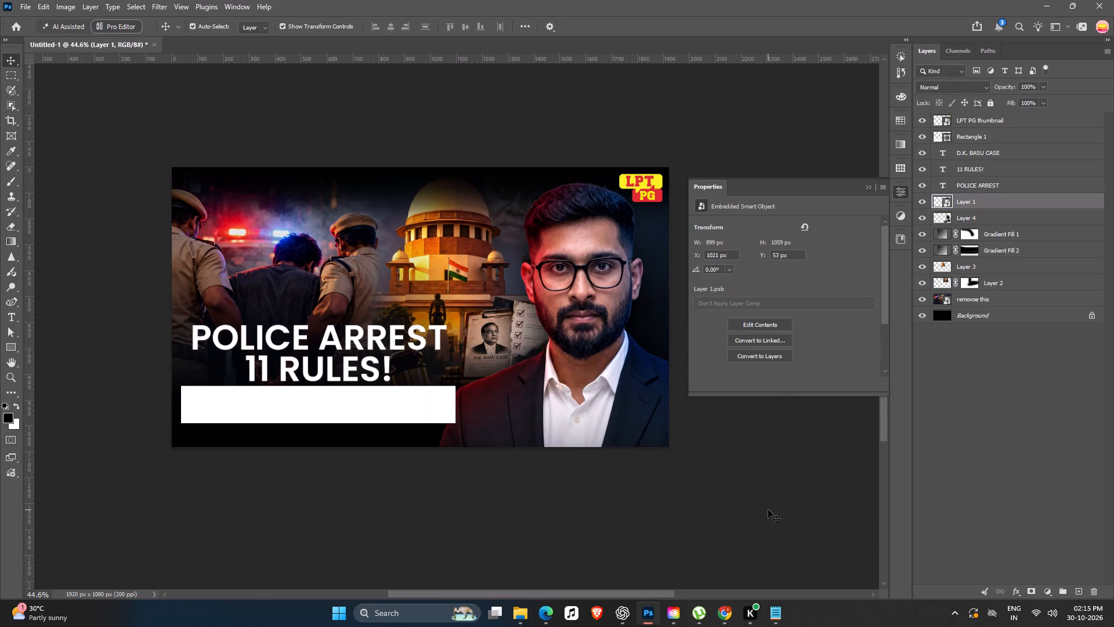
Hide the front portrait layer and rasterize the "removoe this" background layer for Clone Stamp retouching.
key("space")
left_click_drag(660, 488, 634, 496)
left_click(597, 386)
scroll(610, 371, "up", 5, "alt")
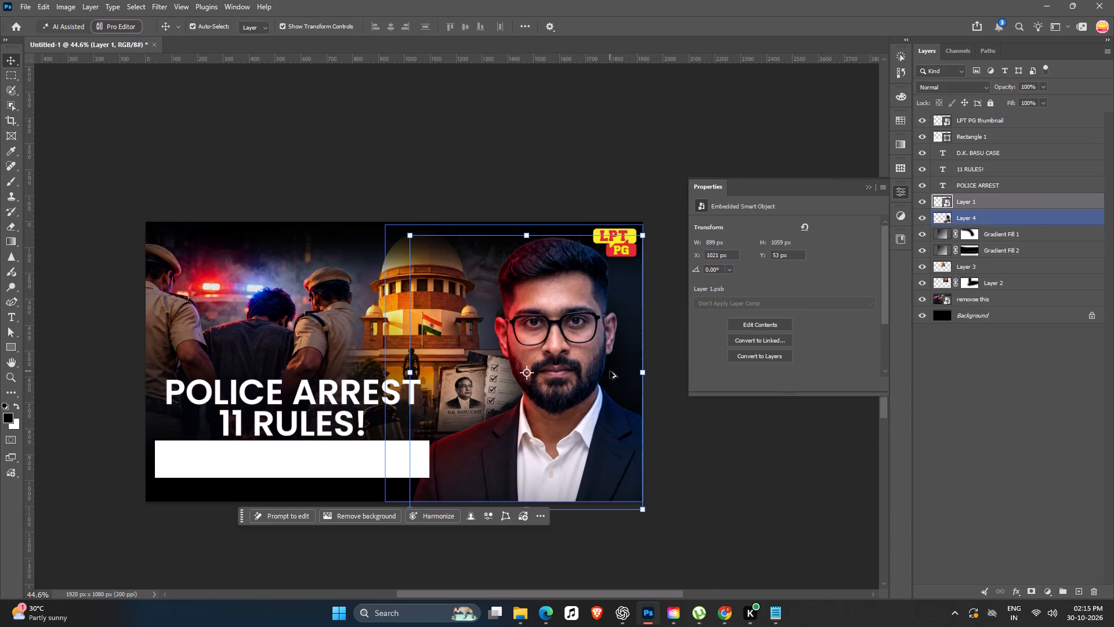
scroll(515, 420, "up", 6, "ctrl")
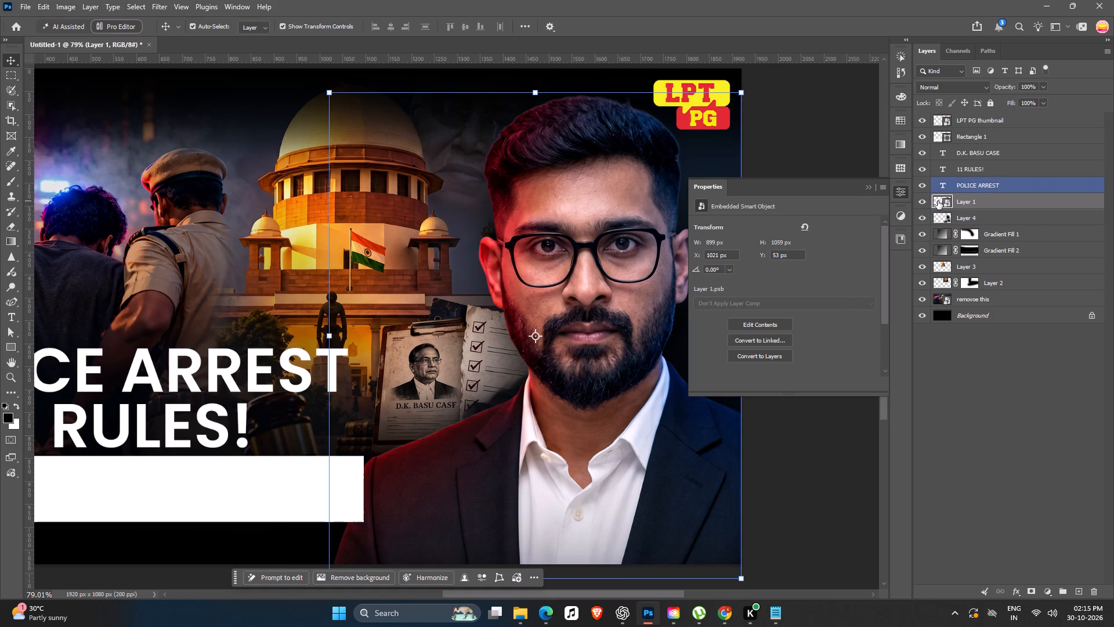
left_click(920, 201)
left_click(534, 348)
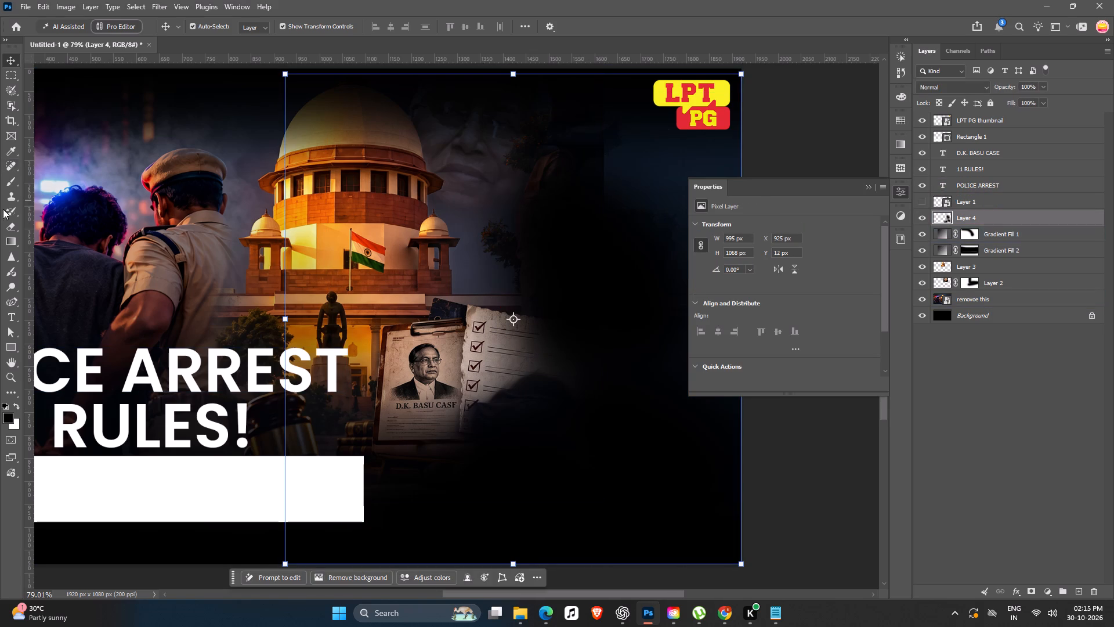
left_click(6, 201)
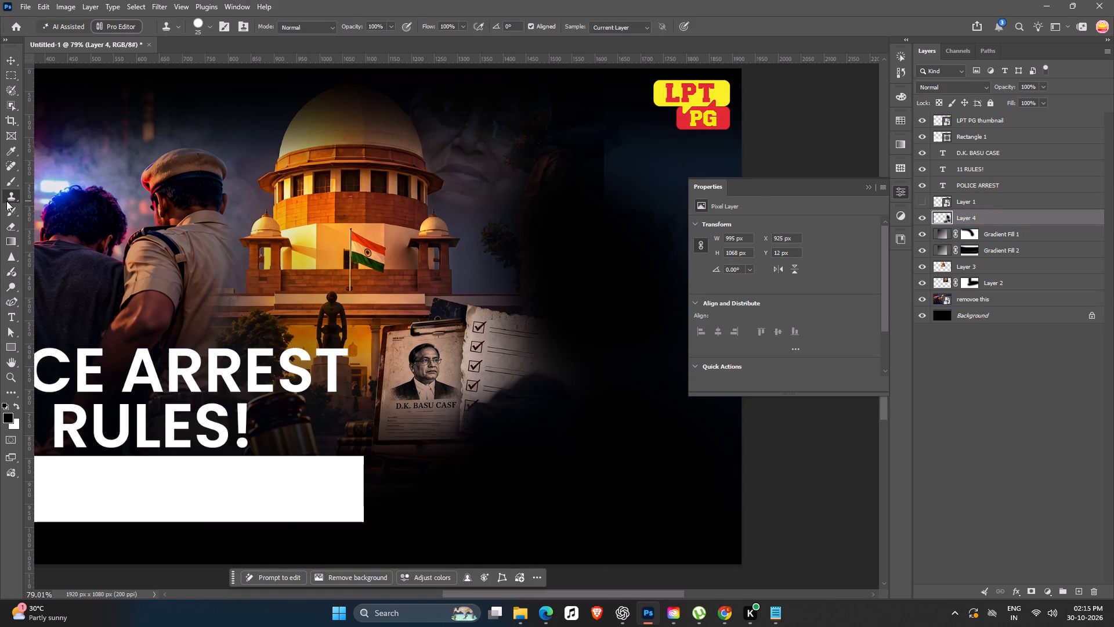
left_click(63, 201)
left_click(1011, 301)
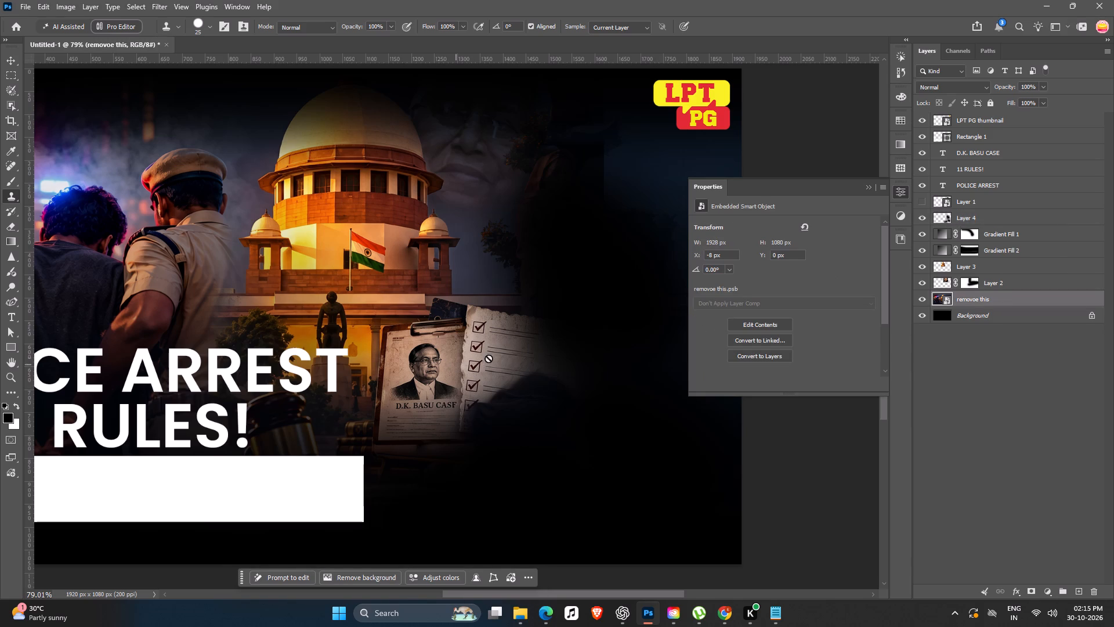
right_click(992, 304)
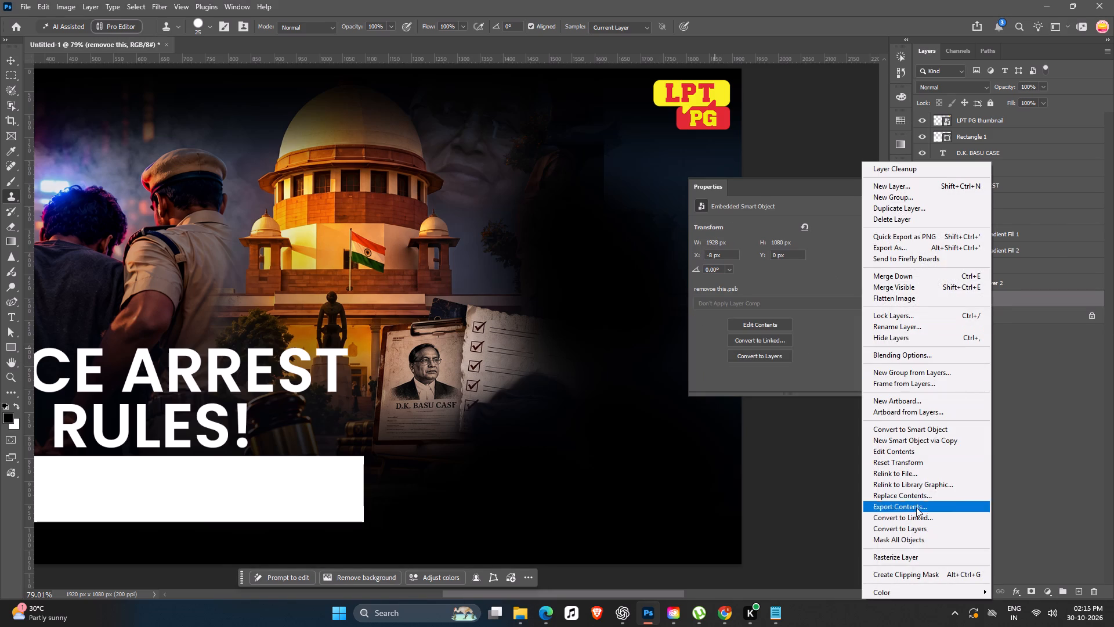
left_click(911, 554)
With a 60 px Clone Stamp, extend the checklist paper and its checkbox rows over the dark area below and beside it.
key("bracketright")
key("bracketright")
key("bracketright")
key("bracketright")
key("bracketright")
key("bracketright")
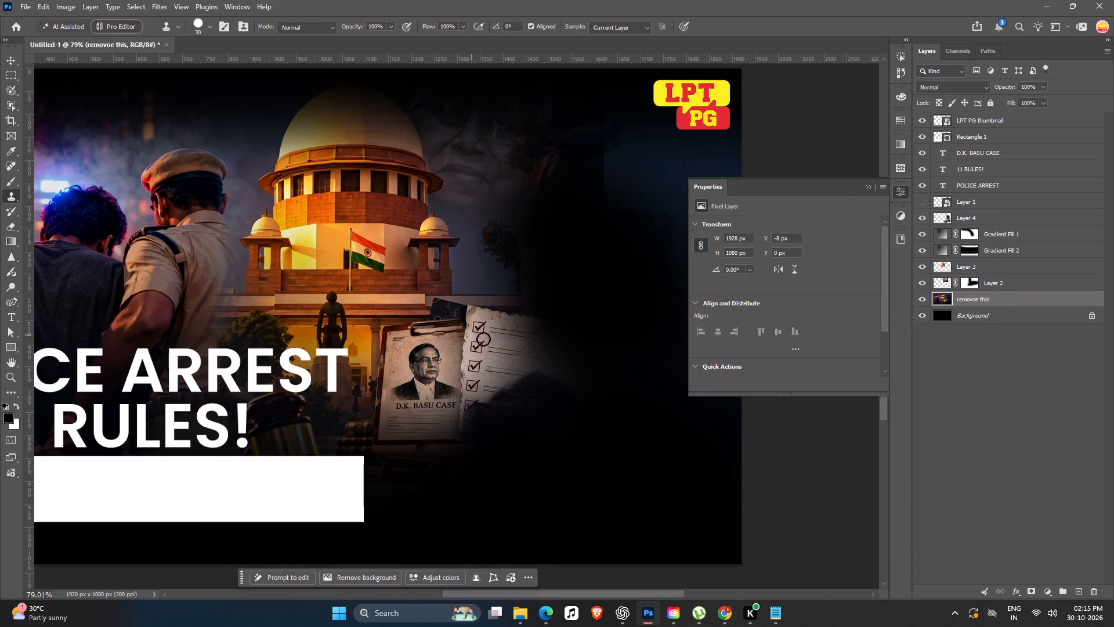
left_click(513, 355, "alt")
left_click(509, 398)
left_click(525, 394)
left_click_drag(531, 385, 565, 395)
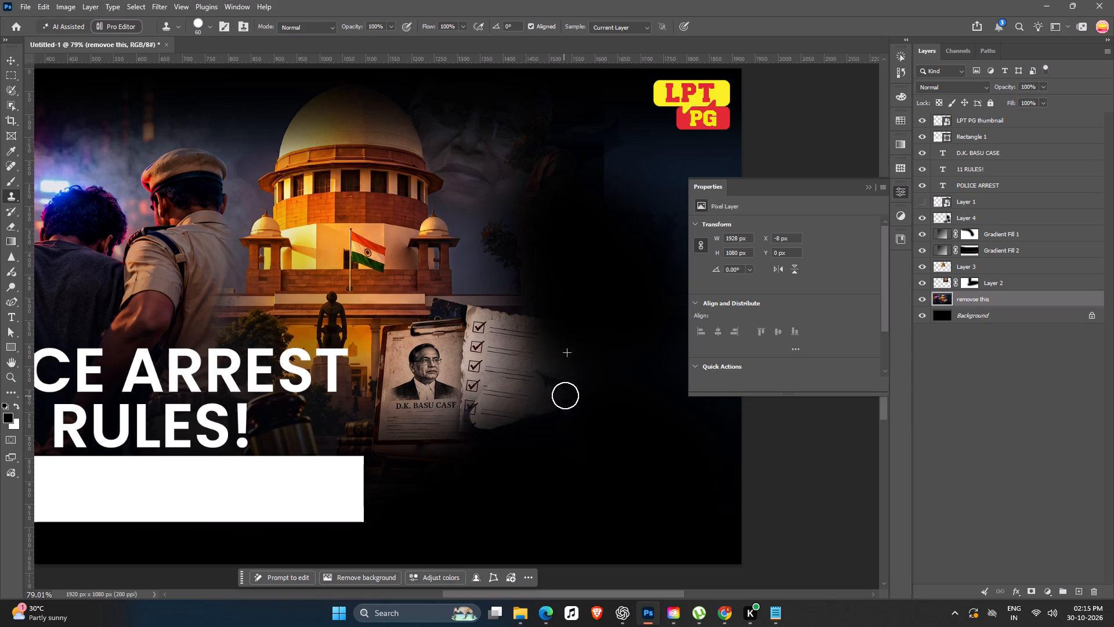
left_click_drag(565, 395, 497, 431)
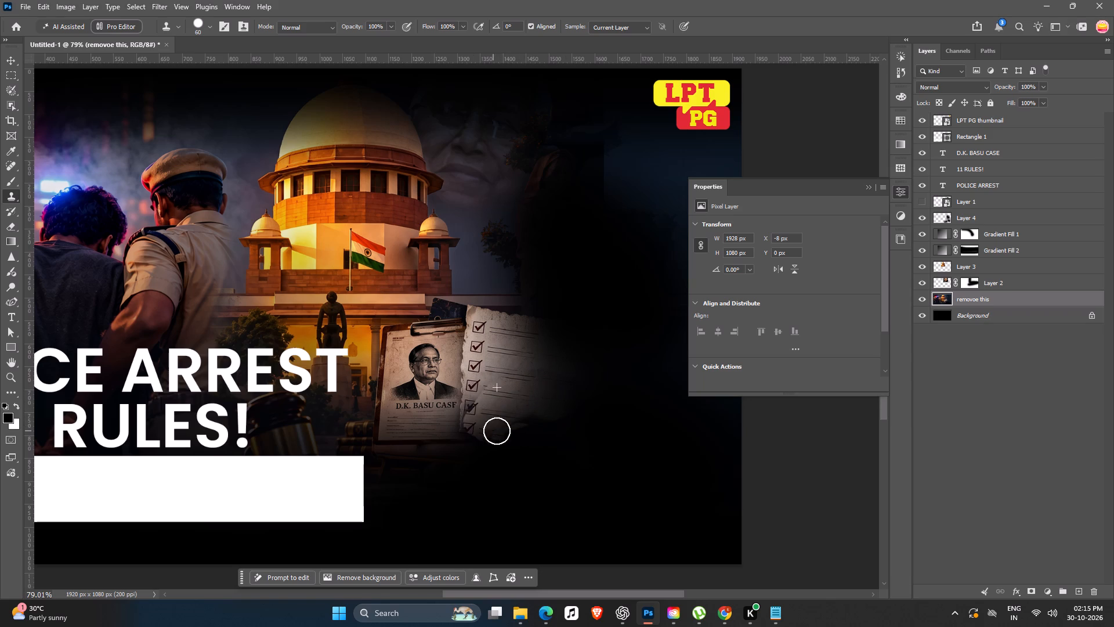
left_click_drag(497, 431, 473, 374)
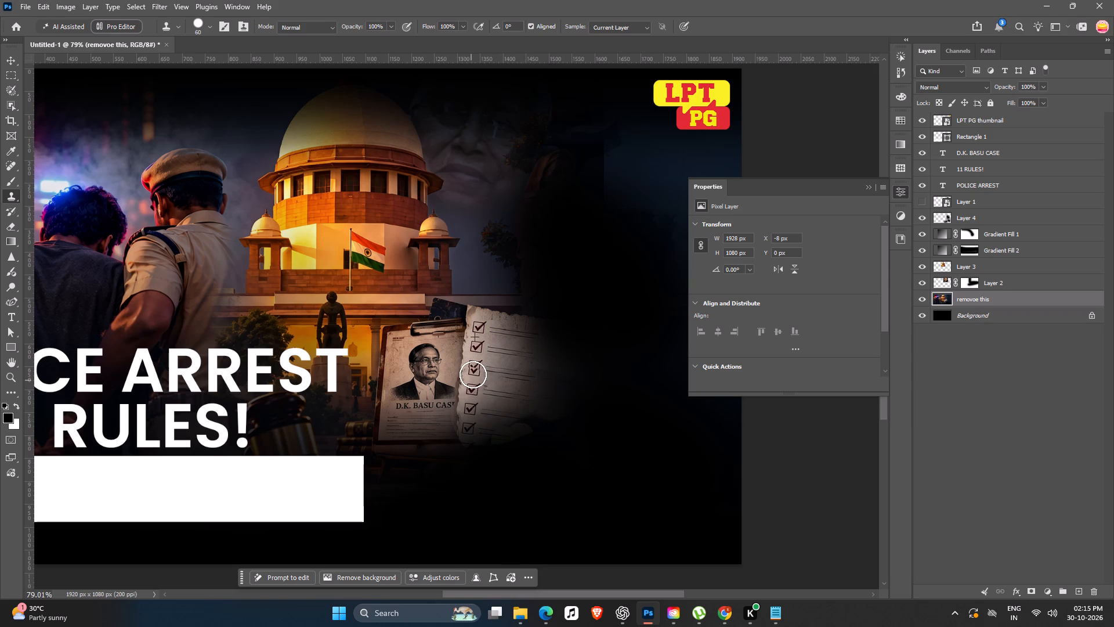
left_click_drag(473, 374, 462, 451)
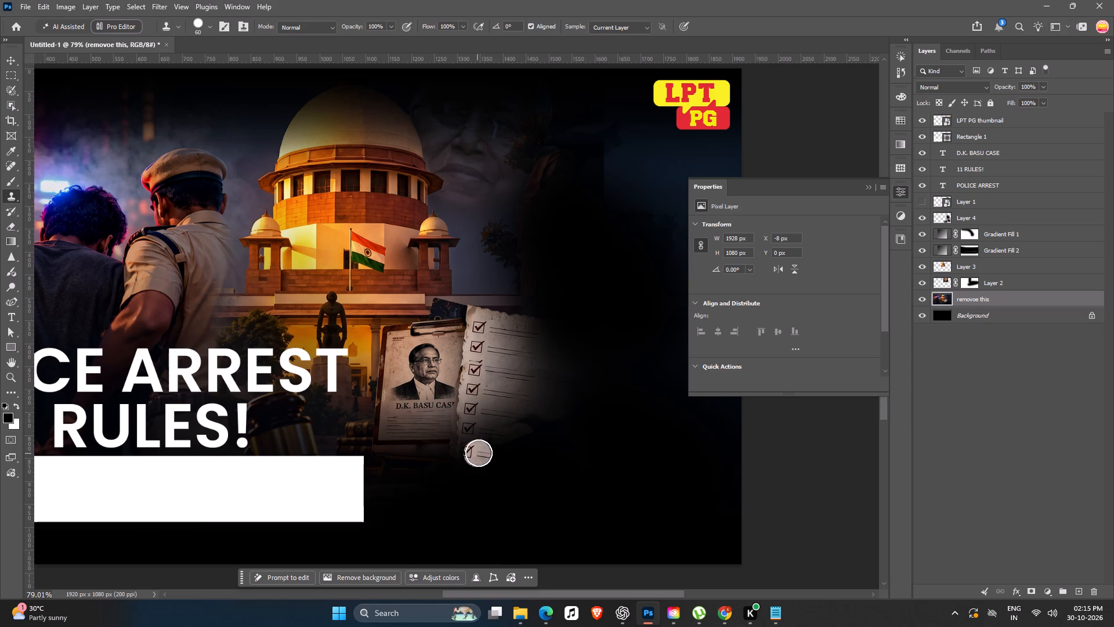
left_click_drag(484, 449, 550, 424)
scroll(431, 410, "up", 6, "ctrl")
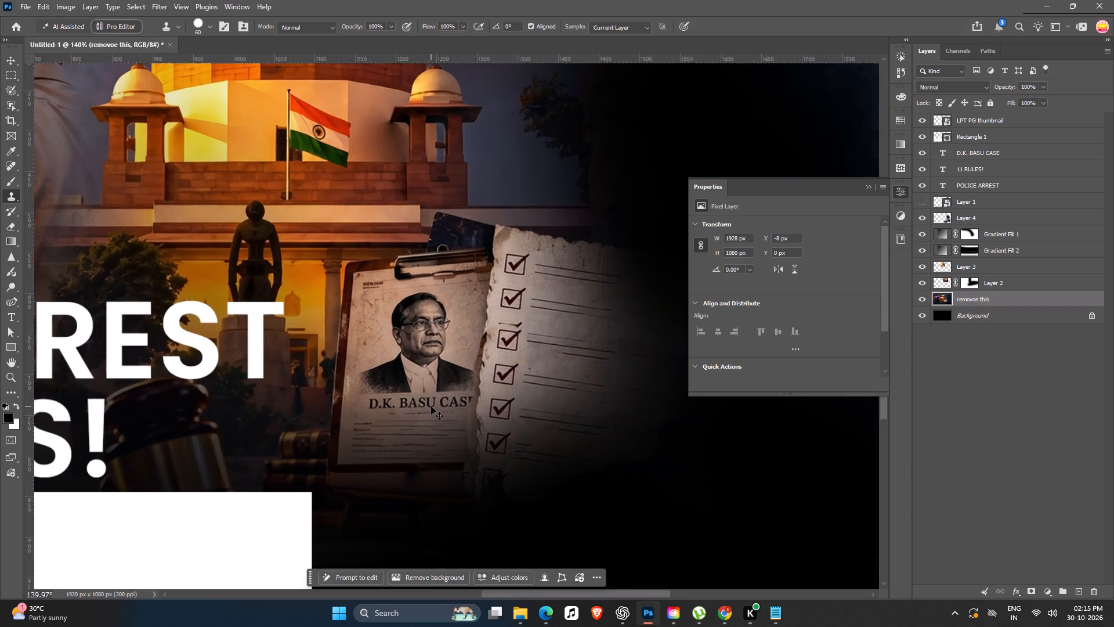
scroll(431, 406, "down", 8, "ctrl")
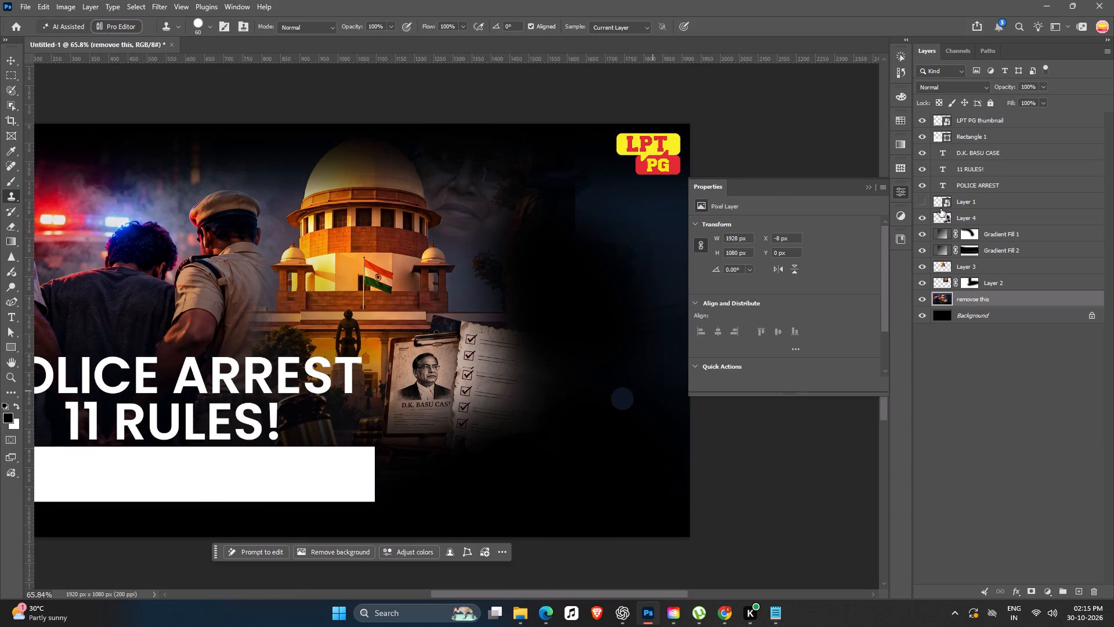
Show the front portrait layer again.
left_click(923, 199)
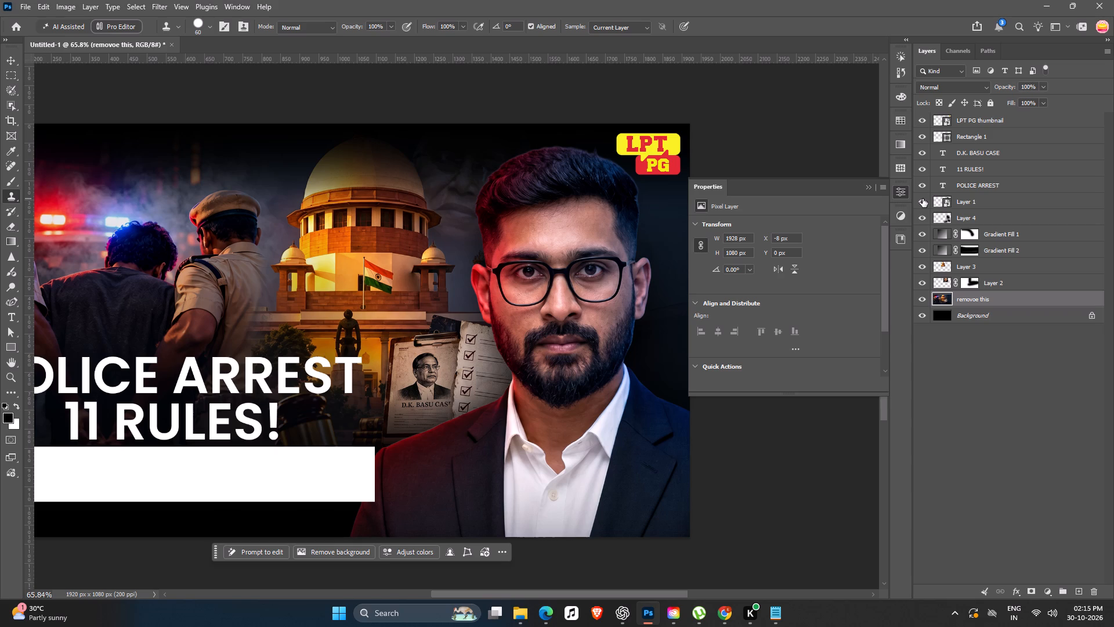
scroll(580, 258, "down", 6, "ctrl")
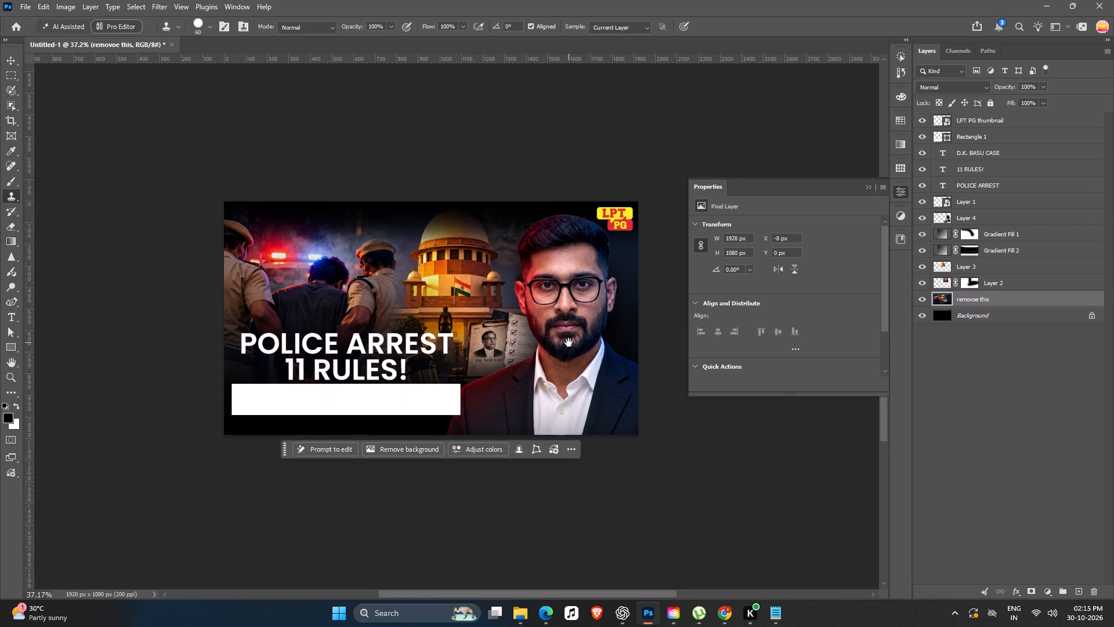
key("space")
key("space")
left_click(569, 343)
Change the white banner rectangle's fill to red #dc000b, starting from the red sampled from the LPT PG logo.
key("v")
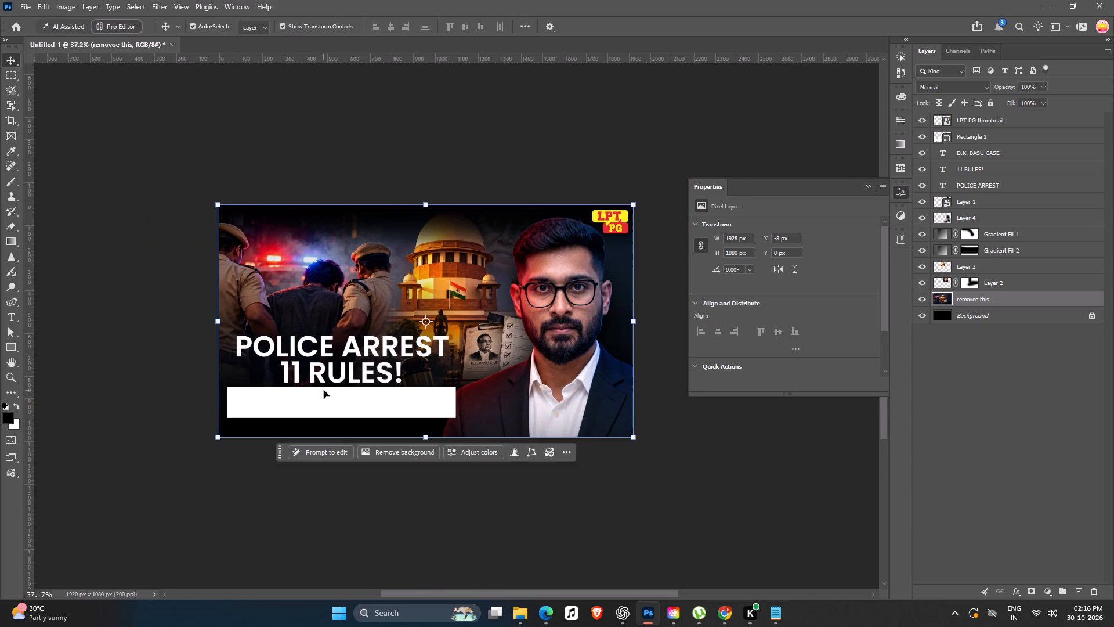
left_click(333, 396)
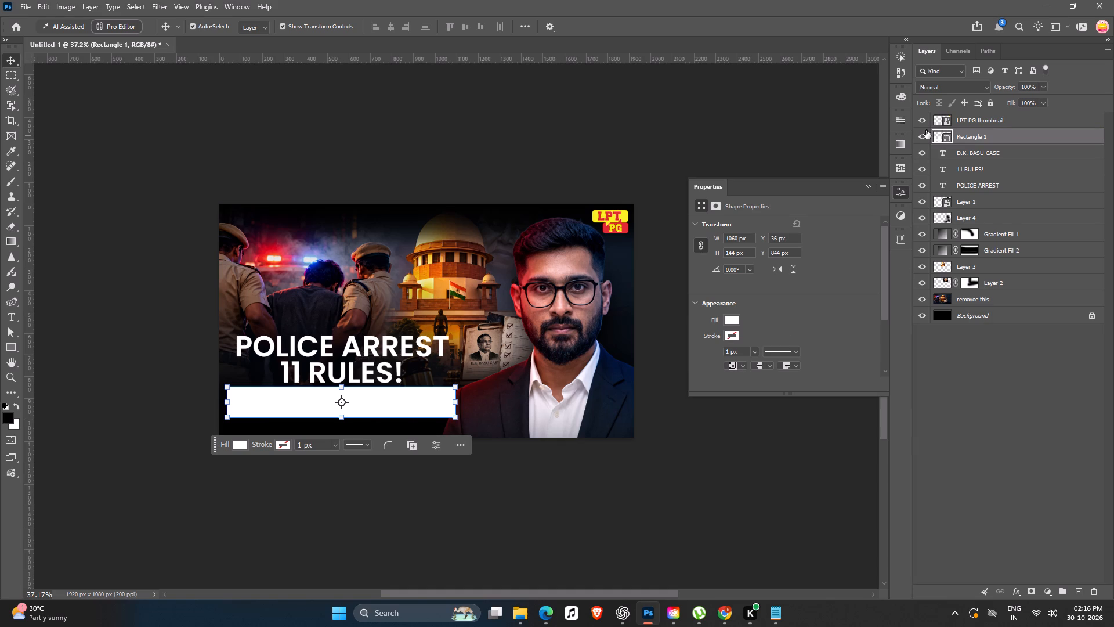
double_click(941, 134)
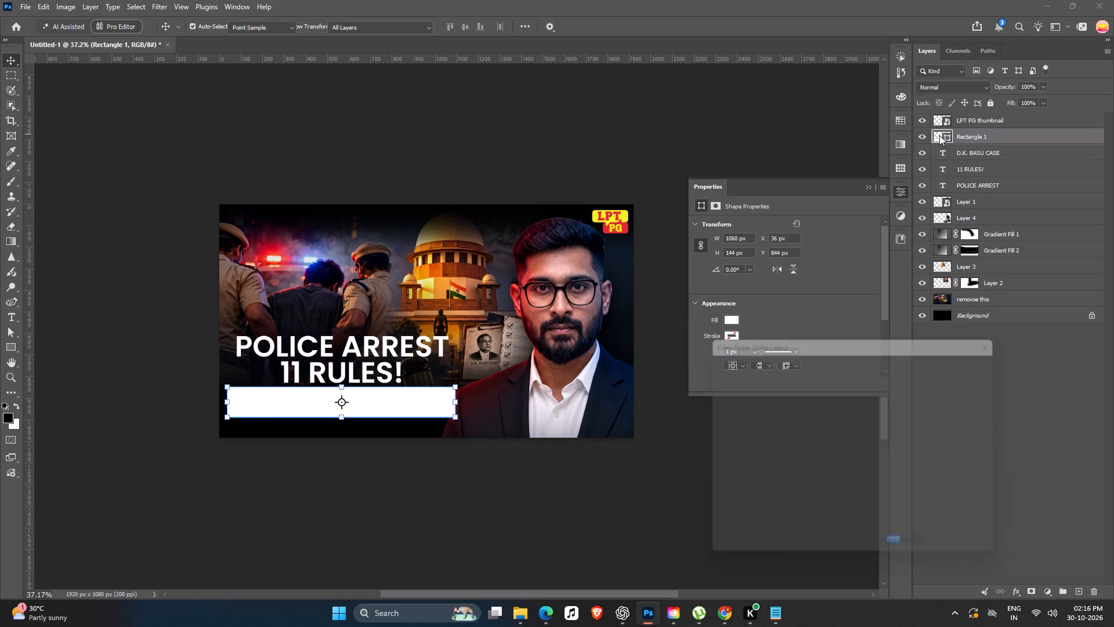
left_click(625, 228)
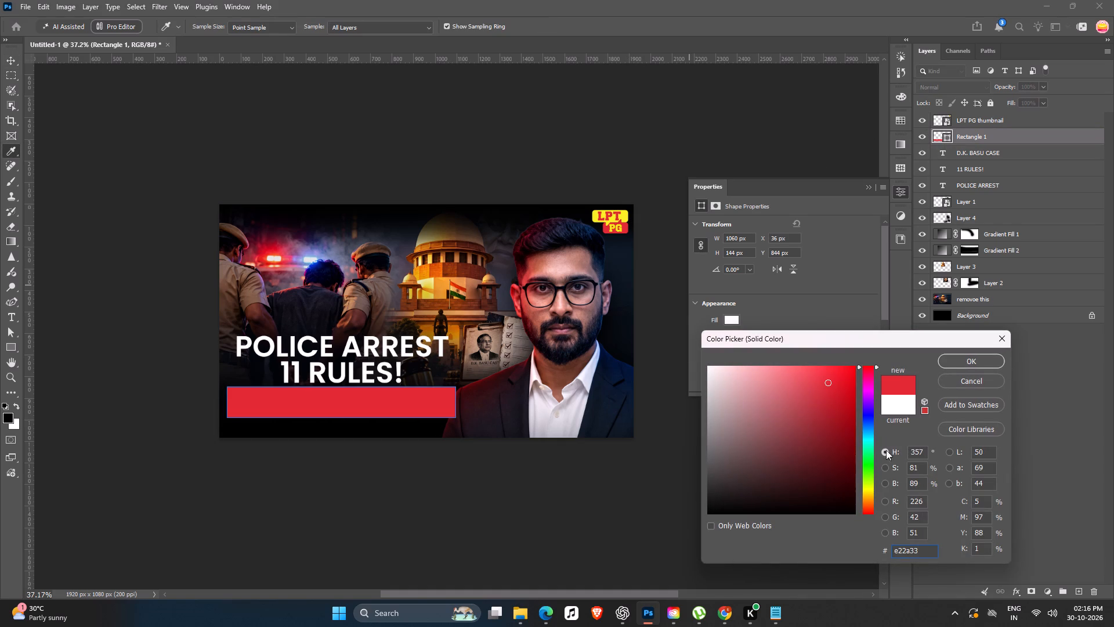
left_click_drag(845, 390, 875, 386)
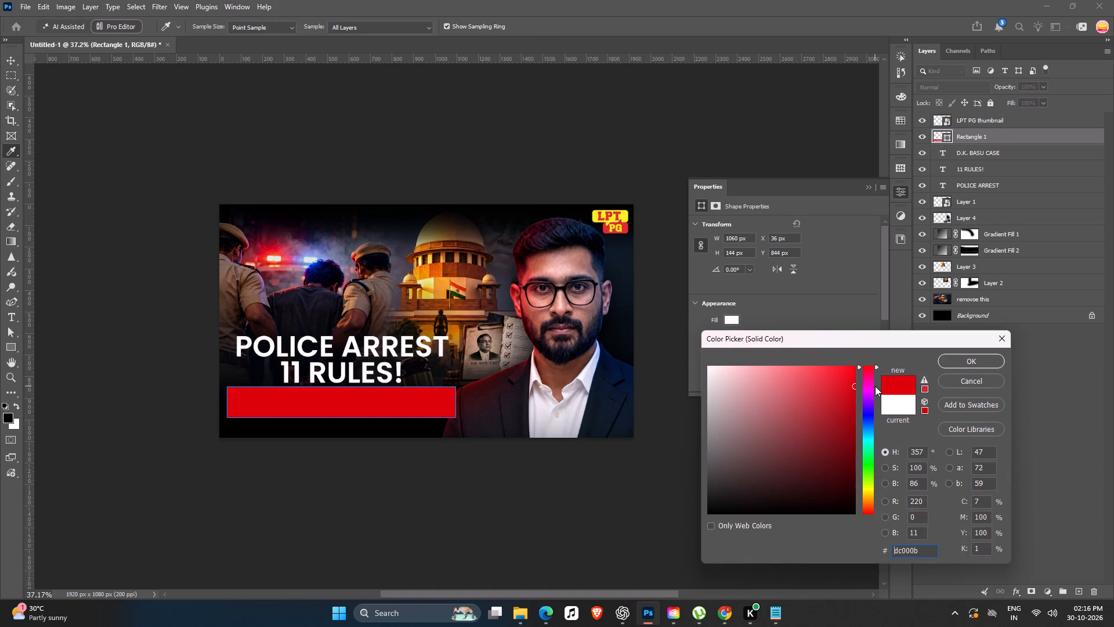
left_click(996, 361)
Send the red banner rectangle two layers down, beneath the "D.K. BASU CASE" and "11 RULES!" text layers.
key("ctrl+bracketleft")
key("ctrl+bracketleft")
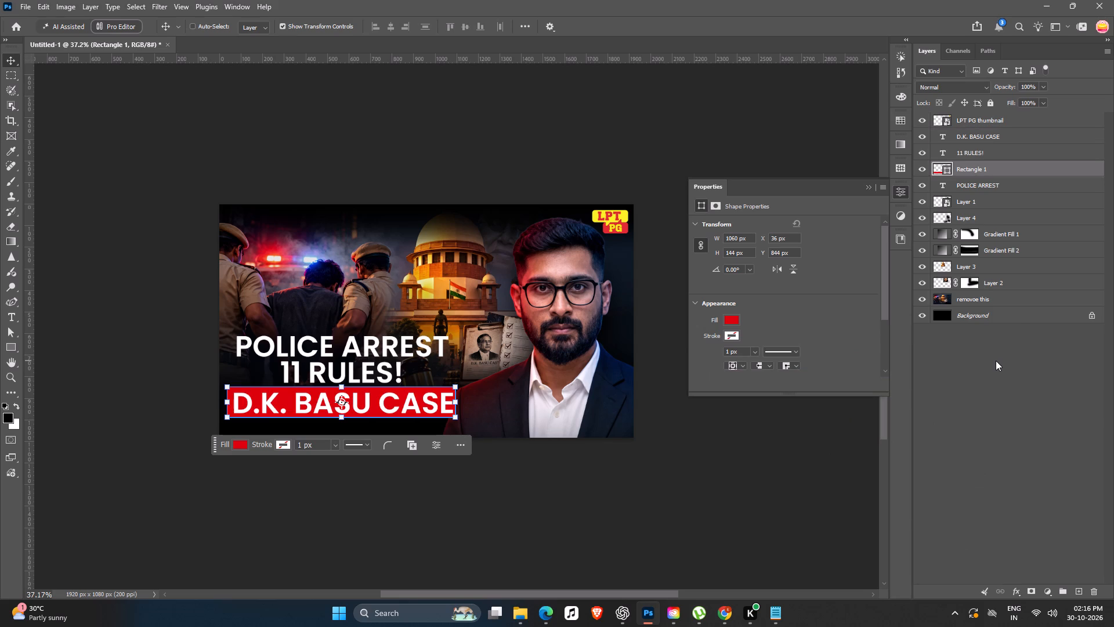
key("v")
left_click(494, 149)
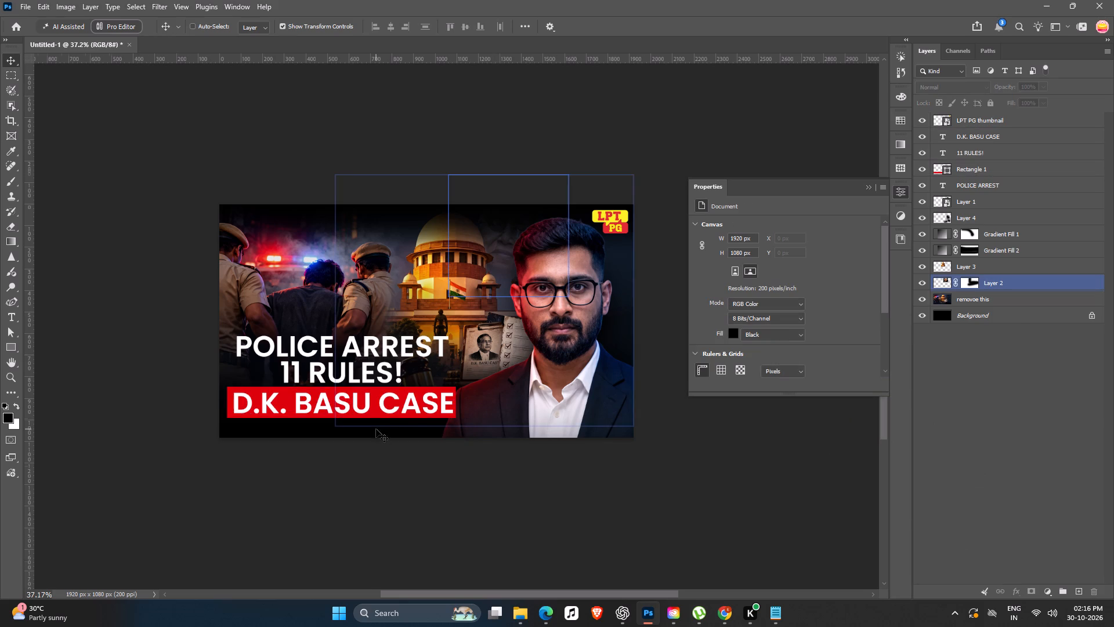
Scale the three title lines and red banner together to about 93.28% and nudge them 10 px left.
scroll(376, 429, "up", 5, "ctrl")
key("space")
left_click_drag(382, 435, 431, 456)
left_click(425, 427)
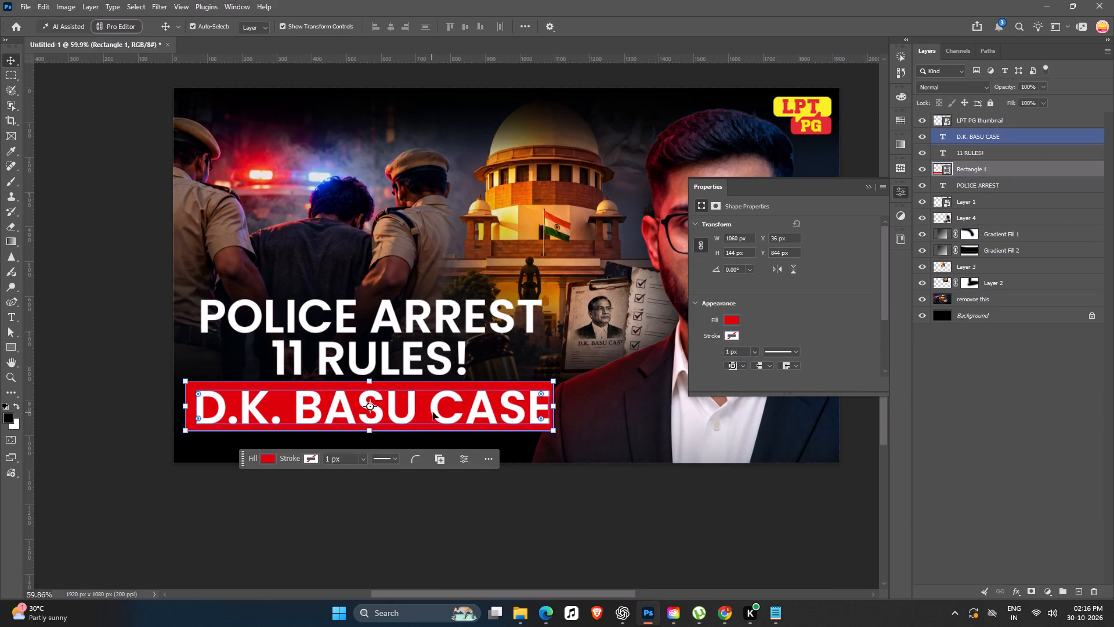
left_click(435, 412, "shift")
left_click(446, 357, "shift")
left_click(454, 305, "shift")
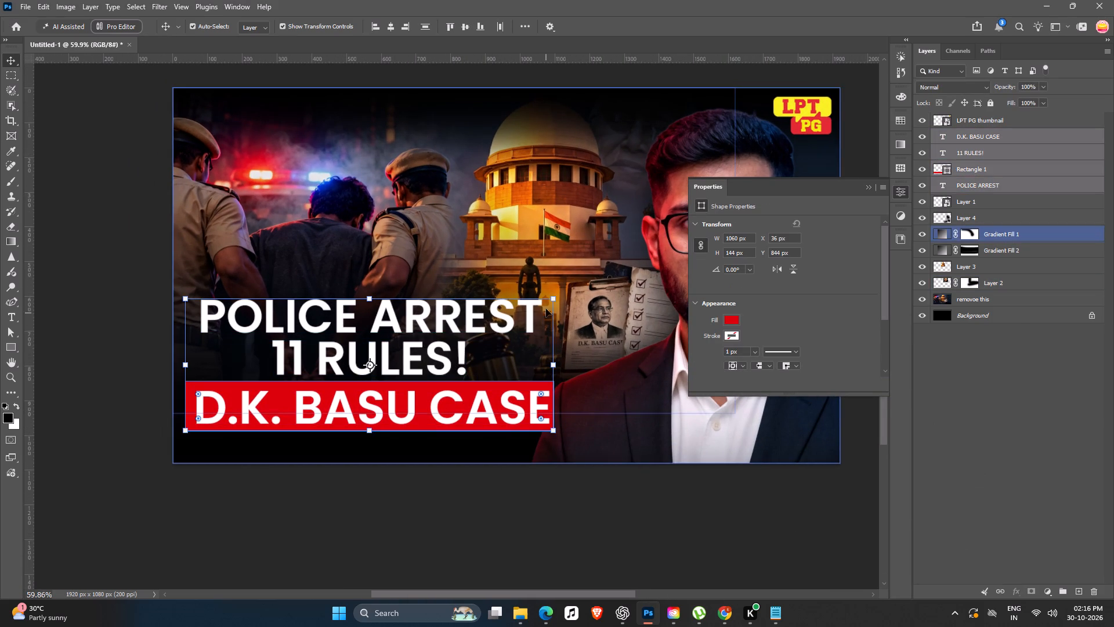
left_click_drag(553, 298, 540, 300, "alt")
left_click(454, 362)
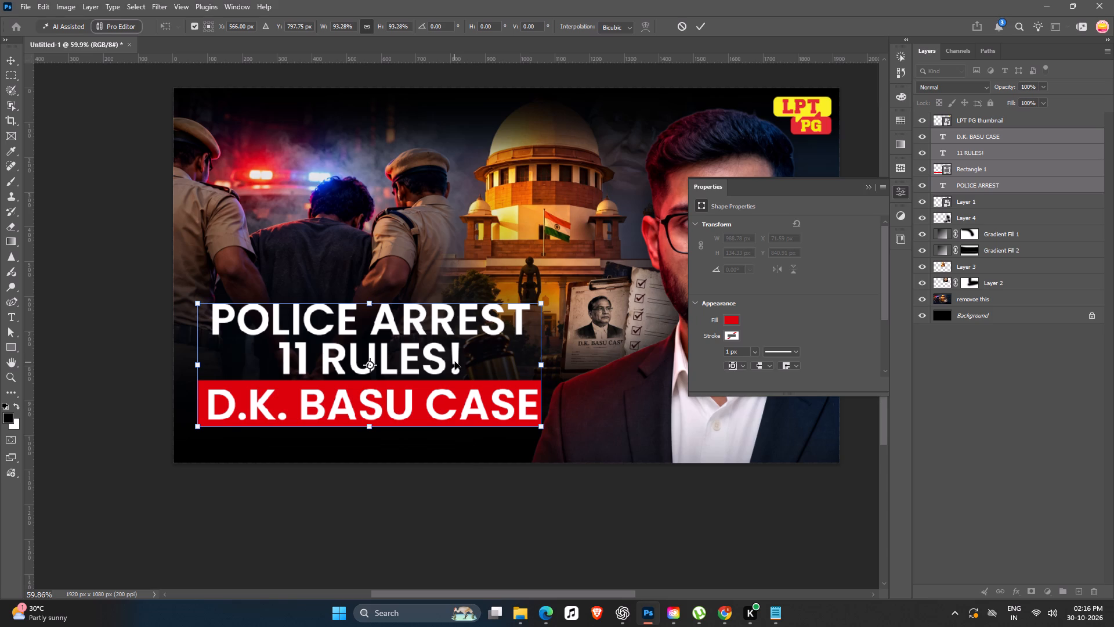
key("Return")
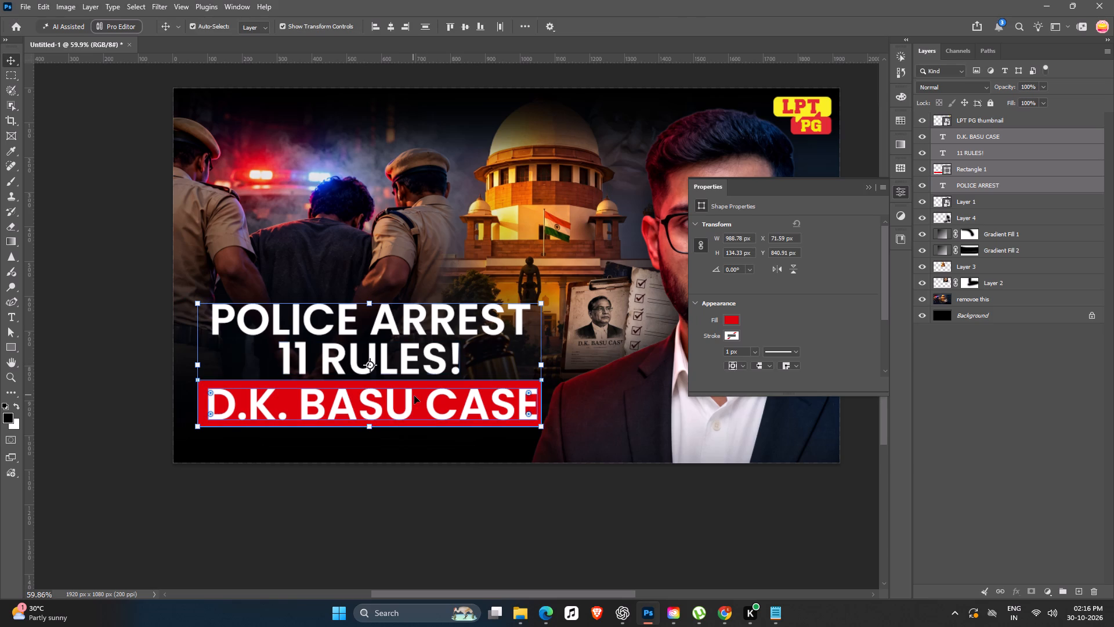
key("shift+Left")
key("Return")
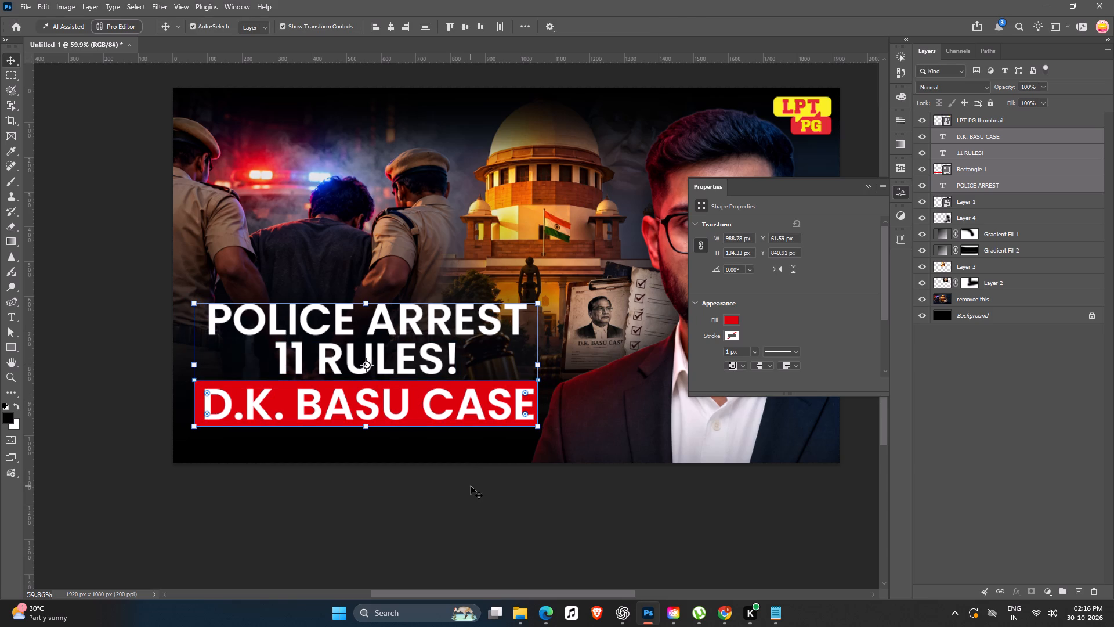
Centre the "D.K. BASU CASE" text horizontally and vertically on the red banner rectangle.
left_click(449, 547)
scroll(453, 546, "down", 9, "ctrl")
key("space")
left_click_drag(465, 549, 460, 581)
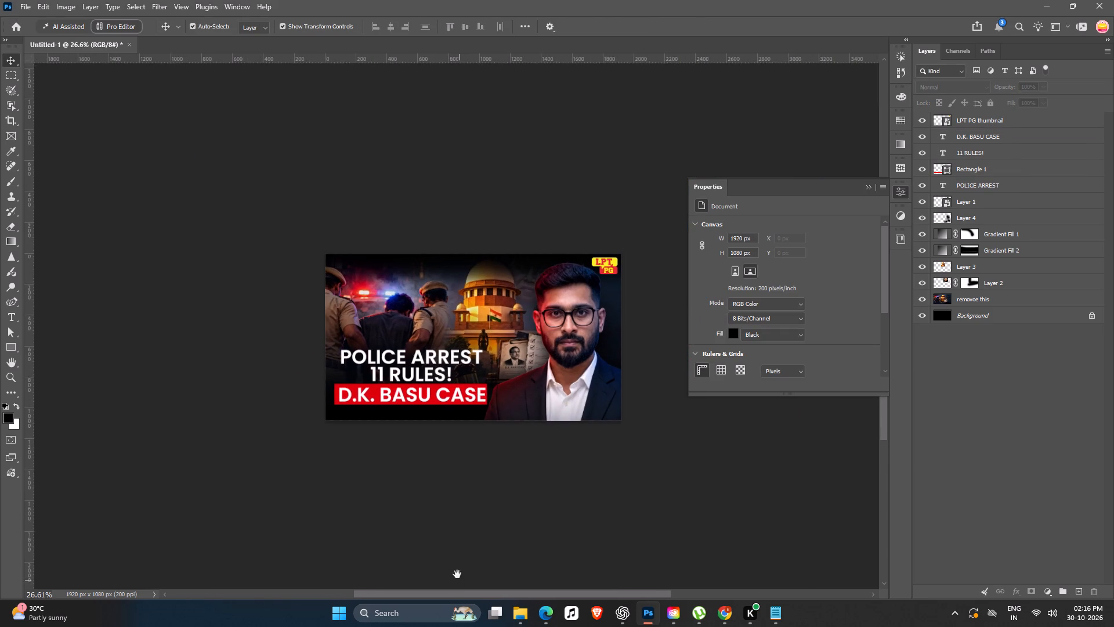
scroll(404, 421, "up", 13, "ctrl")
left_click(421, 409)
left_click(424, 392, "shift")
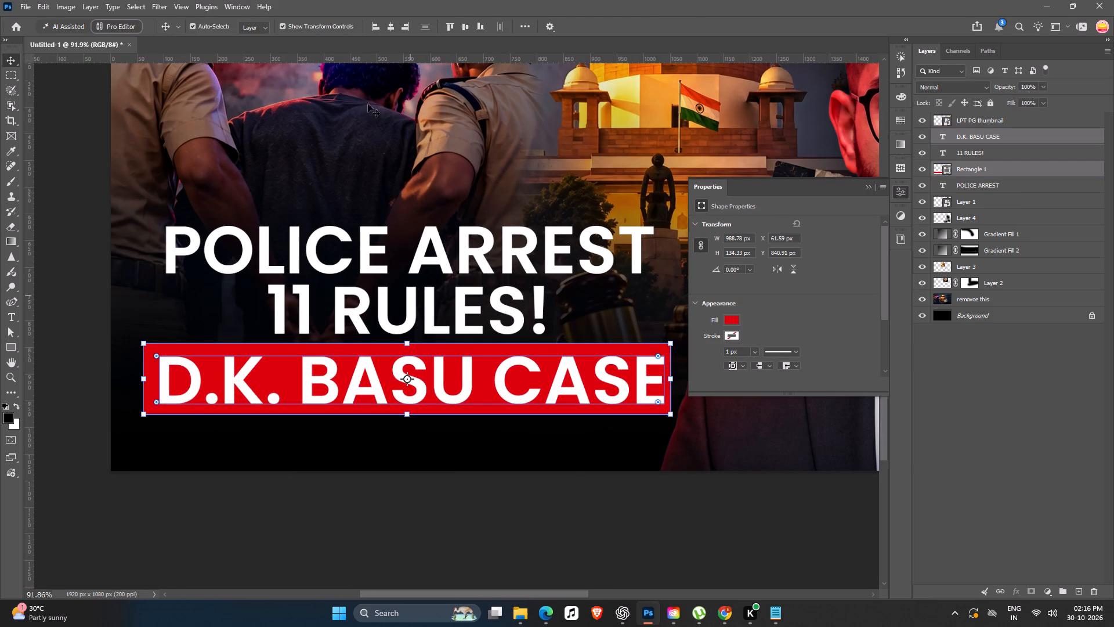
left_click(391, 28)
left_click(468, 24)
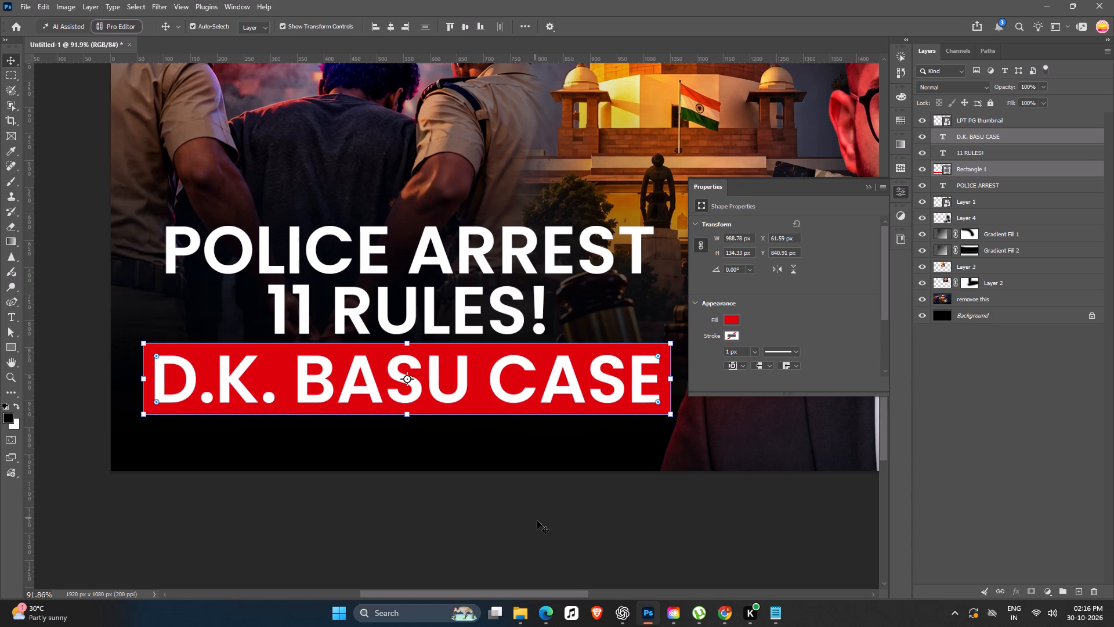
left_click(537, 521)
Move the three title lines and the red banner together 30 px down.
scroll(557, 437, "down", 7, "ctrl")
key("space")
key("space")
key("space")
key("space")
key("space")
key("space")
key("space")
key("space")
key("space")
key("space")
key("space")
left_click_drag(576, 459, 475, 492)
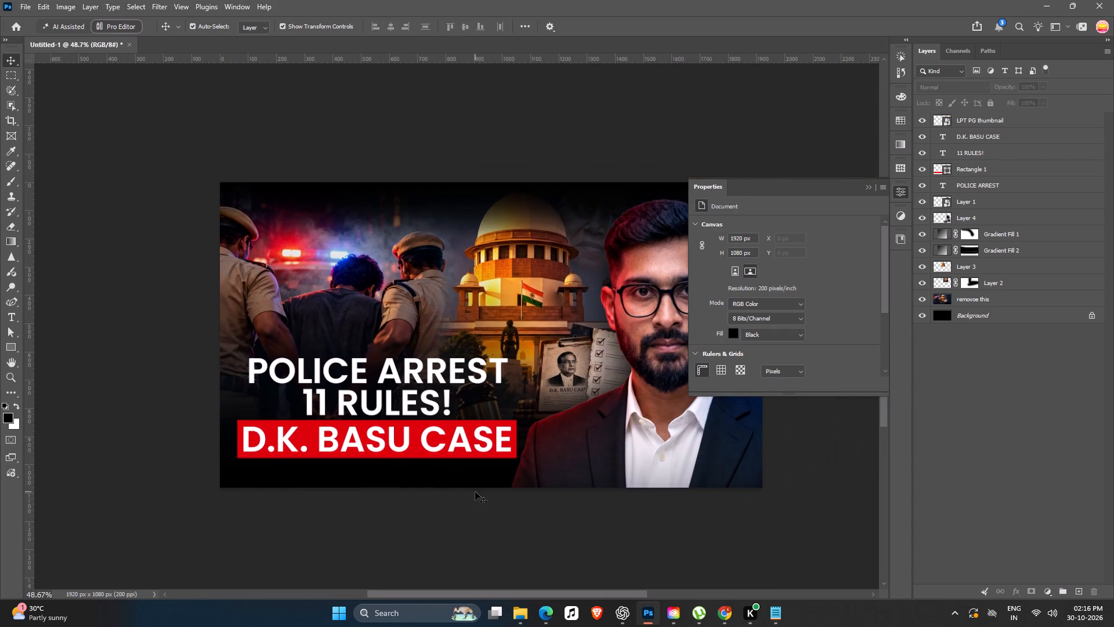
left_click(437, 372)
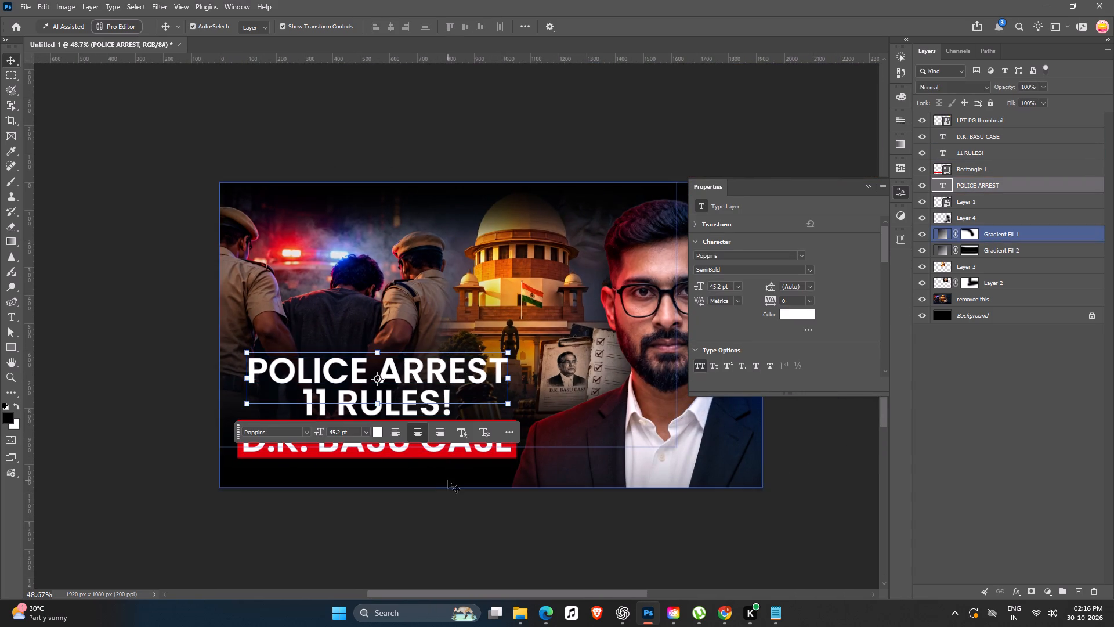
left_click(469, 545)
left_click(462, 454)
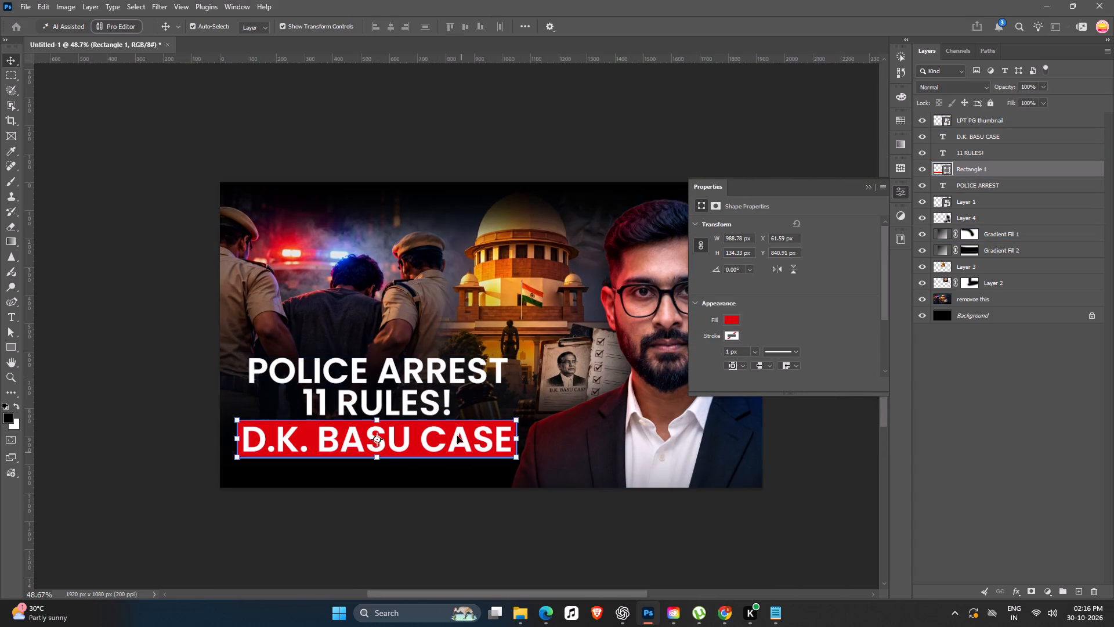
left_click(457, 436, "shift")
left_click(433, 402, "shift")
left_click(431, 362, "shift")
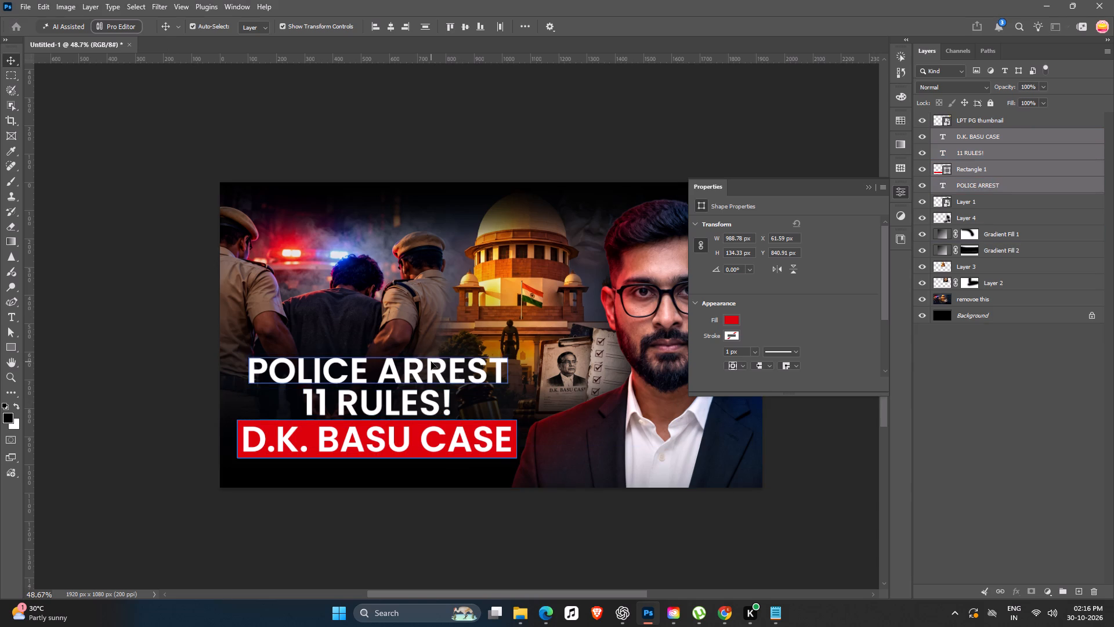
key("shift+Down")
key("shift+Down")
key("shift+Down")
left_click(487, 538)
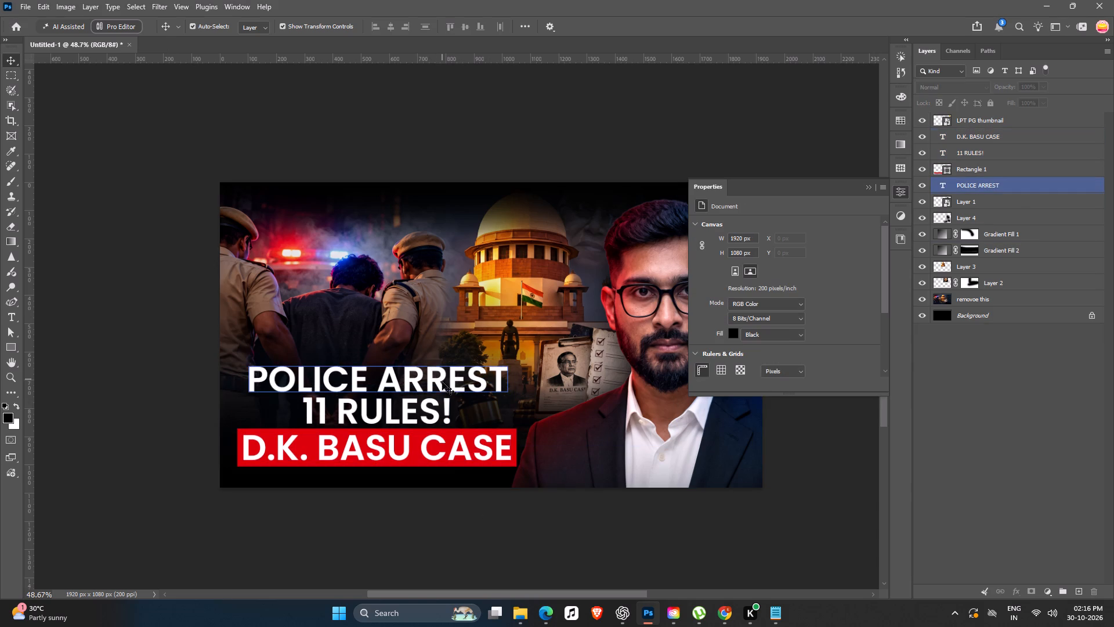
Scale "POLICE ARREST" and "11 RULES!" together to about 117.55% and centre them just above the red banner.
left_click(434, 419)
left_click(473, 372, "shift")
left_click_drag(507, 363, 508, 363, "alt")
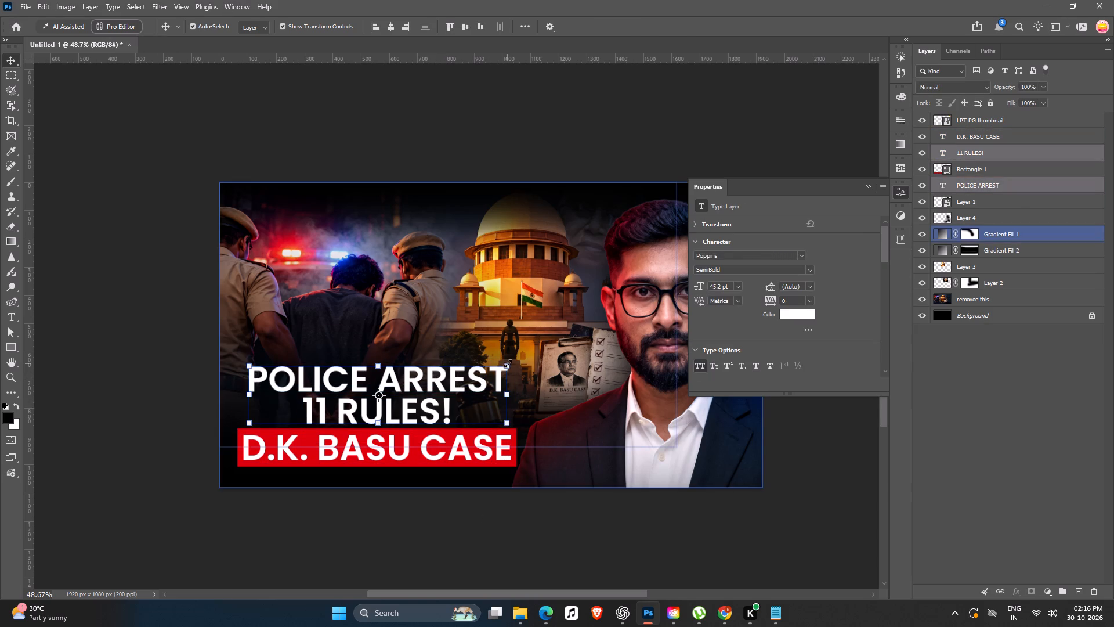
left_click_drag(508, 363, 530, 358, "alt")
left_click_drag(447, 388, 450, 380)
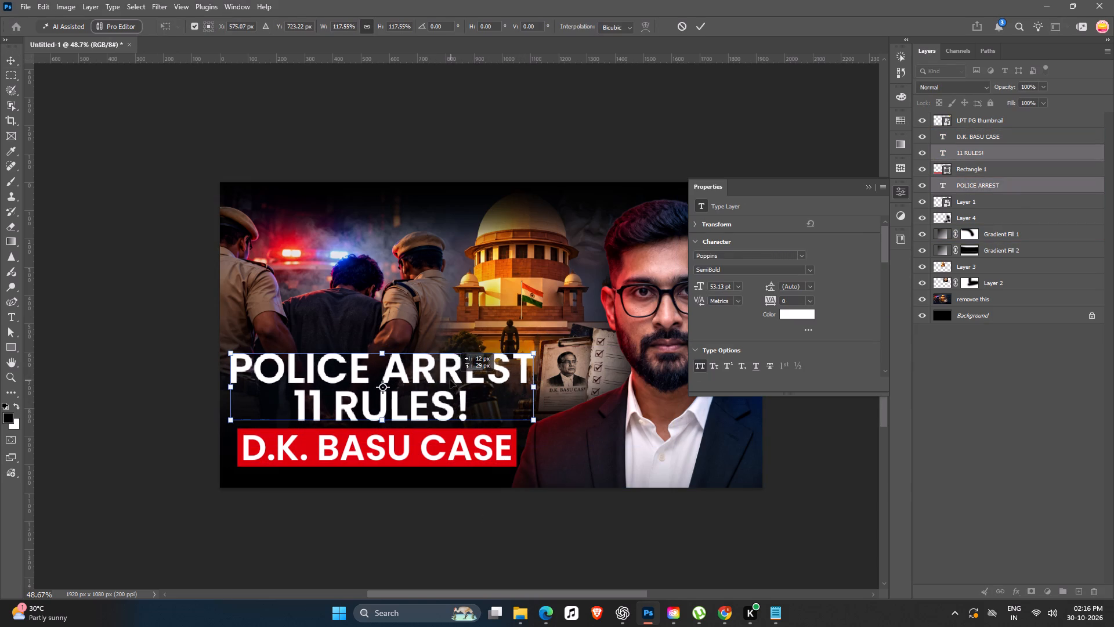
left_click_drag(450, 380, 447, 381)
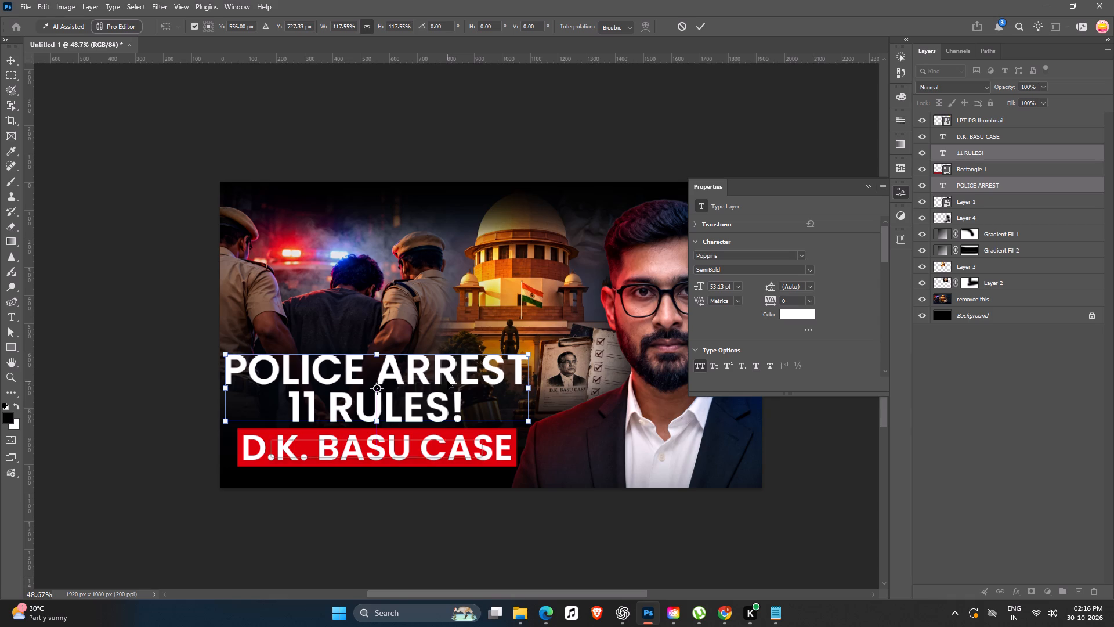
key("Return")
left_click(424, 508)
Scale "POLICE ARREST" and "11 RULES!" down slightly about their centre, to a text size of about 50.82 pt.
scroll(421, 510, "down", 10, "ctrl")
key("space")
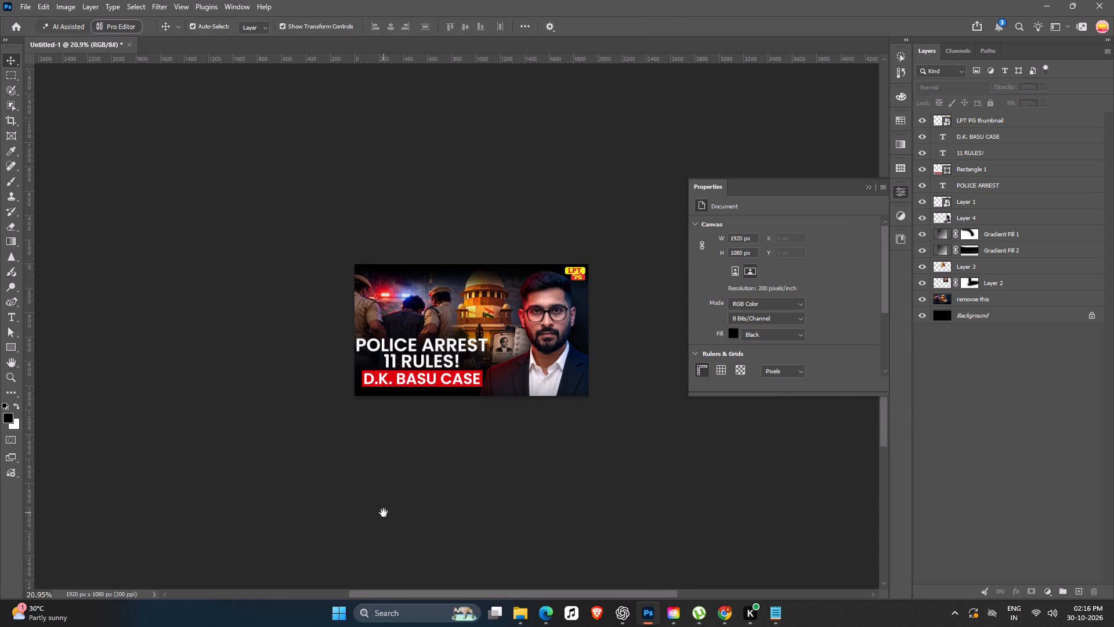
left_click_drag(384, 513, 359, 506)
scroll(376, 399, "up", 5, "ctrl")
key("space")
left_click_drag(400, 446, 439, 453)
scroll(385, 398, "up", 3, "ctrl")
key("space")
key("space")
key("space")
left_click_drag(395, 425, 432, 448)
left_click(443, 360)
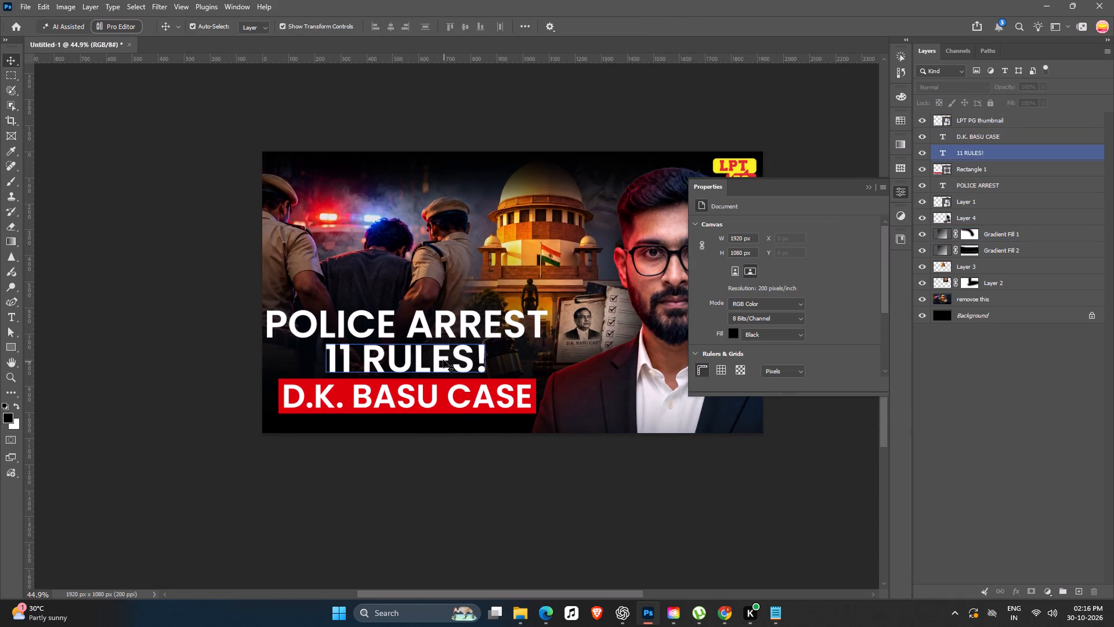
left_click(461, 317, "shift")
left_click_drag(544, 305, 541, 305, "alt")
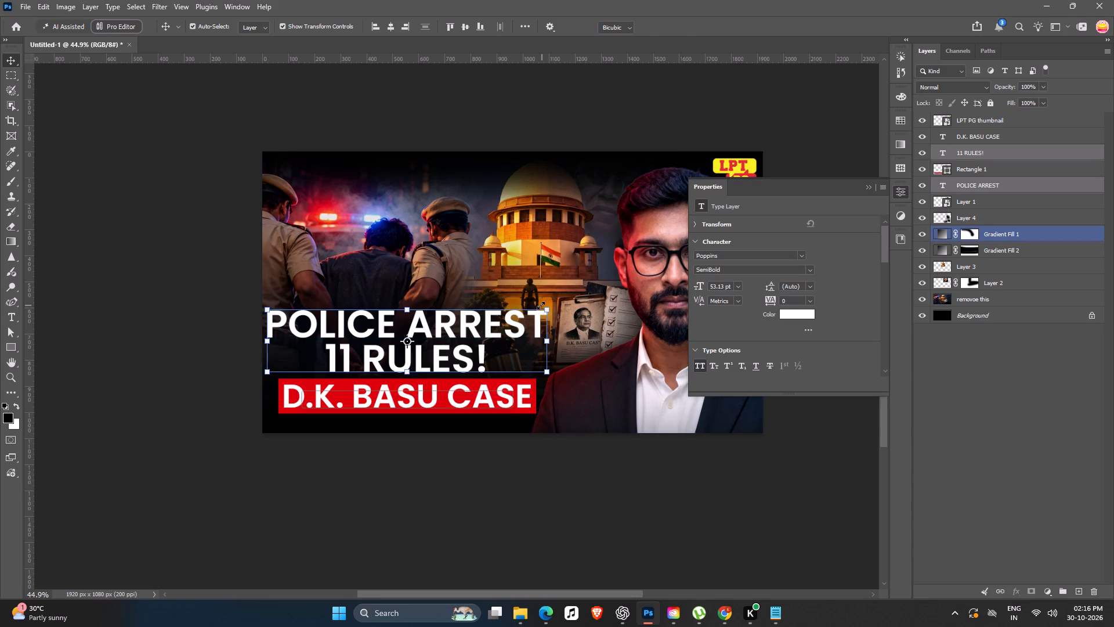
left_click_drag(541, 305, 538, 305, "alt")
key("Return")
left_click(406, 503)
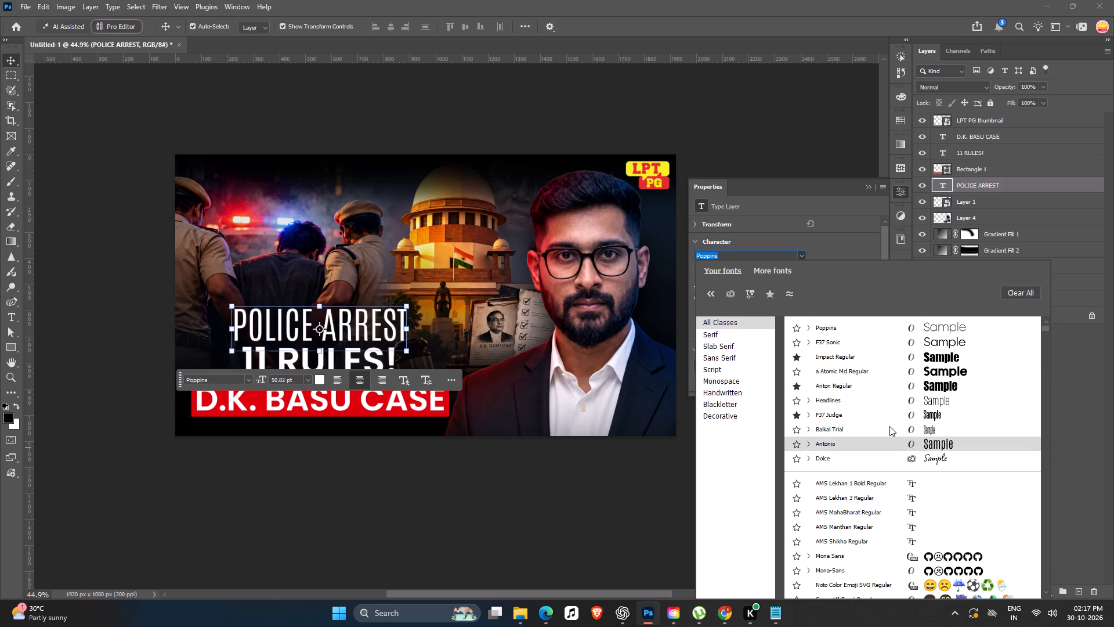
left_click(811, 343)
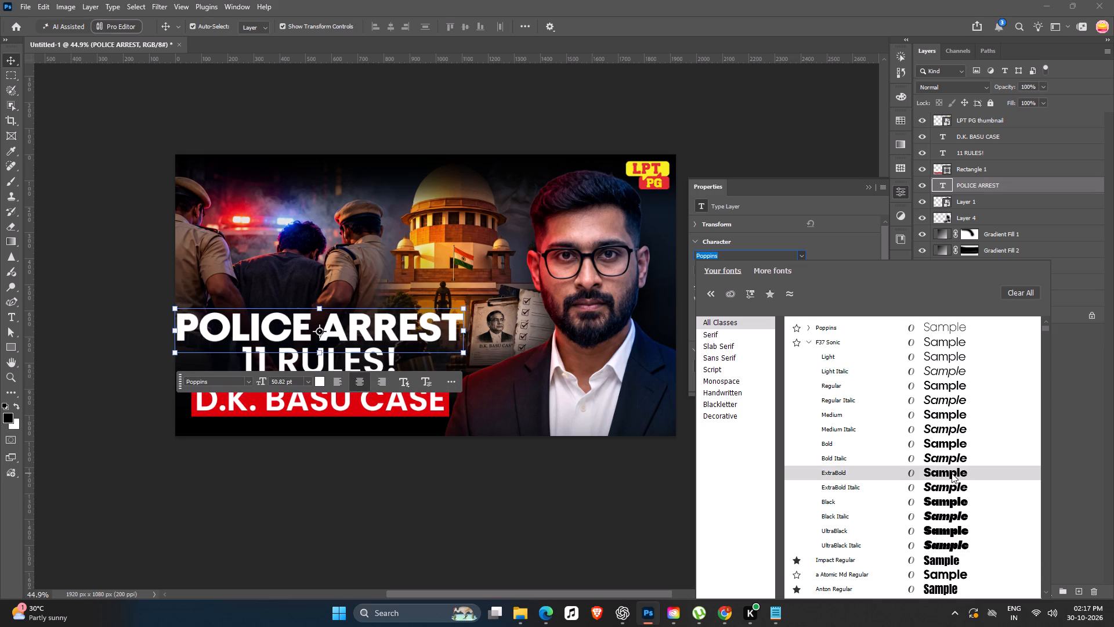
left_click(538, 528)
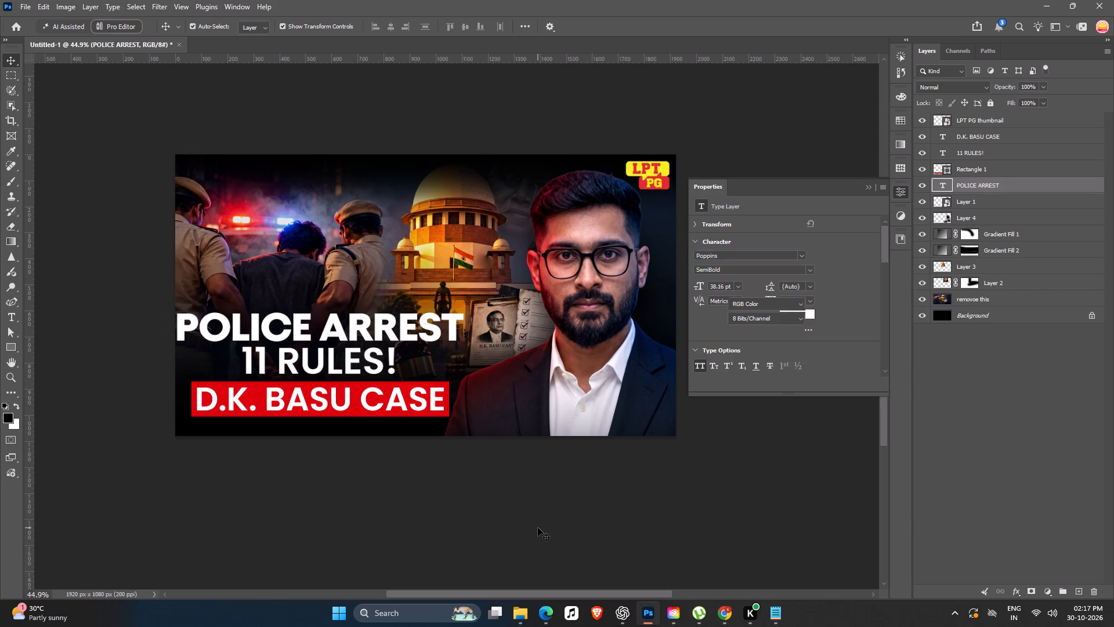
Draw a black rectangle about 1272 × 302 px across the top two title lines and send it directly below Layer 4.
left_click(10, 347)
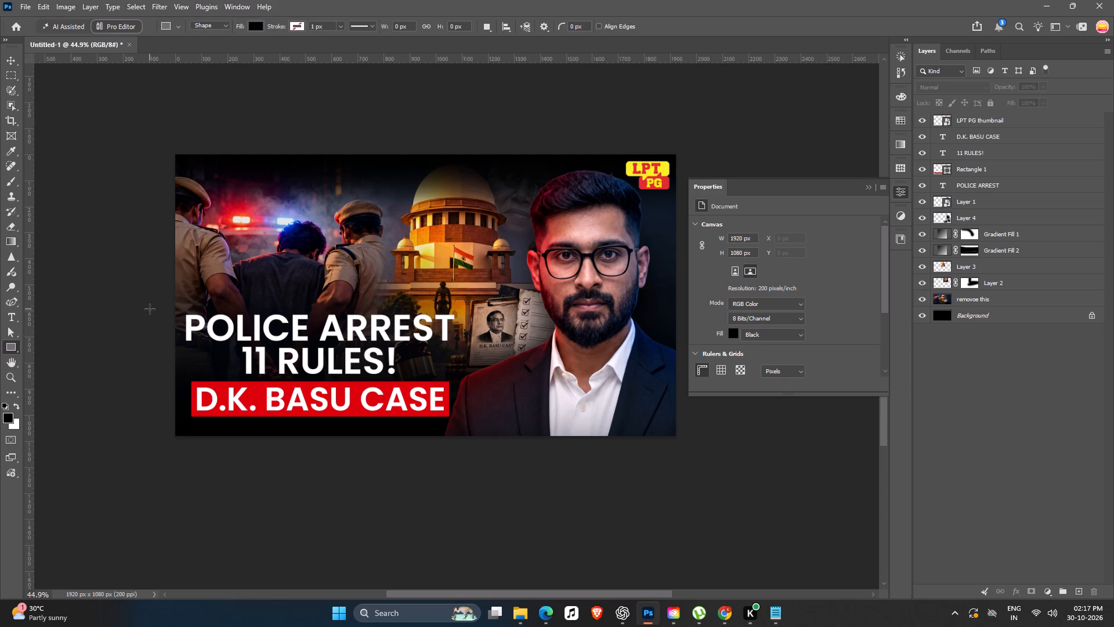
left_click_drag(155, 303, 486, 381)
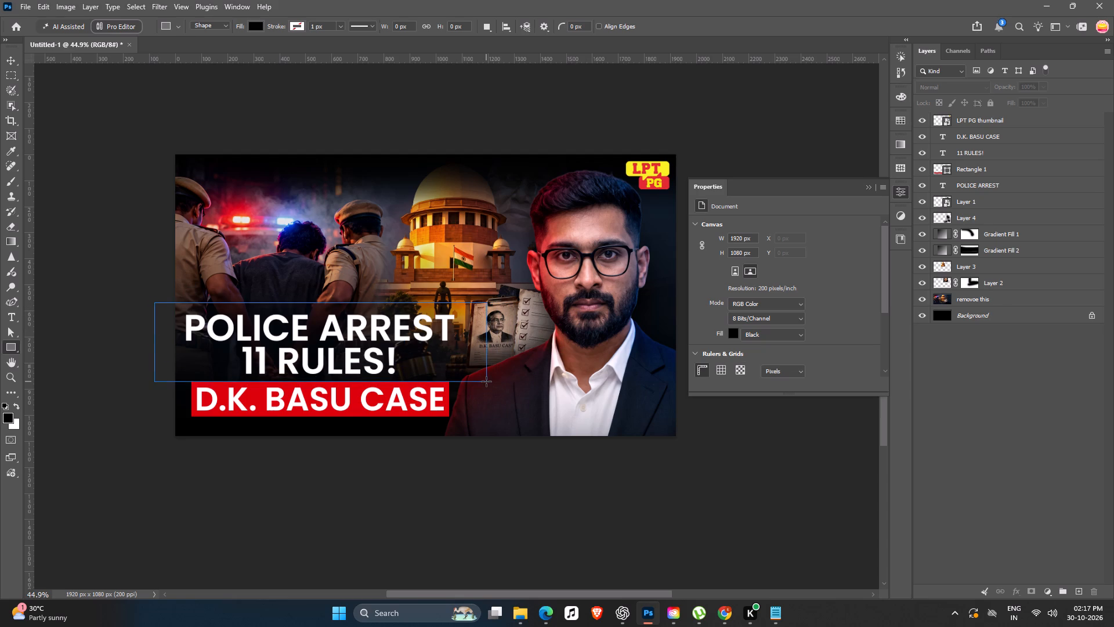
key("ctrl+bracketleft")
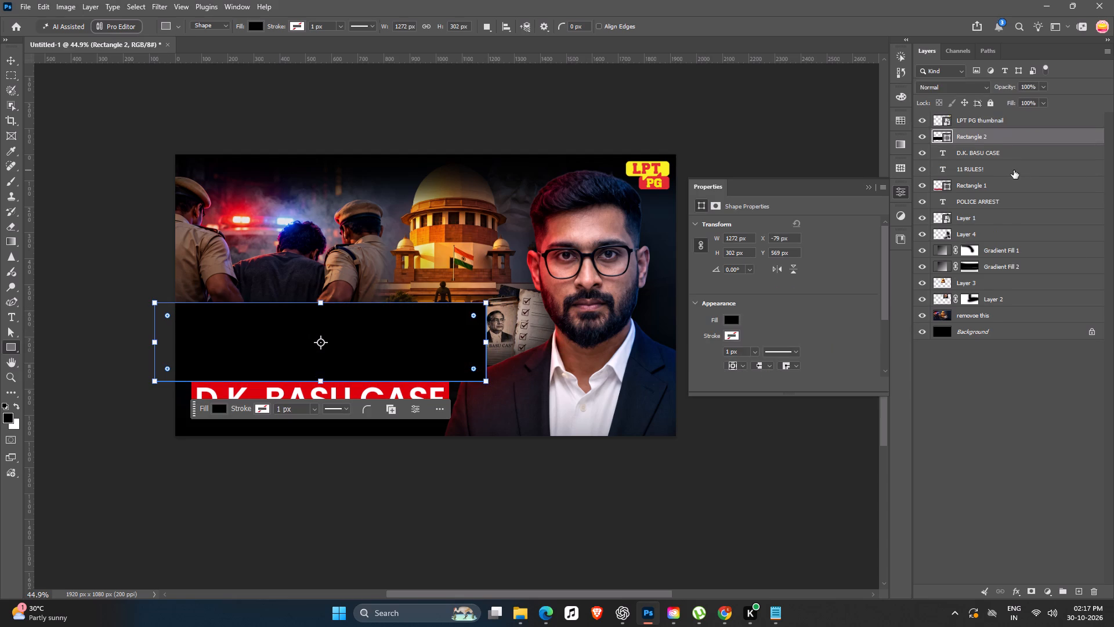
key("ctrl+bracketleft")
key("ctrl+bracketleft")
key("ctrl+bracketleft")
key("ctrl+bracketleft")
key("ctrl+bracketleft")
key("ctrl+bracketleft")
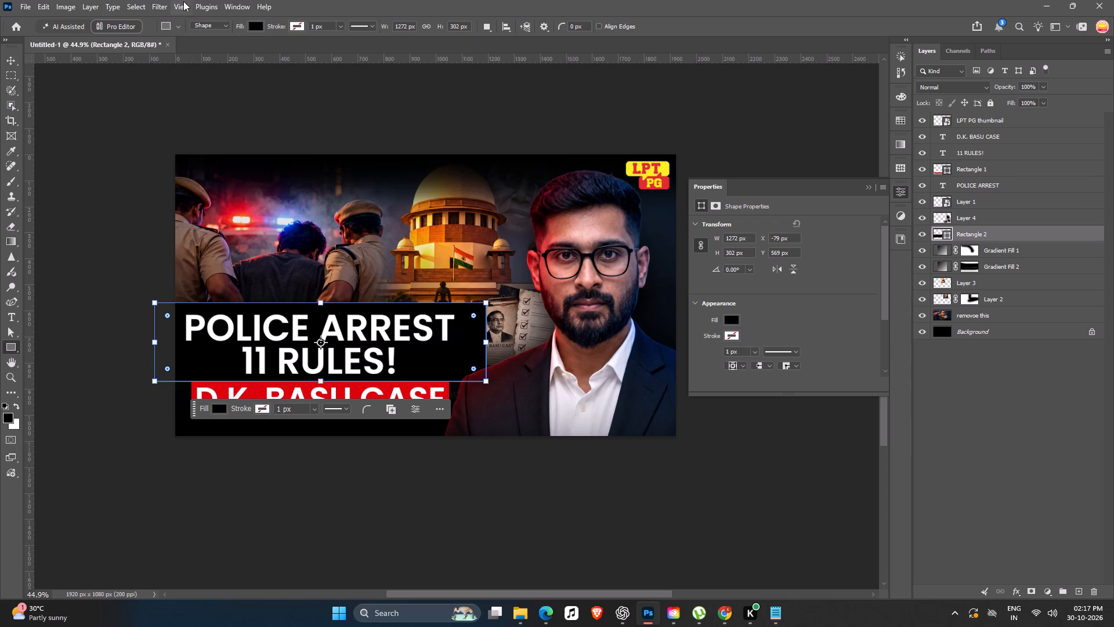
Convert the black rectangle to a smart object and apply a Gaussian Blur with a radius of 121.5 pixels.
left_click(159, 6)
left_click(178, 170)
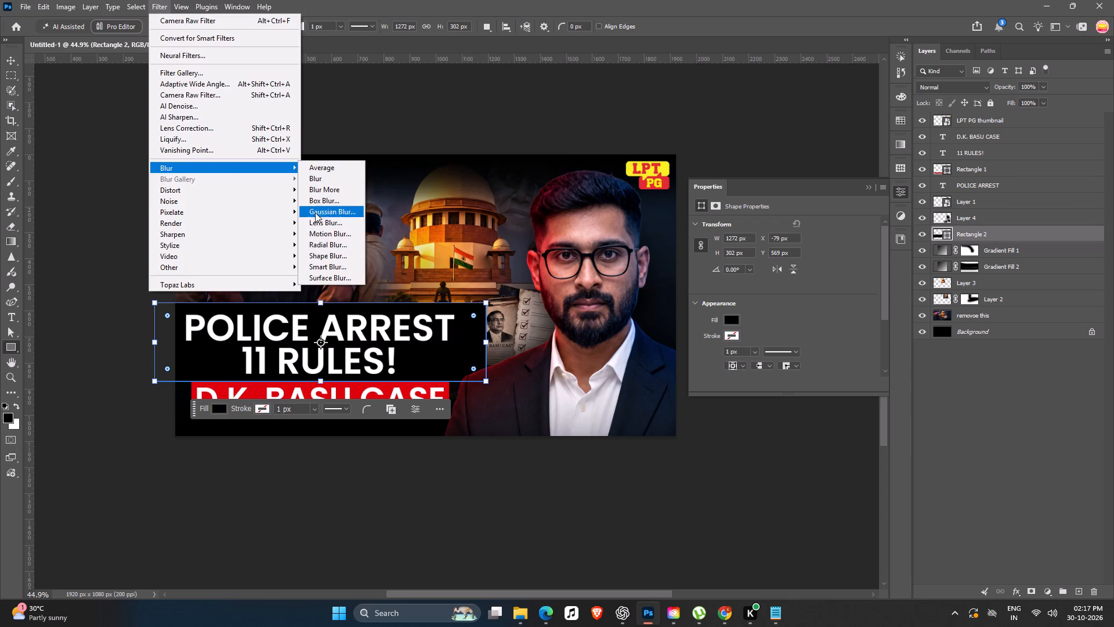
left_click(332, 208)
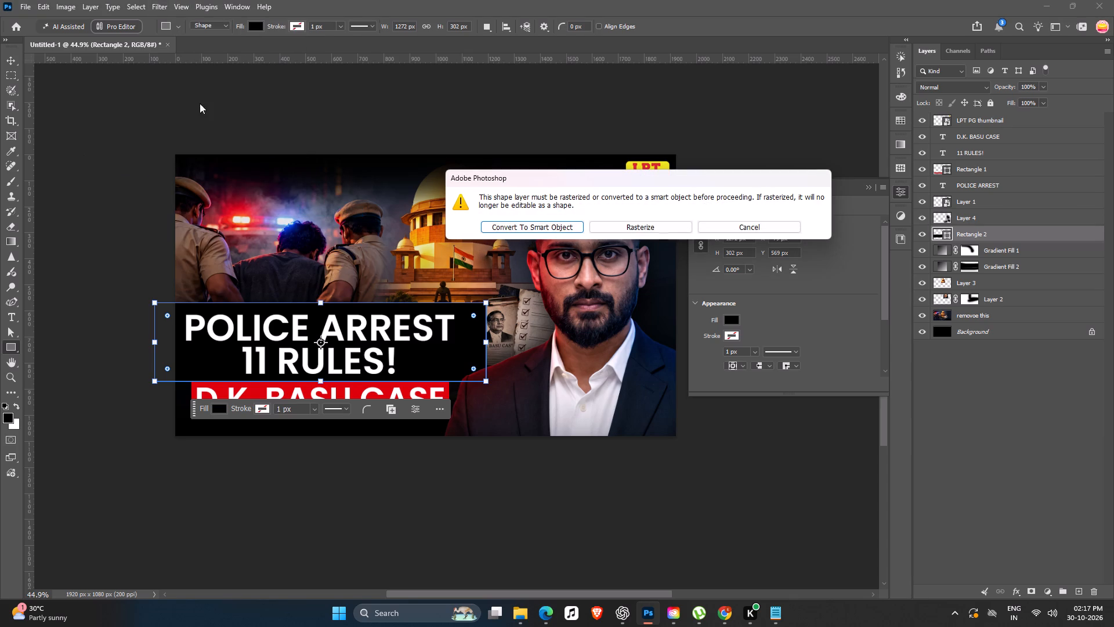
left_click(565, 229)
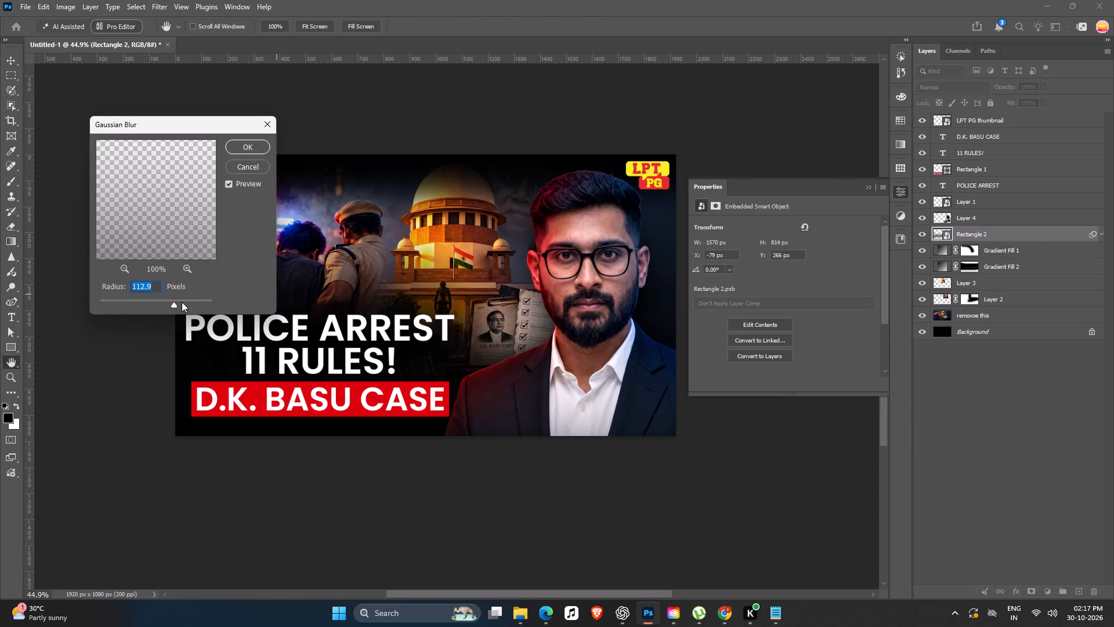
left_click_drag(172, 302, 146, 306)
left_click_drag(145, 305, 179, 307)
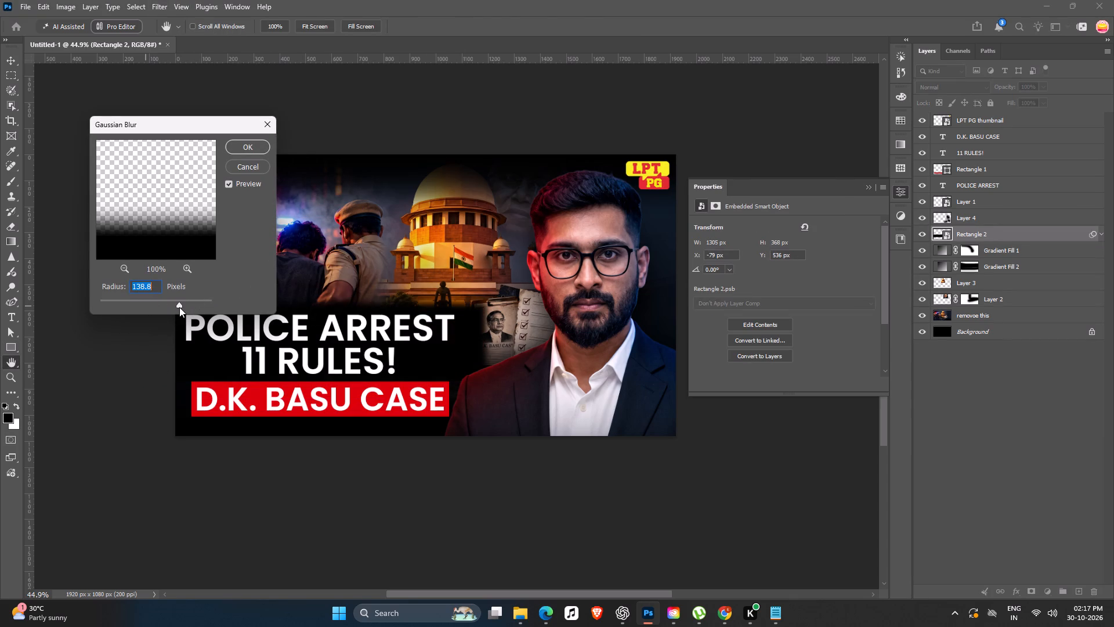
left_click(180, 305)
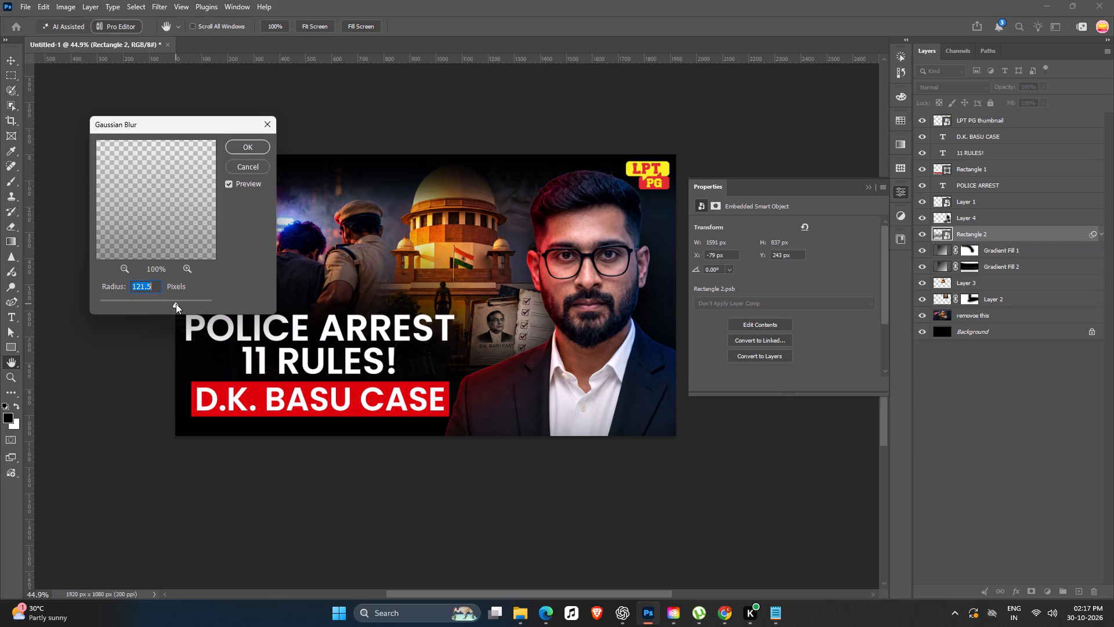
left_click(254, 146)
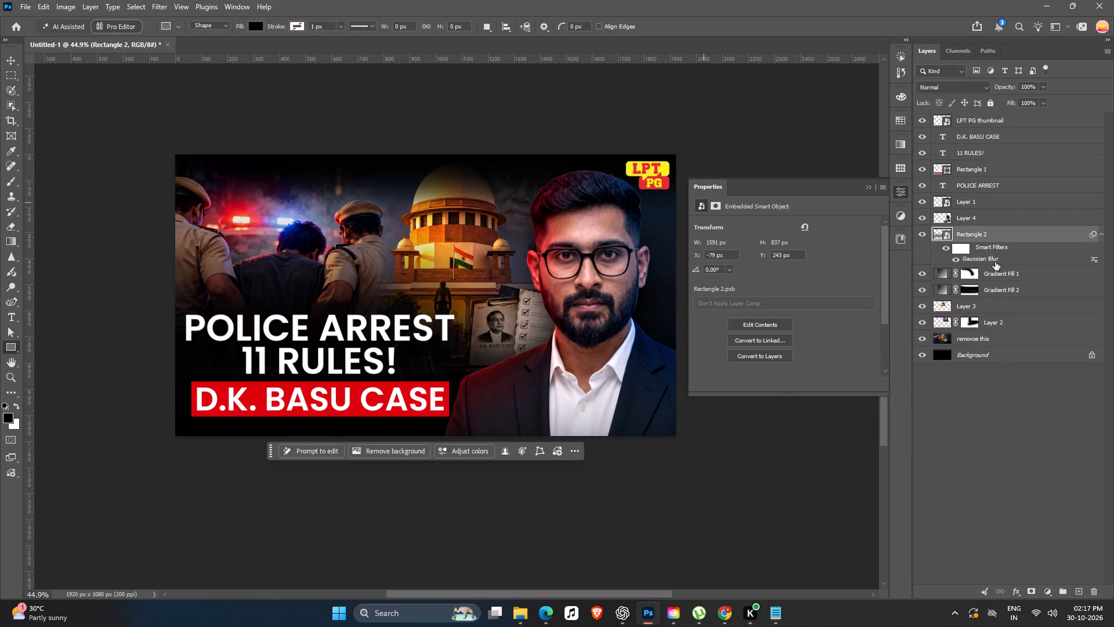
Add a layer mask to the blurred black Rectangle 2 layer.
left_click(1030, 589)
key("space")
key("space")
key("space")
key("space")
key("space")
key("space")
key("space")
left_click_drag(408, 370, 458, 366)
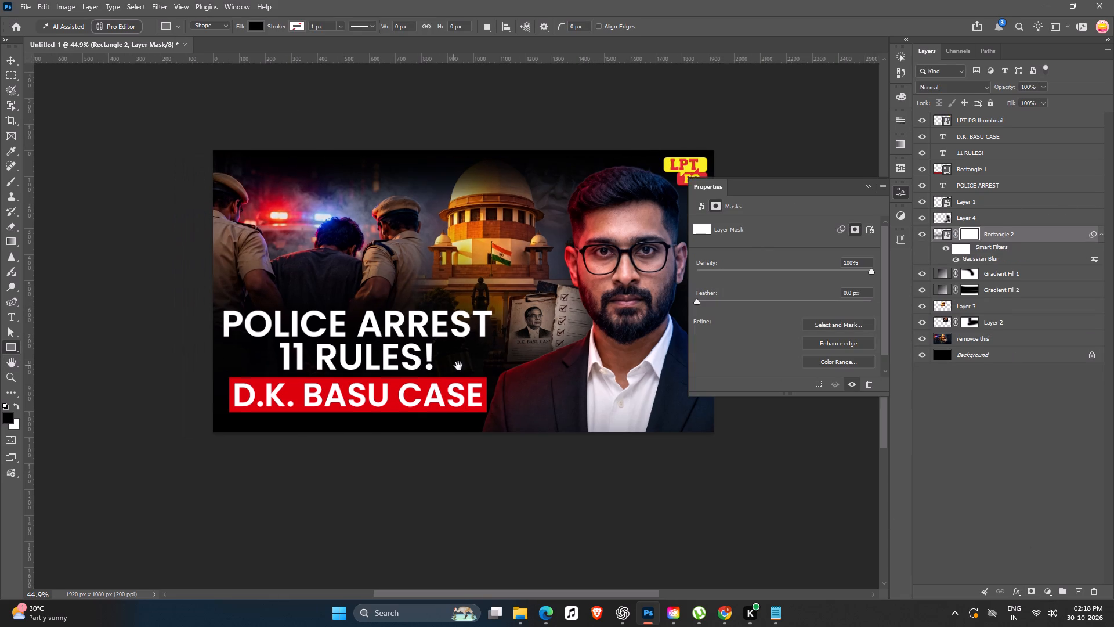
left_click_drag(458, 366, 459, 366)
left_click(8, 63)
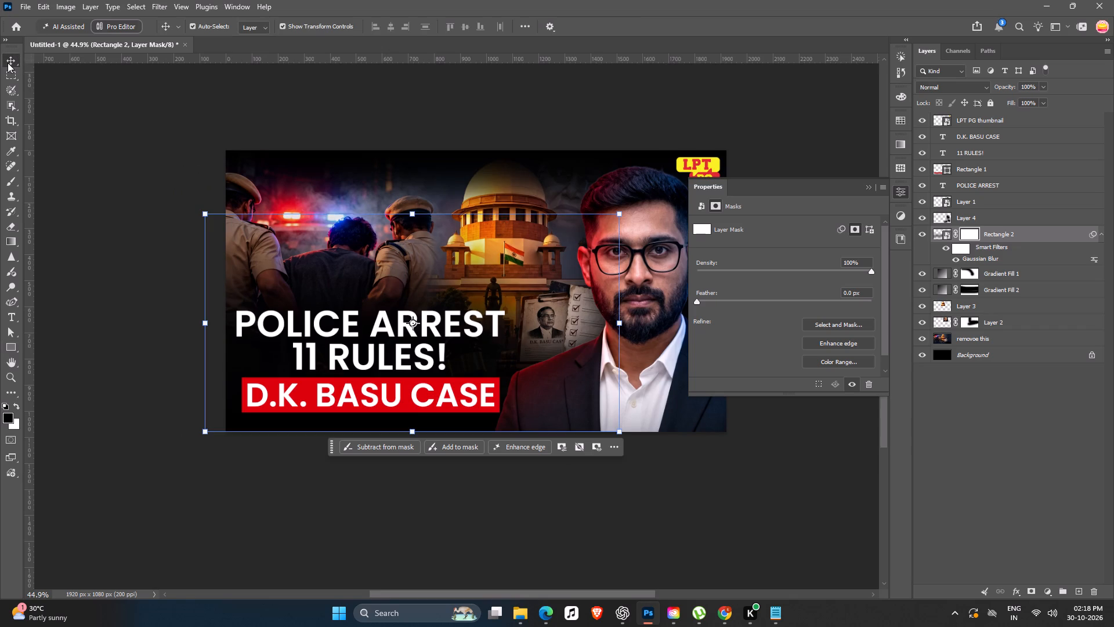
left_click(516, 477)
Nudge the three title lines and the red banner together 10 px to the right.
key("space")
key("space")
left_click_drag(452, 492, 449, 519)
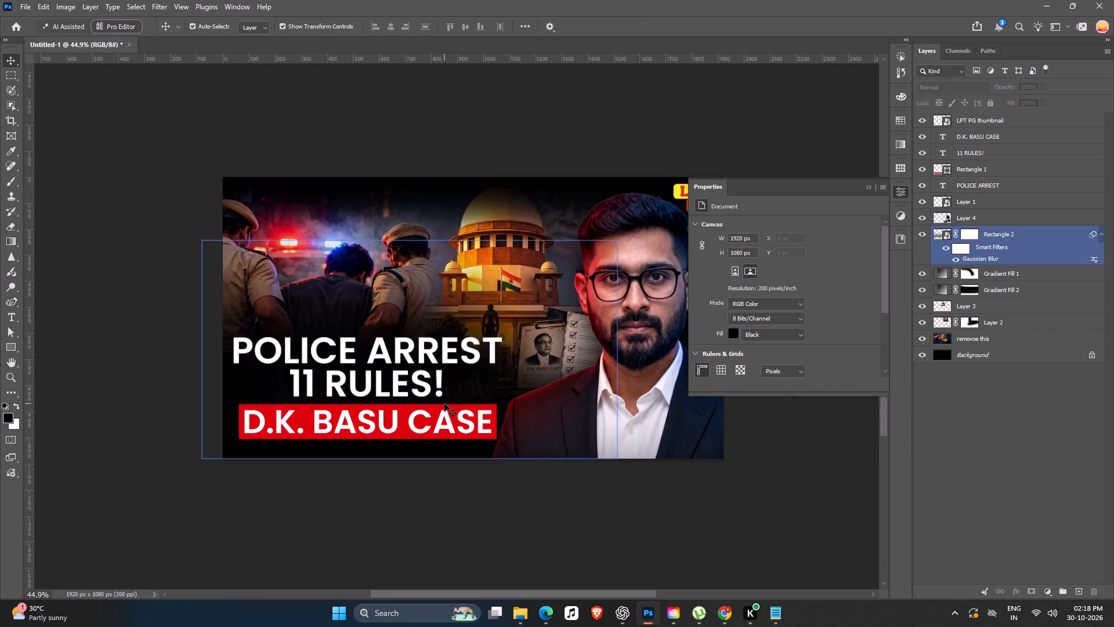
left_click(487, 408)
left_click(466, 421, "shift")
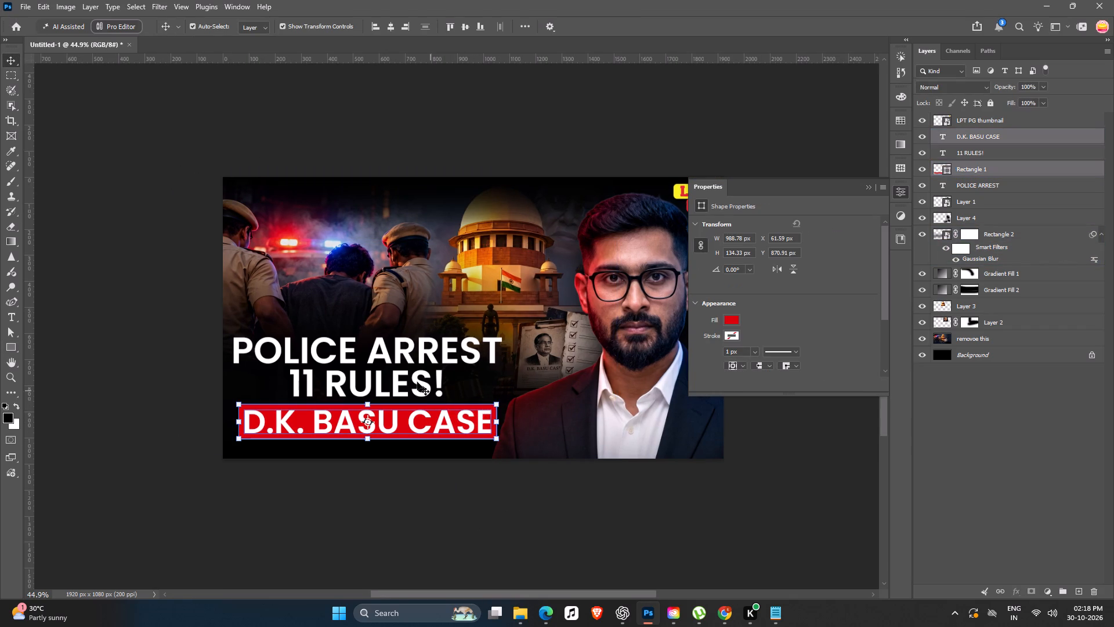
left_click(414, 379, "shift")
left_click(403, 343, "shift")
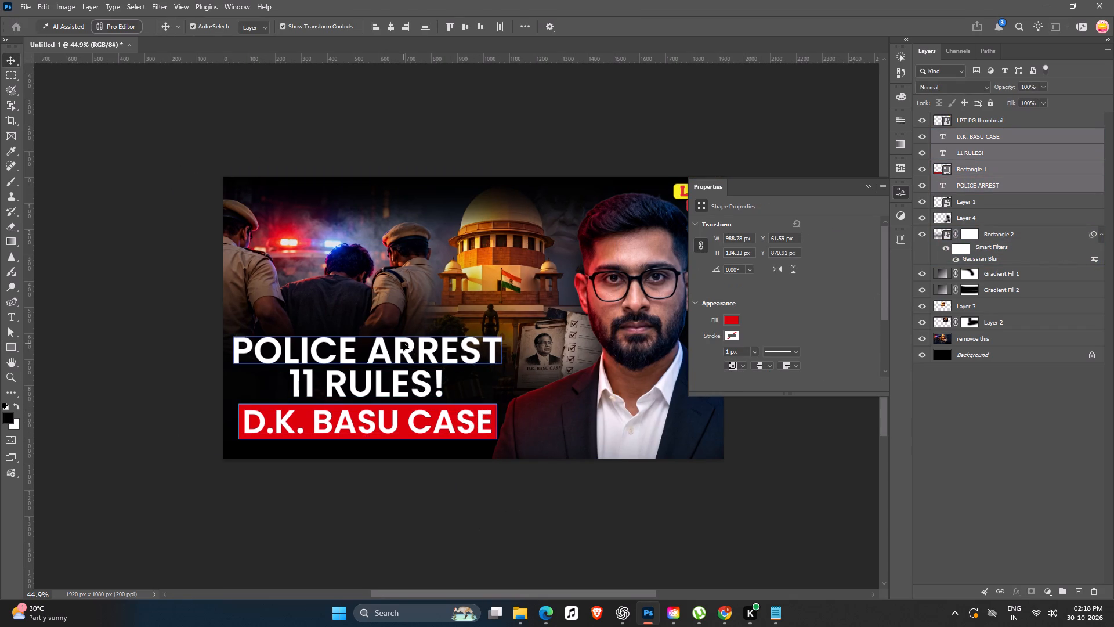
key("shift+Right")
key("shift+Right")
key("shift+Left")
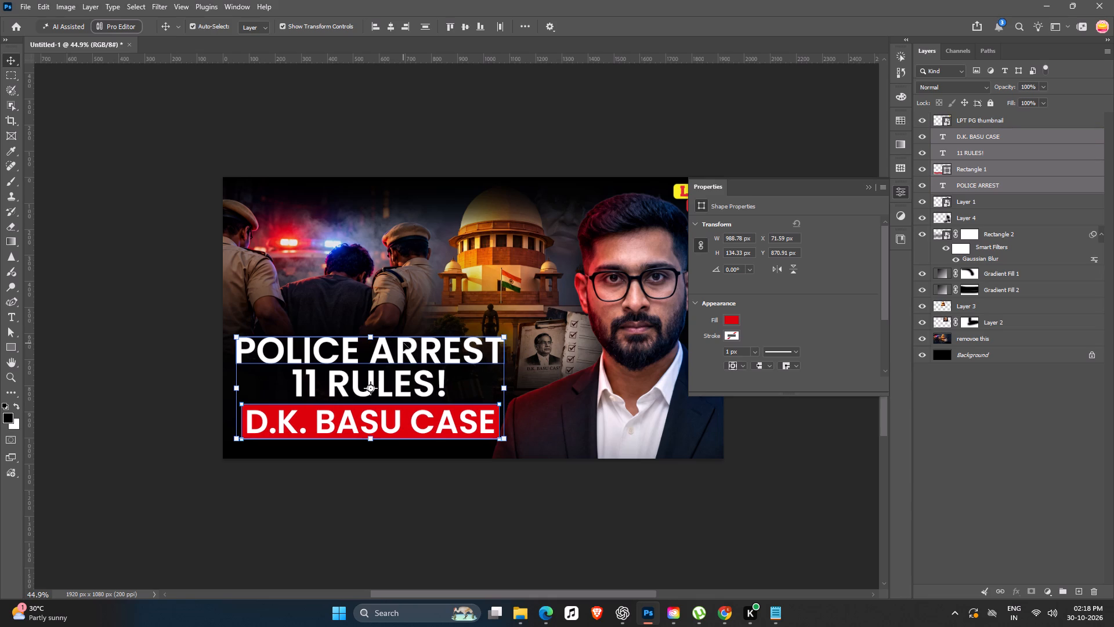
key("Return")
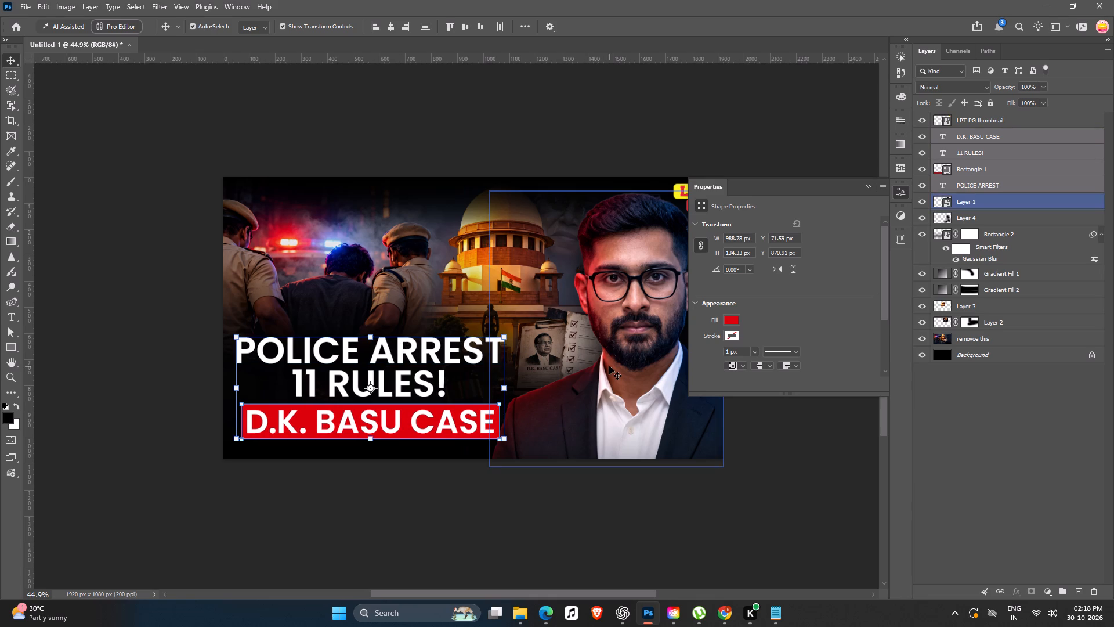
Bring the portrait, Layer 1, to the top of the layer stack.
left_click(609, 366)
key("ctrl+shift+bracketright")
key("ctrl+shift+bracketright")
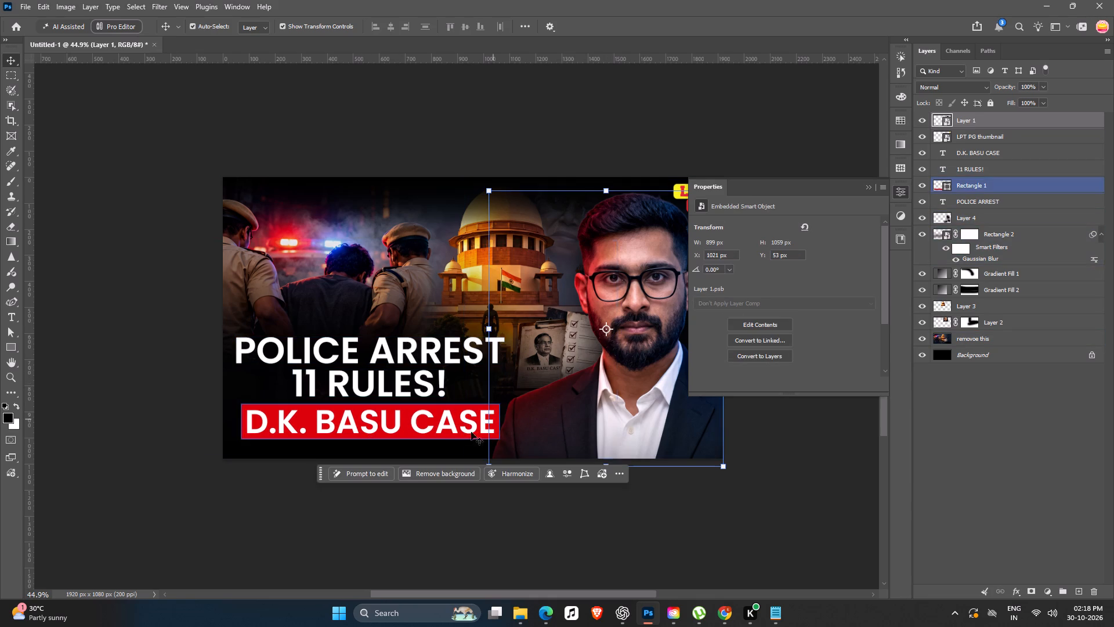
left_click(478, 527, "ctrl")
Enlarge the portrait to about 107% and reposition it slightly lower, flush with the canvas's right edge.
scroll(483, 511, "down", 7, "ctrl")
key("space")
key("space")
key("space")
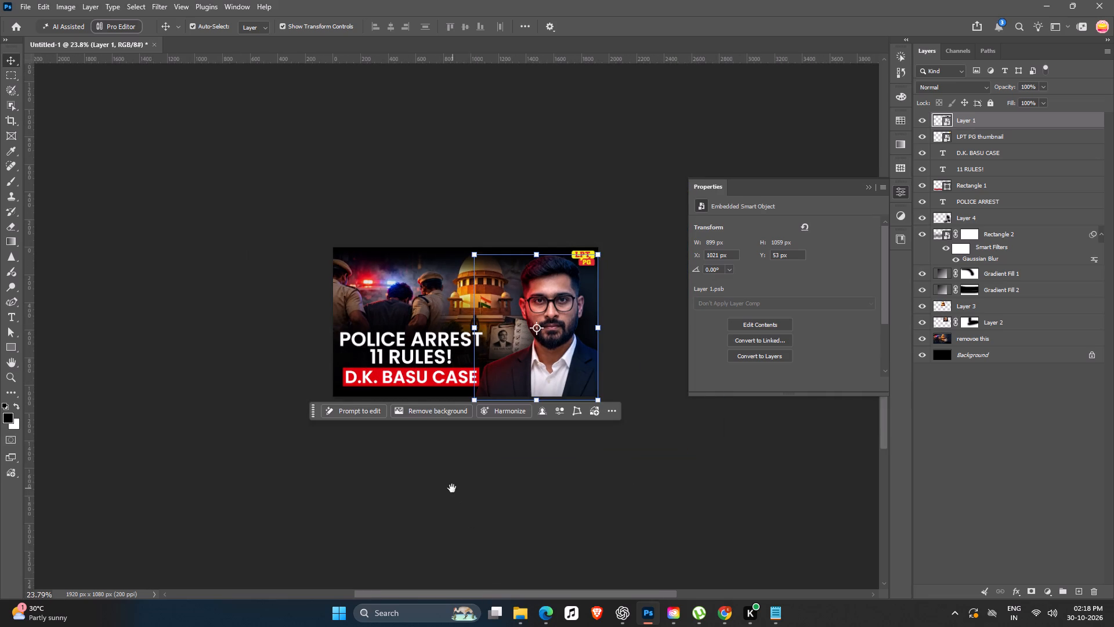
left_click_drag(450, 489, 473, 481)
scroll(466, 424, "up", 5)
key("space")
left_click_drag(540, 475, 518, 483)
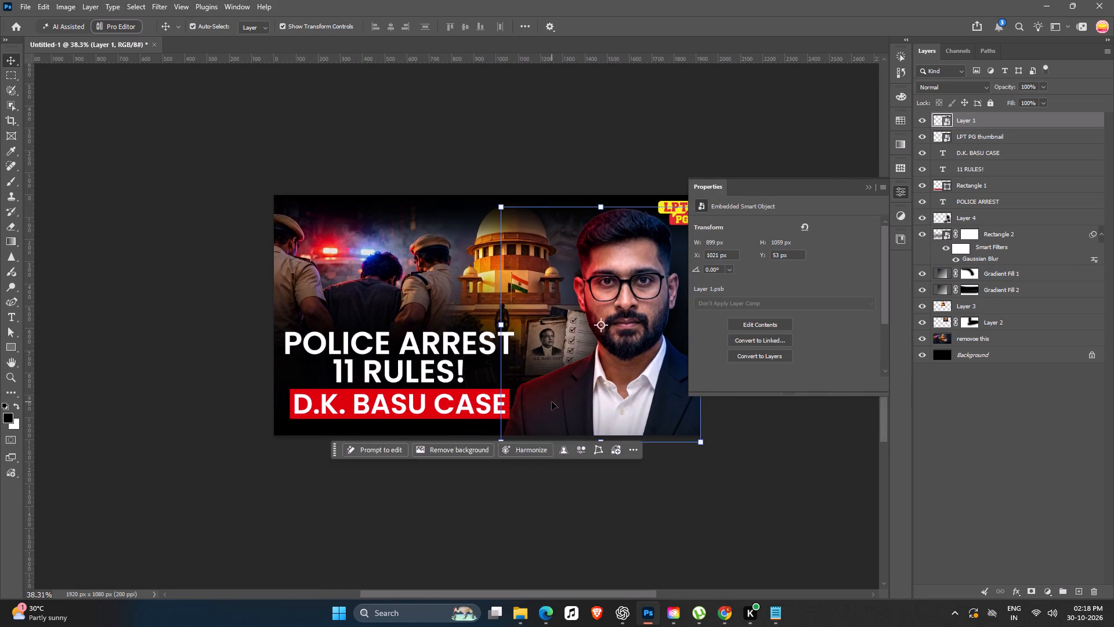
left_click_drag(552, 402, 545, 405)
key("space")
key("space")
key("space")
key("space")
key("space")
key("space")
key("space")
key("space")
left_click_drag(616, 460, 559, 480)
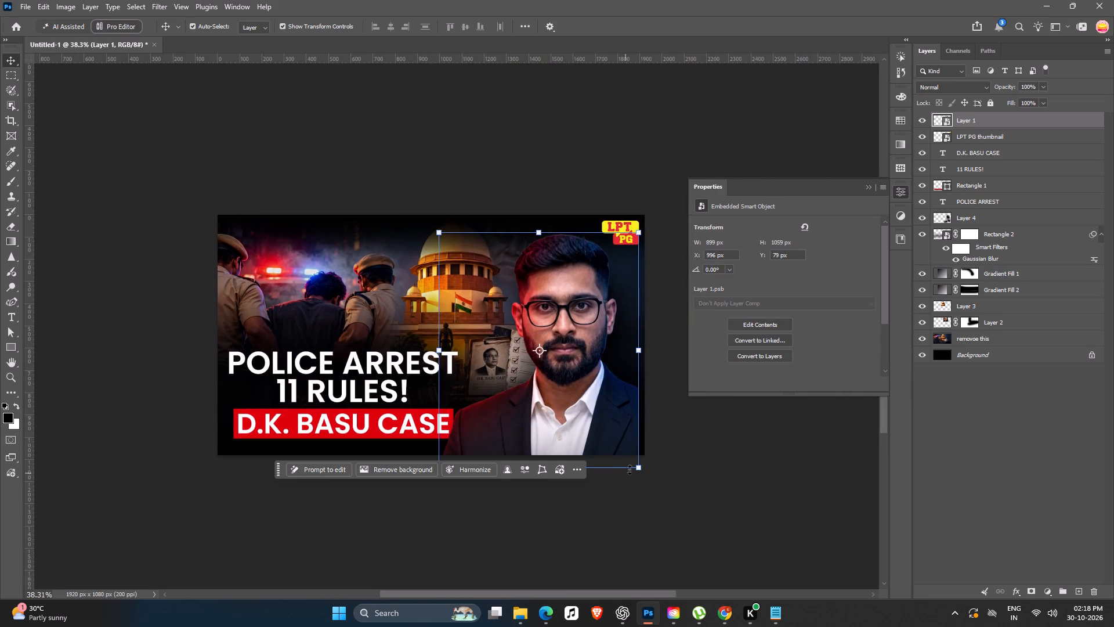
left_click_drag(637, 470, 652, 471, "alt")
left_click_drag(625, 438, 624, 450)
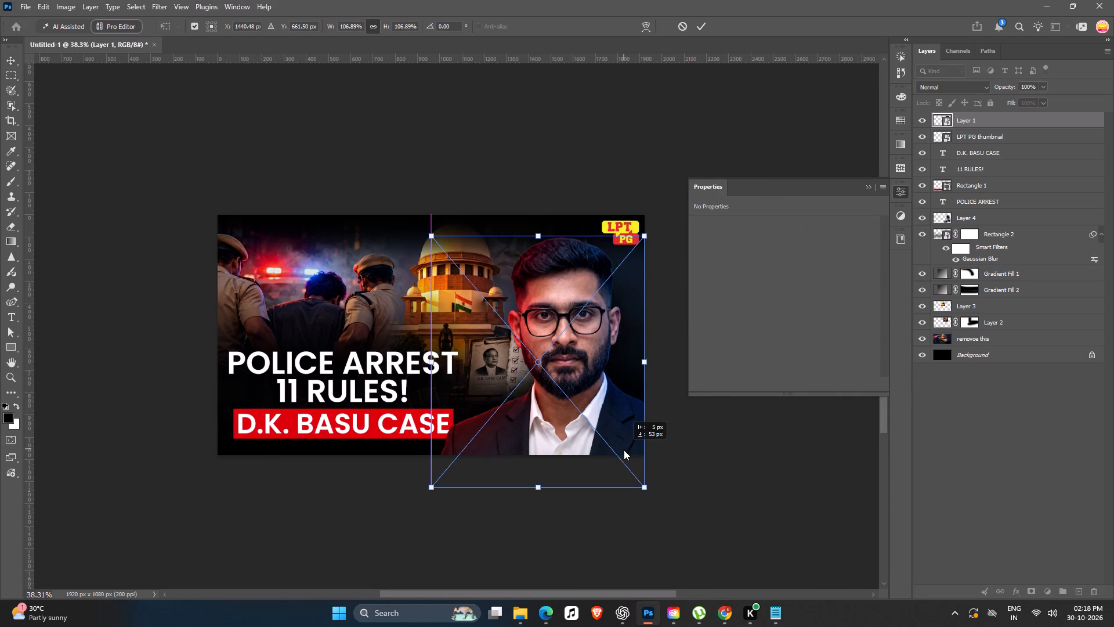
left_click_drag(624, 450, 624, 444)
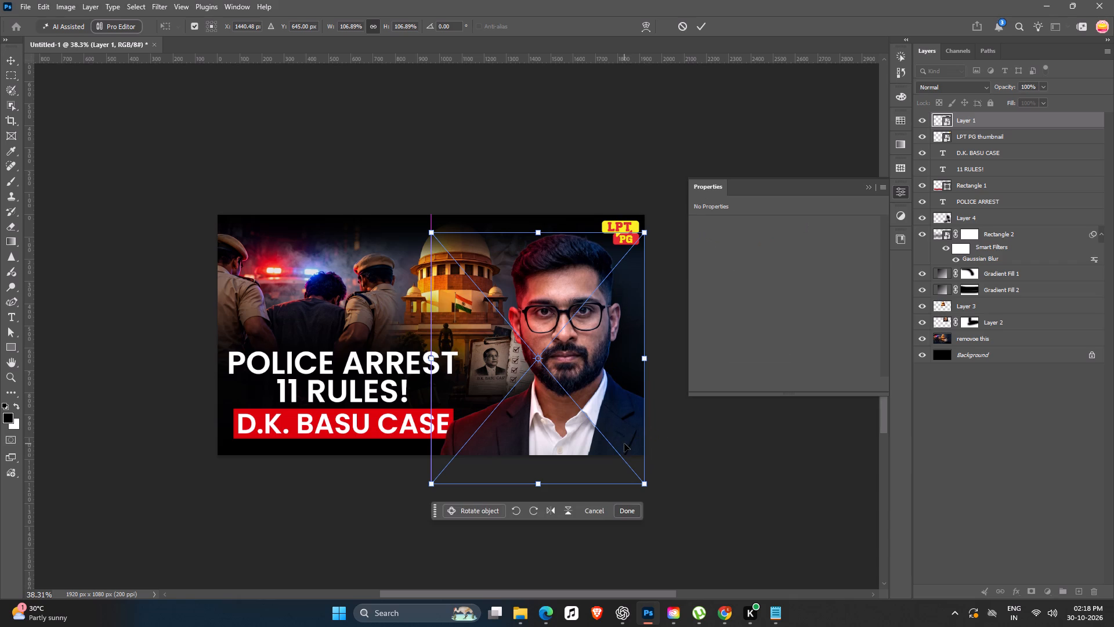
key("Return")
left_click(698, 499)
Centre the "D.K. BASU CASE" text horizontally on its red banner and scale both down, making the banner about 961 × 131 px.
key("space")
key("space")
key("space")
key("space")
left_click_drag(326, 466, 544, 463)
scroll(614, 441, "up", 4, "ctrl")
key("space")
left_click_drag(586, 445, 545, 457)
left_click(538, 445)
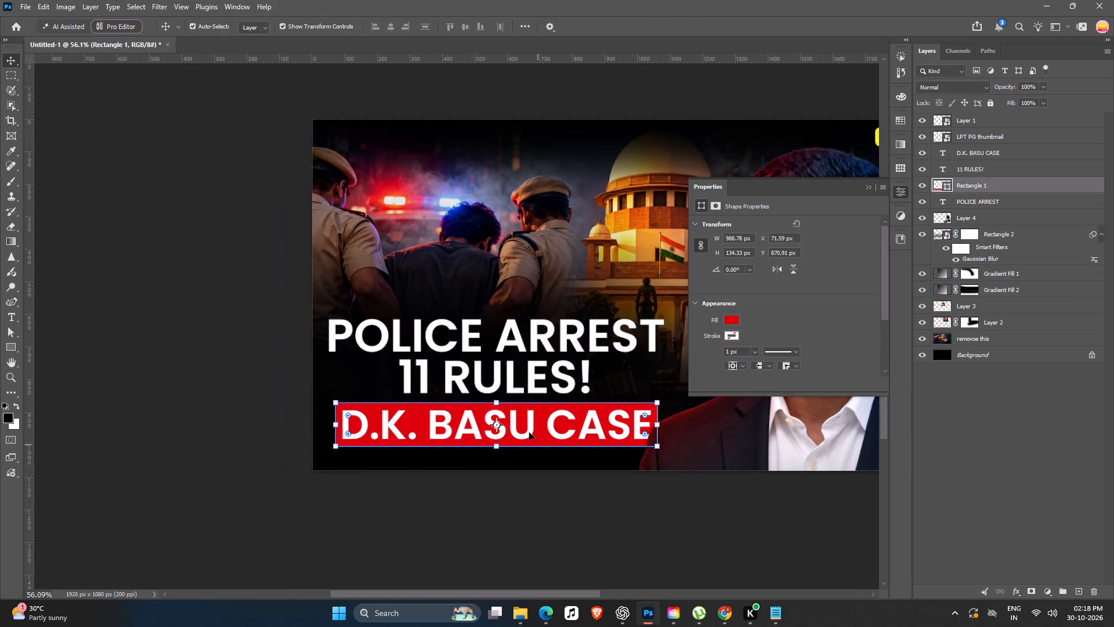
left_click(524, 423, "shift")
left_click(389, 23)
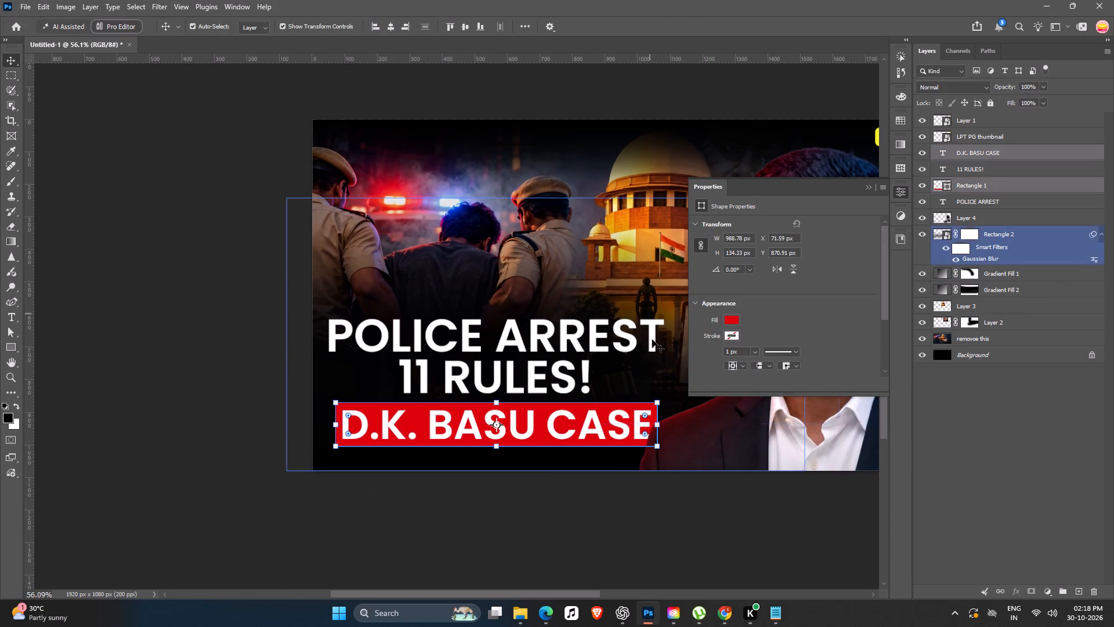
left_click(657, 401, "alt")
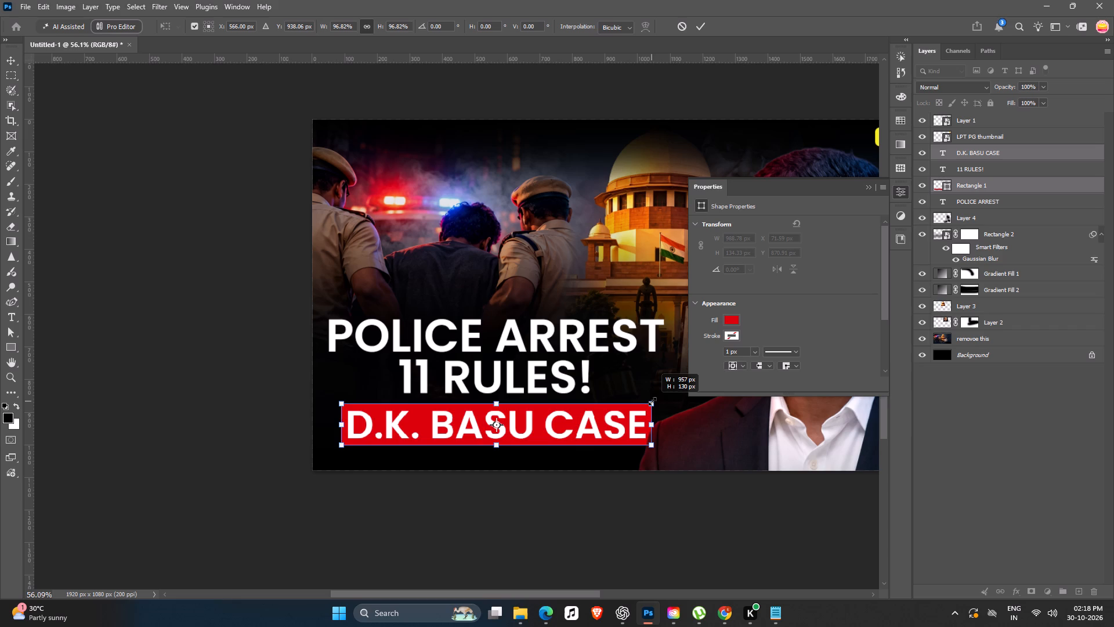
key("Return")
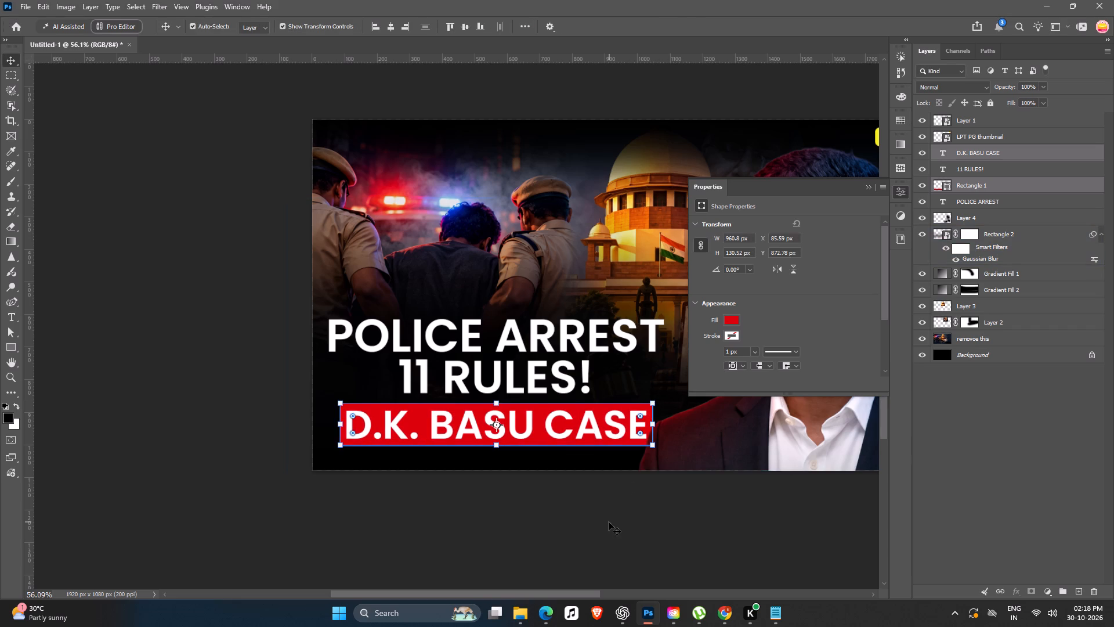
left_click(609, 522)
Enlarge the "11 RULES!" line to about 58 pt and reposition it between "POLICE ARREST" and the red banner.
key("space")
key("space")
key("space")
key("space")
key("space")
key("space")
key("space")
key("space")
key("space")
key("space")
key("space")
key("space")
left_click_drag(420, 521, 227, 521)
scroll(357, 363, "down", 5, "ctrl")
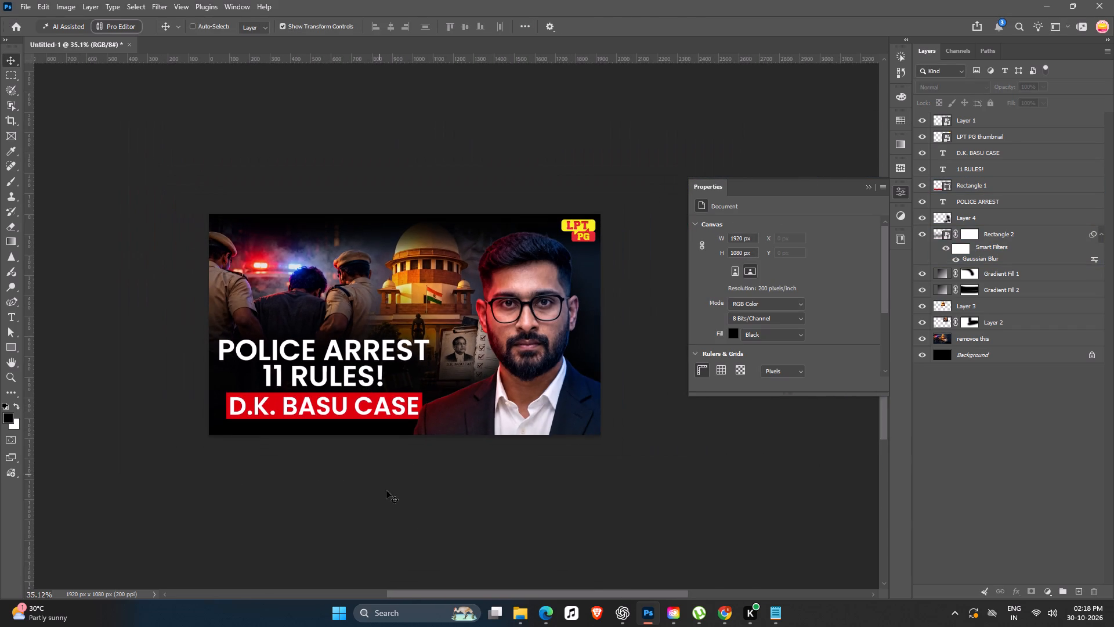
left_click(406, 522)
scroll(292, 415, "up", 6, "ctrl")
left_click(346, 355)
left_click_drag(457, 318, 473, 315, "alt")
left_click_drag(426, 330, 431, 338)
key("Return")
left_click(281, 509)
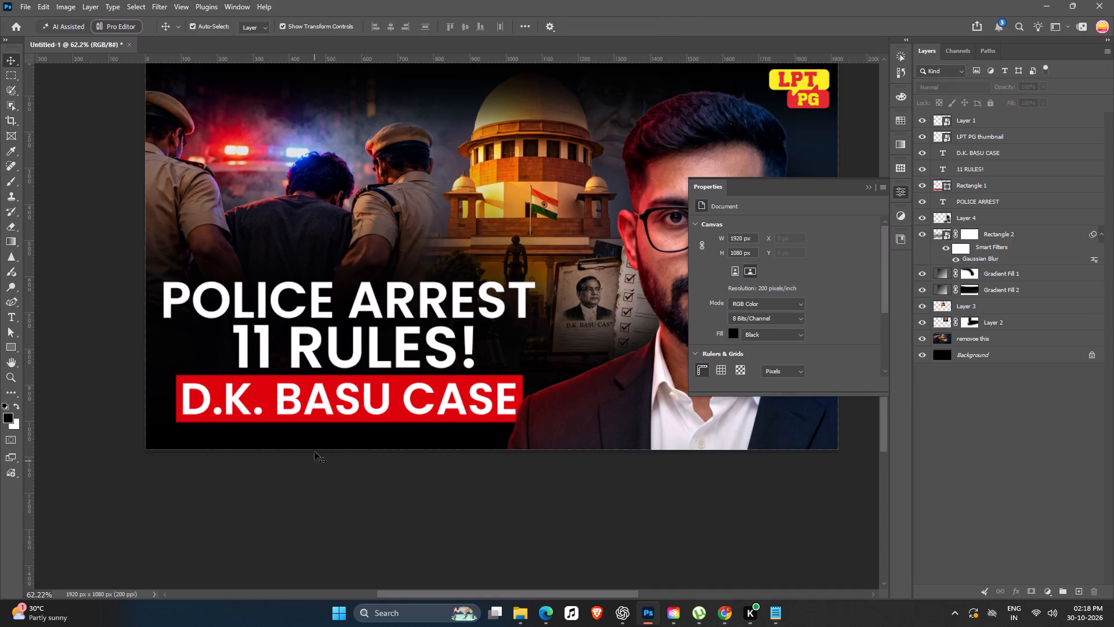
Align the horizontal centres of the "11 RULES!" line and the red banner.
left_click(341, 376)
left_click(337, 349, "shift")
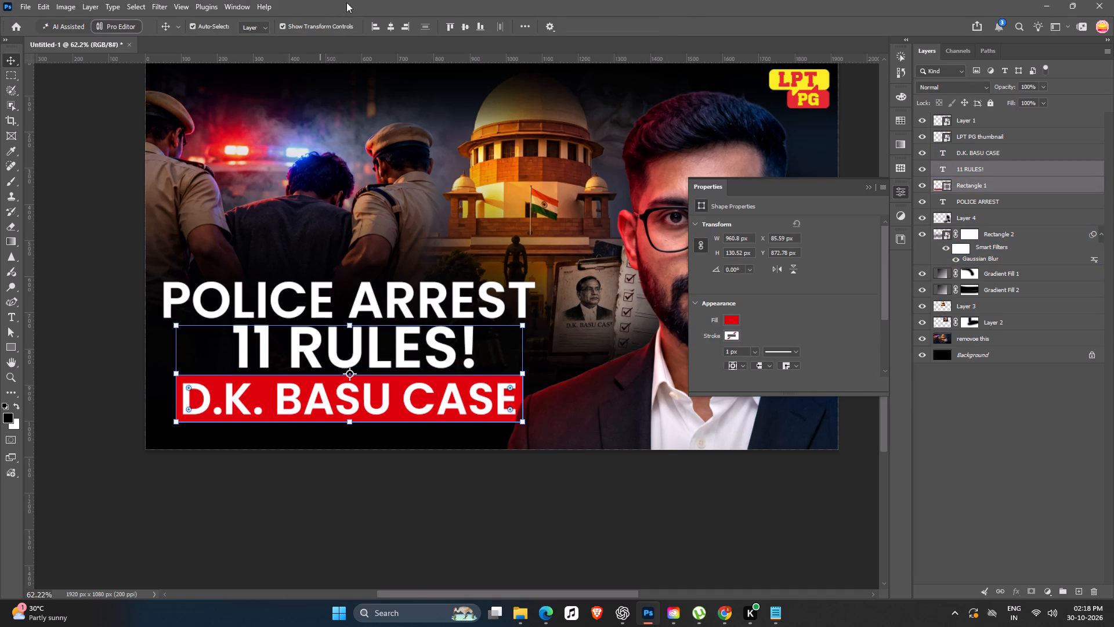
left_click(393, 23)
left_click(434, 478)
Recolour the "11 RULES!" text bright yellow, #fff400, starting from the yellow sampled in the LPT PG logo.
scroll(434, 477, "down", 7, "ctrl")
key("space")
left_click_drag(415, 464, 378, 499)
left_click(382, 366)
left_click(791, 316)
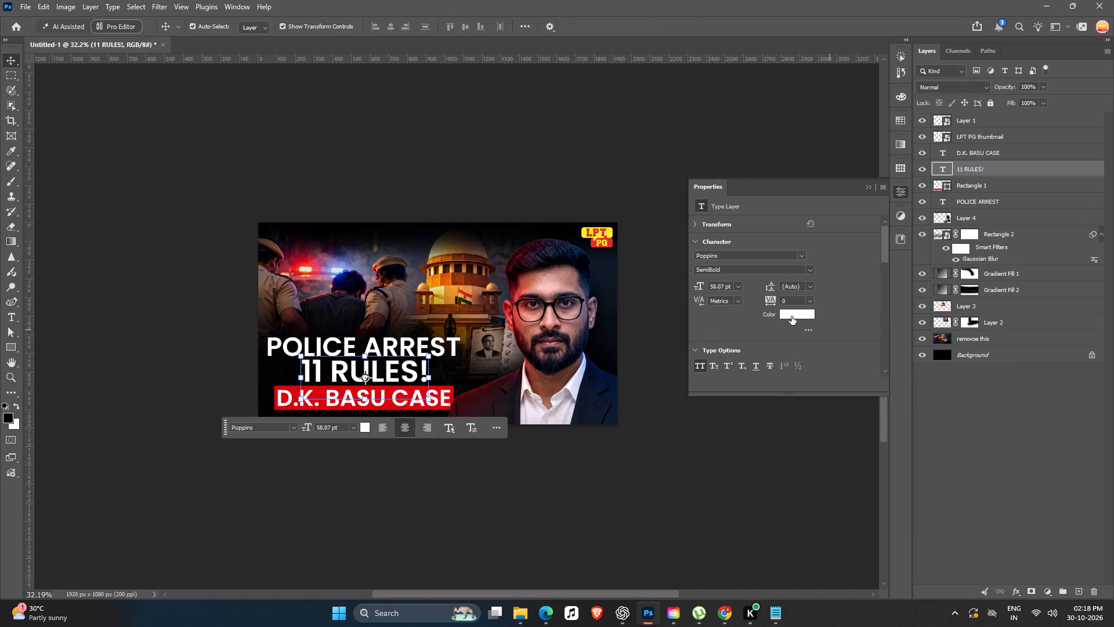
left_click(610, 233)
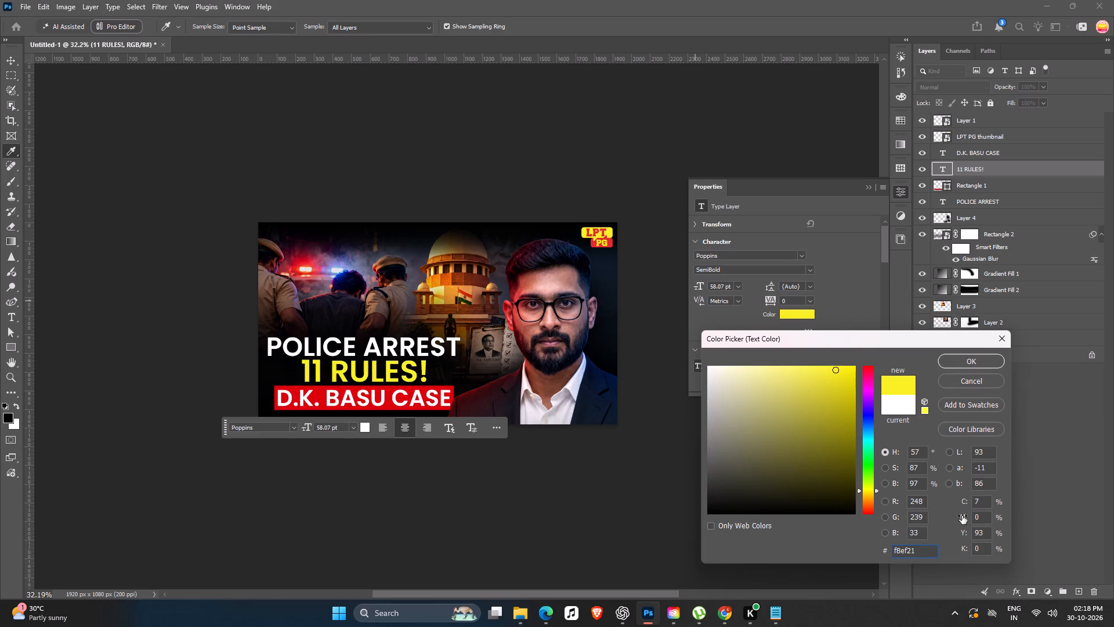
left_click_drag(843, 380, 873, 352)
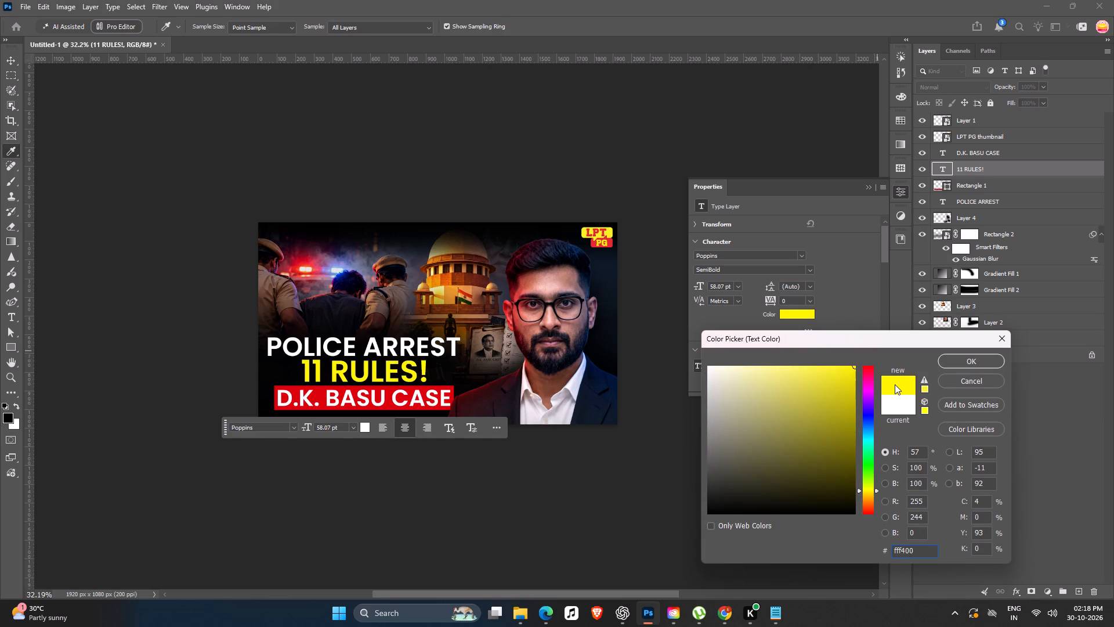
left_click(947, 363)
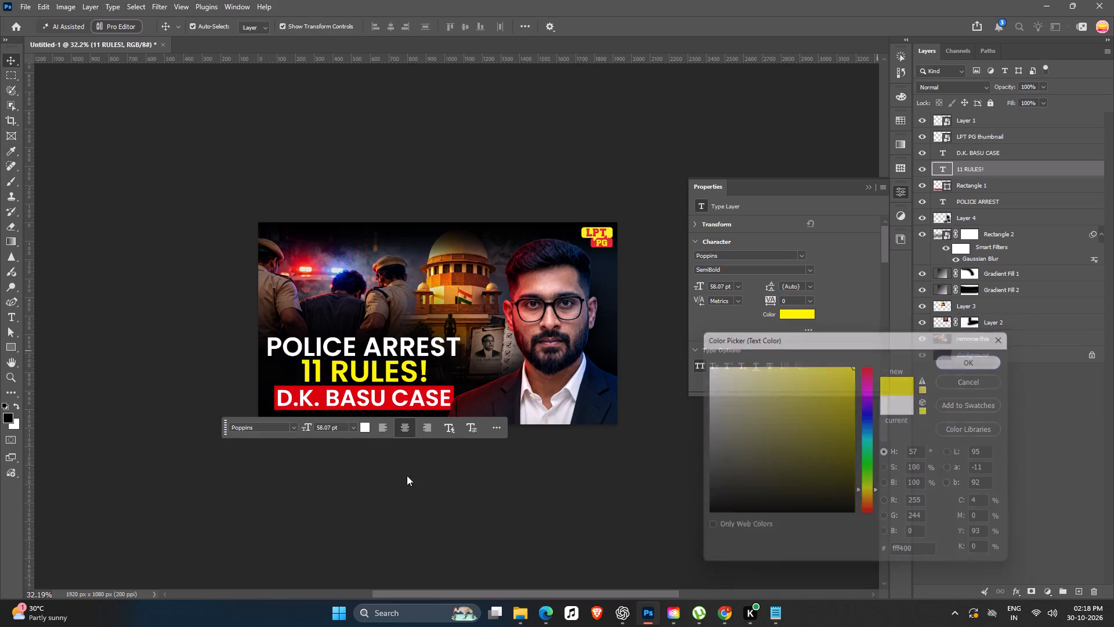
left_click(394, 484)
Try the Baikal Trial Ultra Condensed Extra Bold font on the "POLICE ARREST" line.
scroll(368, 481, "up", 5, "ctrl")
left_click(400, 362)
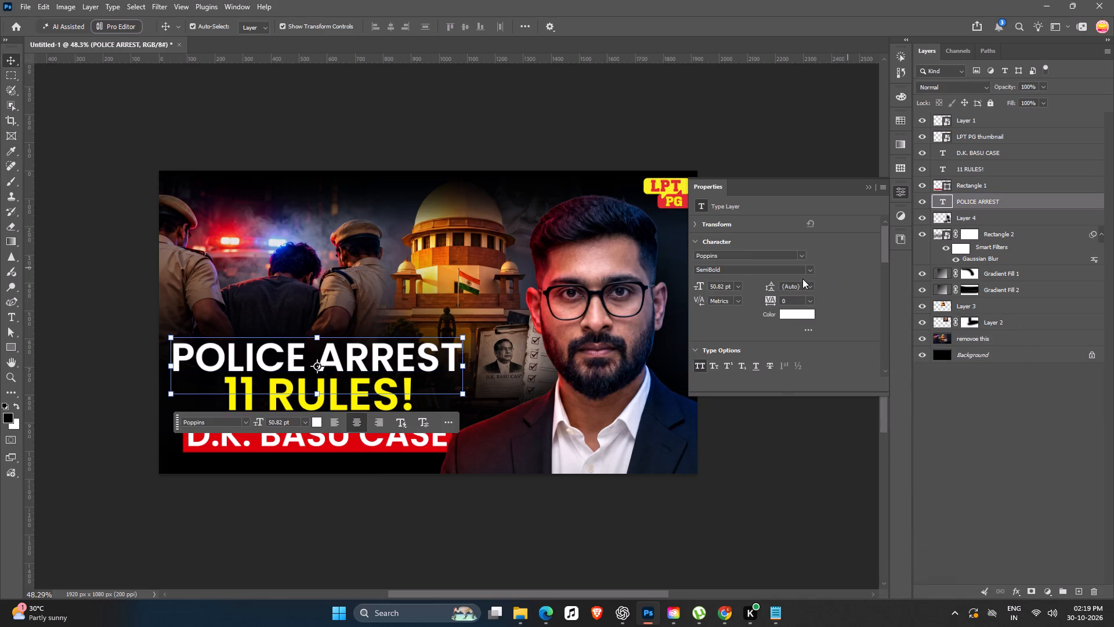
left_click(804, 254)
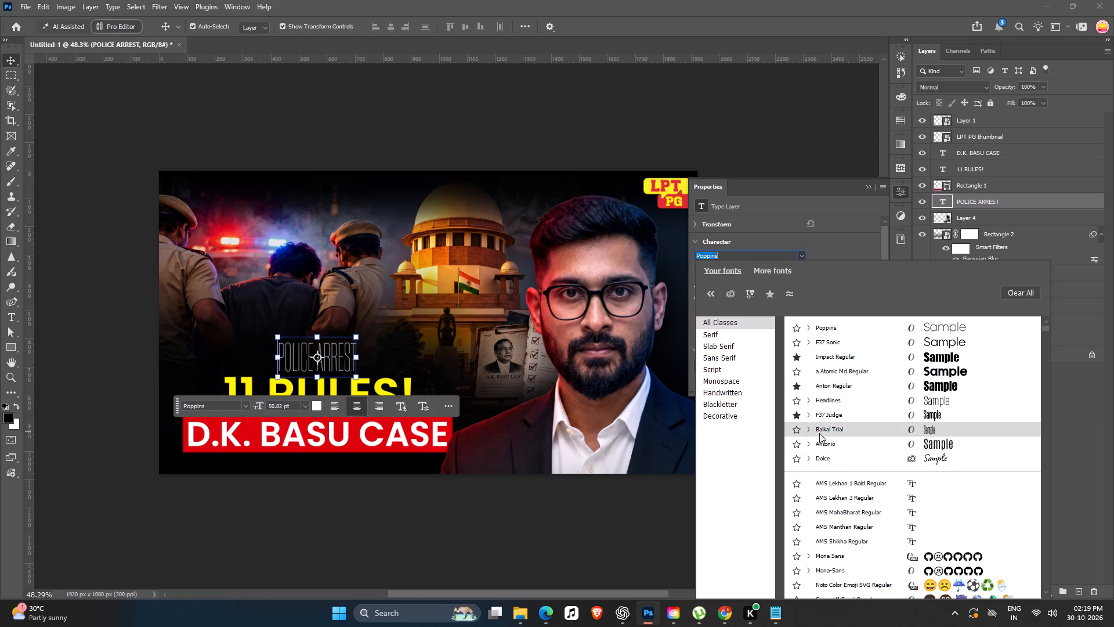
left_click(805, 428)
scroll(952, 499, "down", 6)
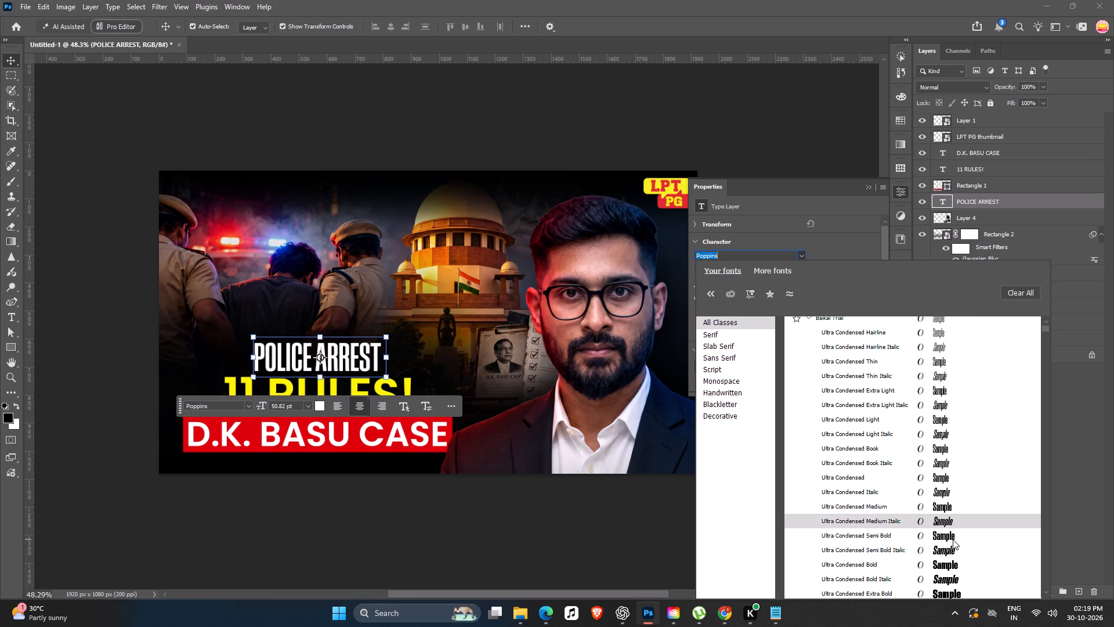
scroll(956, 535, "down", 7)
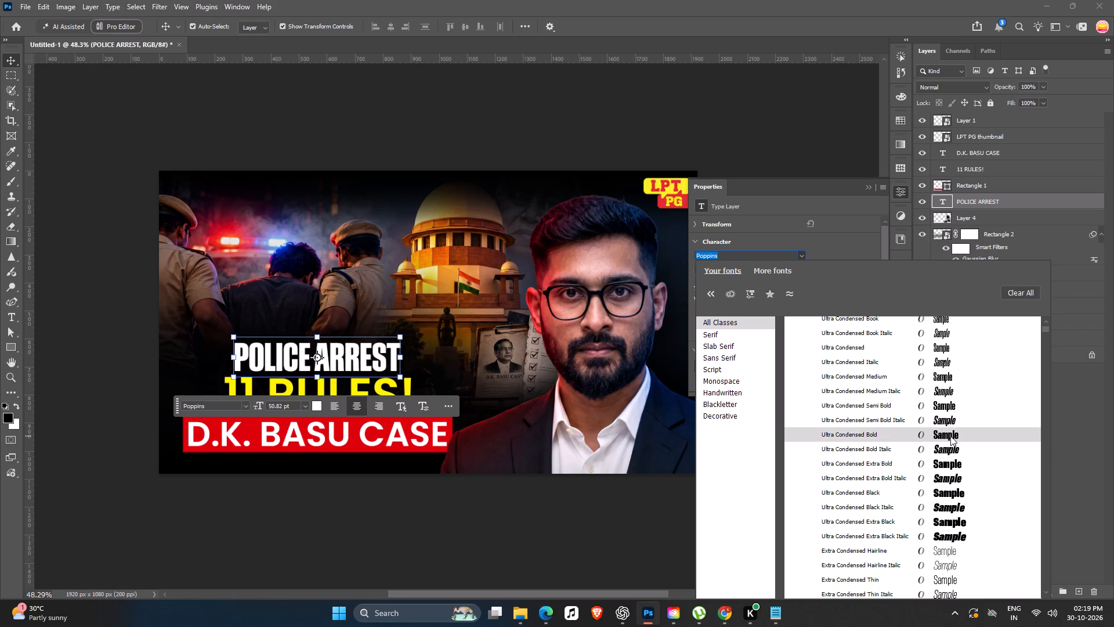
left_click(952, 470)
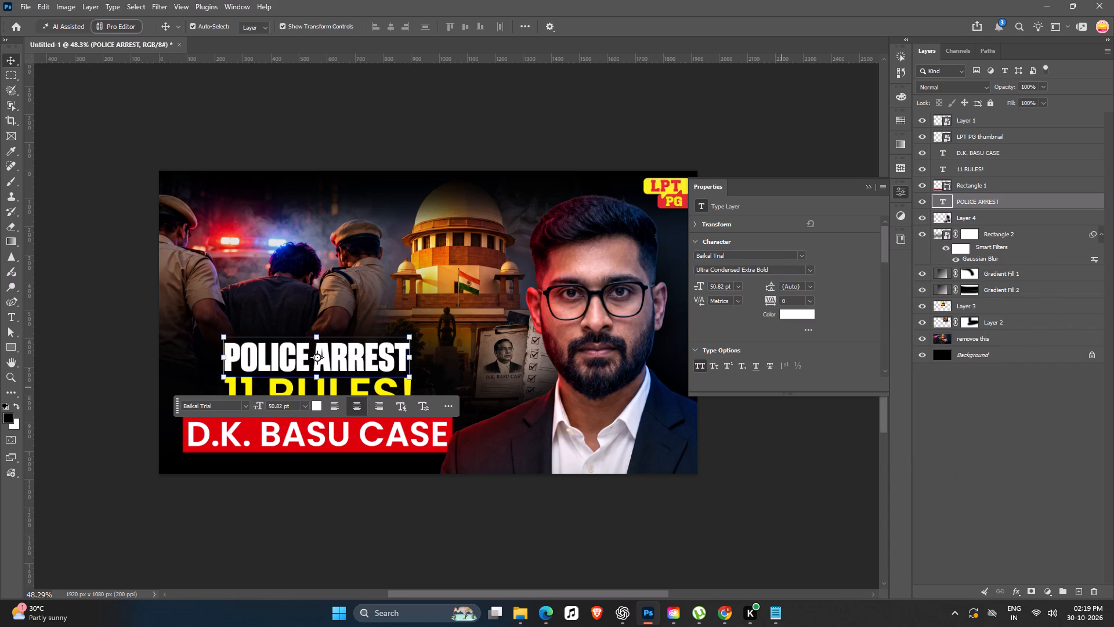
Search the fonts for "anto" and set the "POLICE ARREST" line in Anton Regular.
left_click(751, 257)
key("BackSpace")
key("BackSpace")
type("anto")
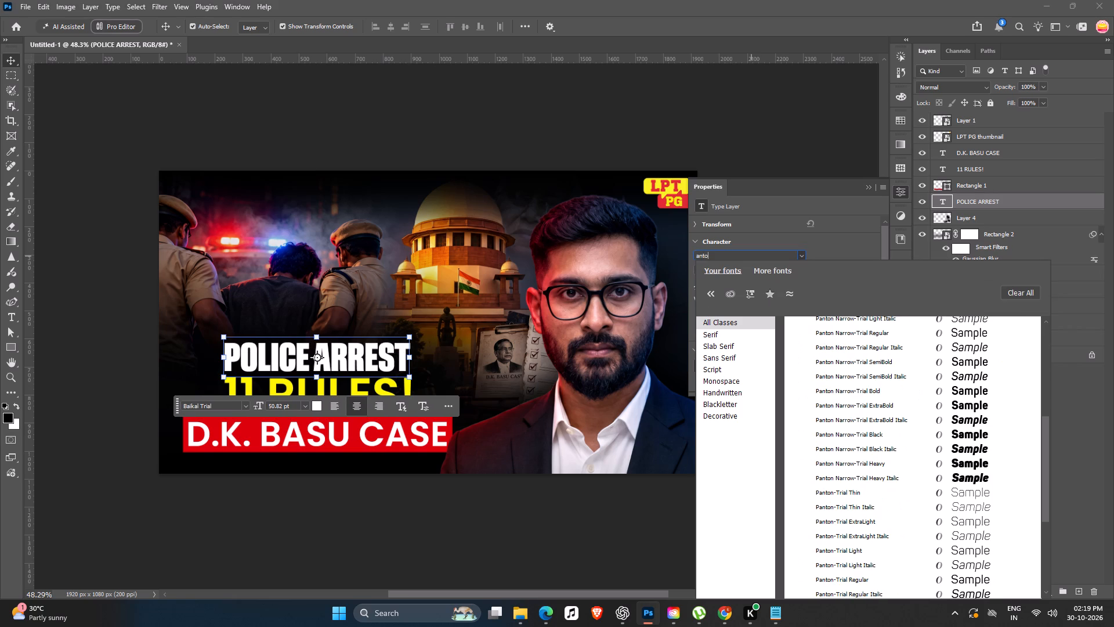
scroll(903, 439, "up", 8)
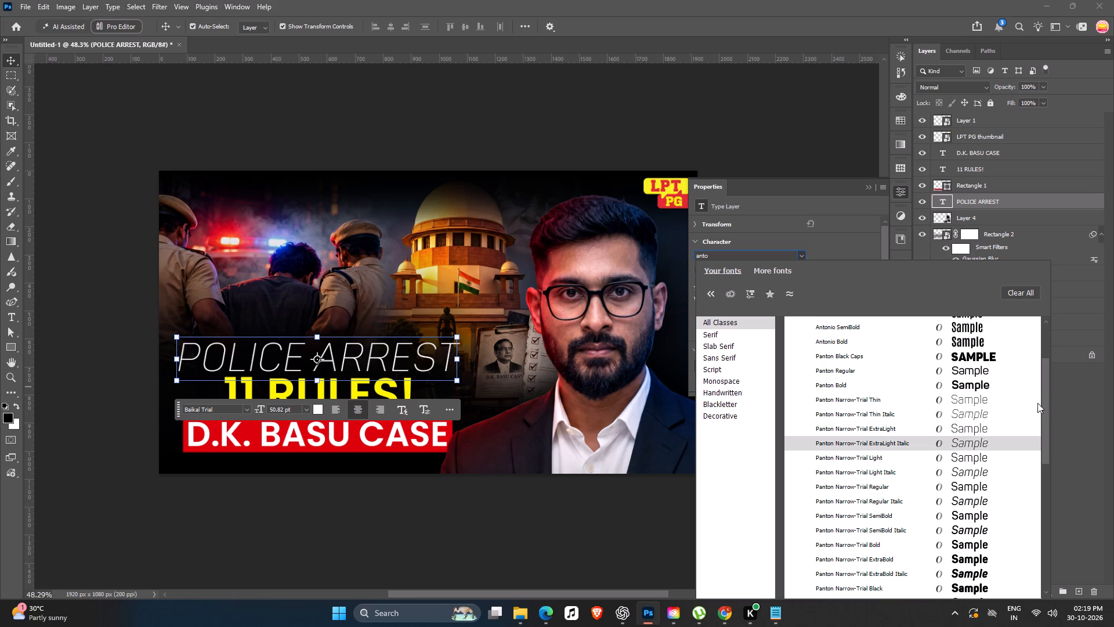
left_click_drag(1042, 403, 1043, 312)
left_click(975, 329)
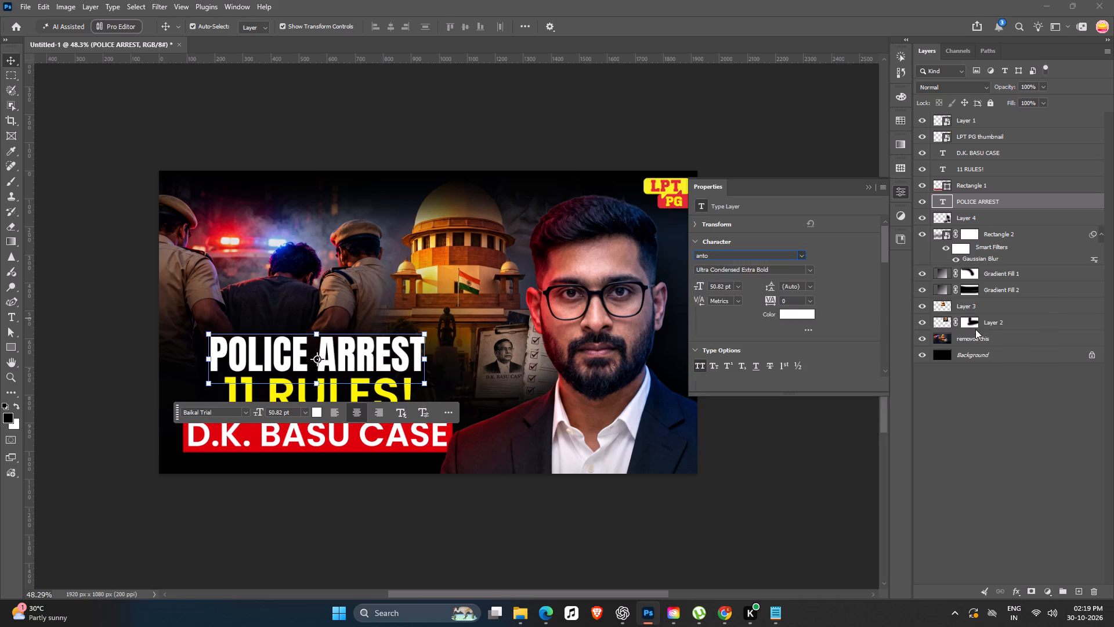
Scale the "POLICE ARREST" line to about 128.5%, 65.33 pt, and reposition it above "11 RULES!".
left_click_drag(426, 333, 457, 328, "alt")
left_click(430, 330)
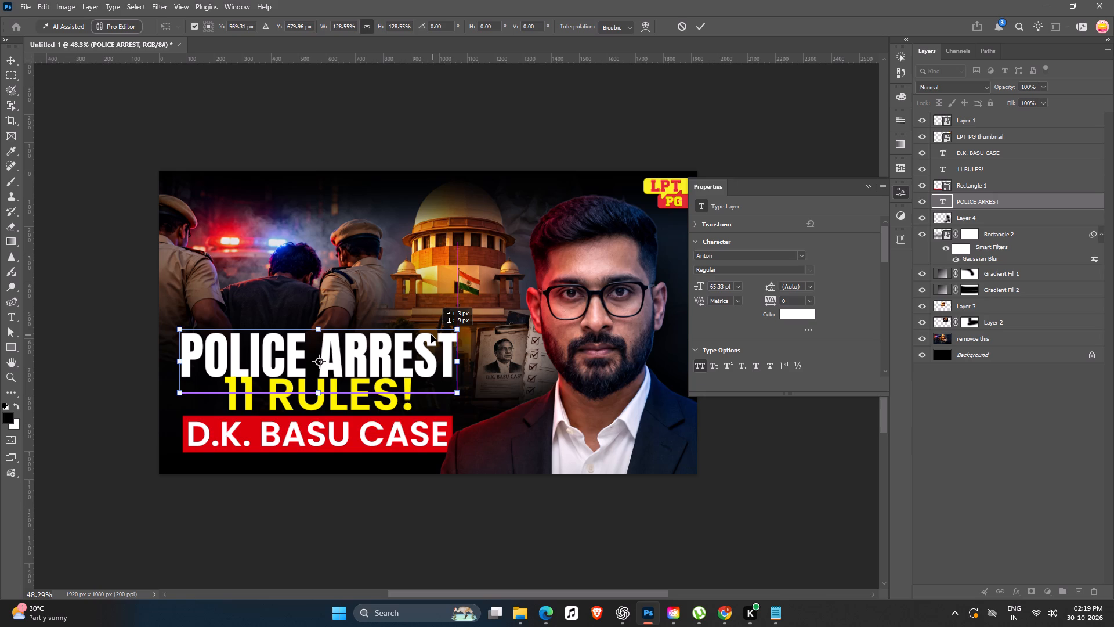
key("Return")
left_click(347, 520)
scroll(381, 496, "down", 9, "ctrl")
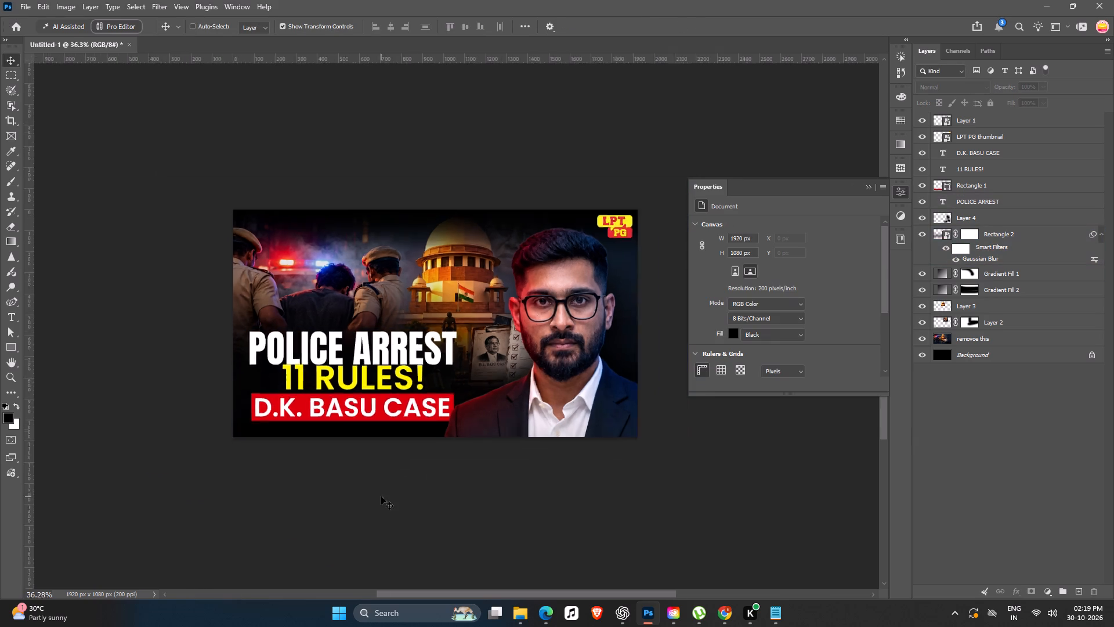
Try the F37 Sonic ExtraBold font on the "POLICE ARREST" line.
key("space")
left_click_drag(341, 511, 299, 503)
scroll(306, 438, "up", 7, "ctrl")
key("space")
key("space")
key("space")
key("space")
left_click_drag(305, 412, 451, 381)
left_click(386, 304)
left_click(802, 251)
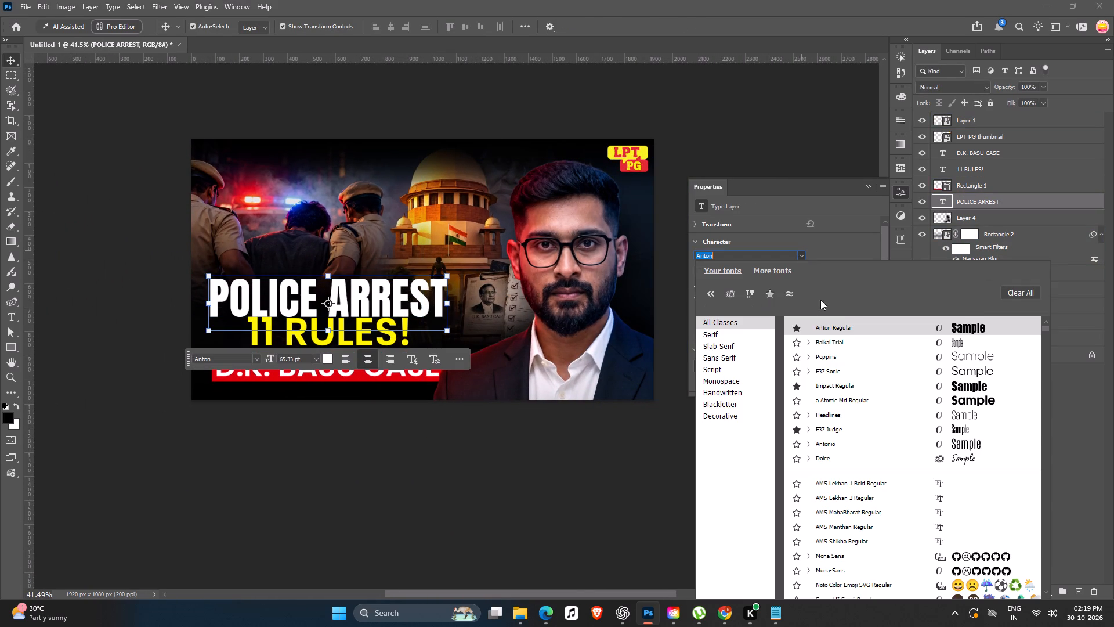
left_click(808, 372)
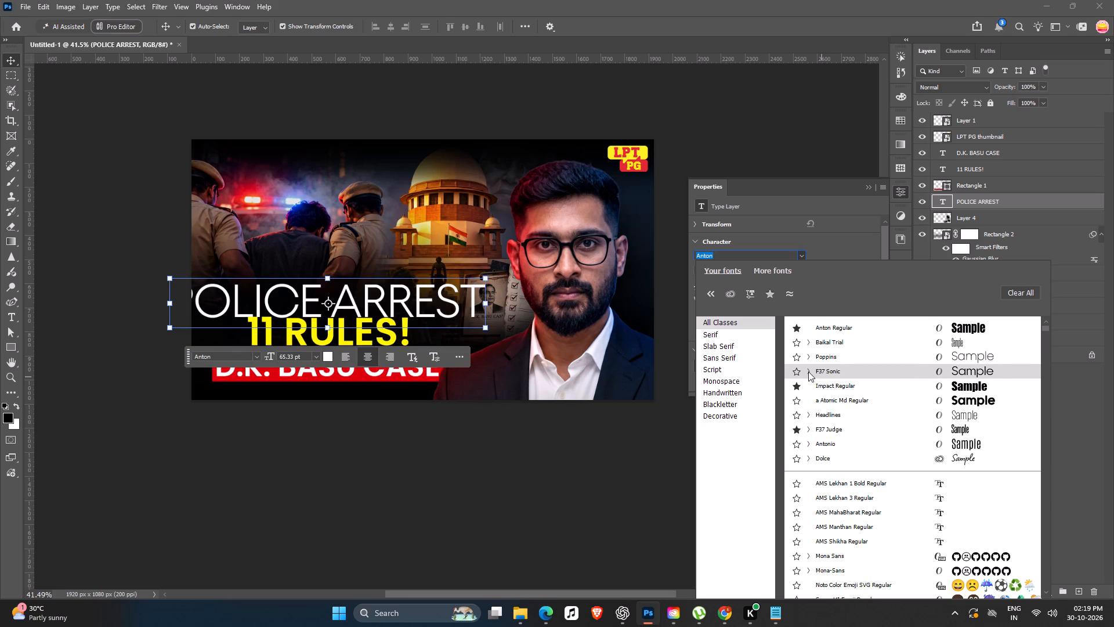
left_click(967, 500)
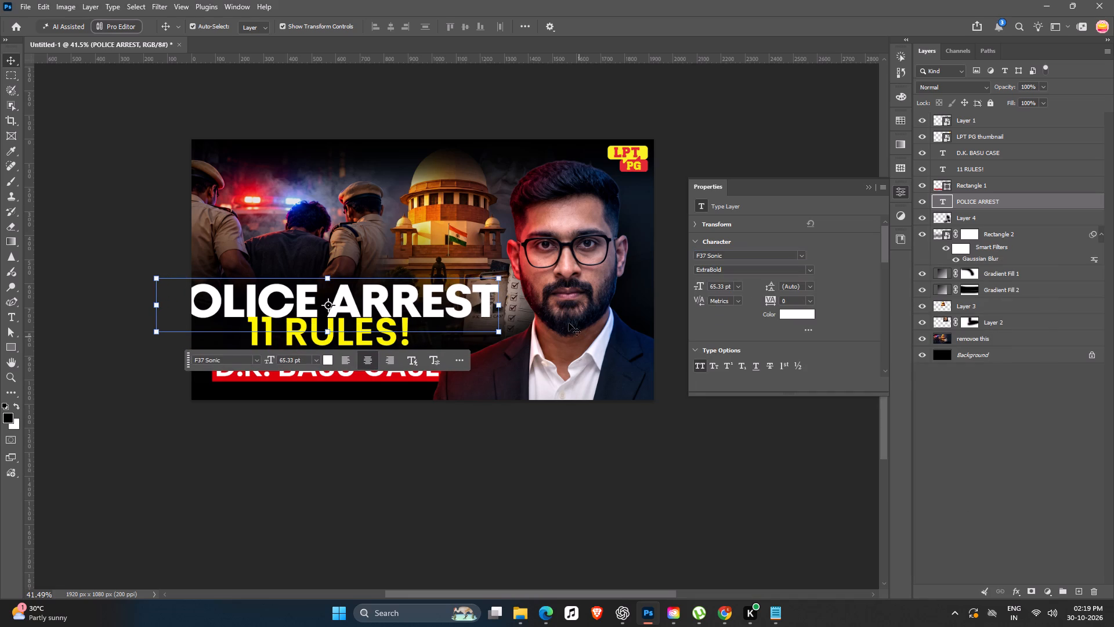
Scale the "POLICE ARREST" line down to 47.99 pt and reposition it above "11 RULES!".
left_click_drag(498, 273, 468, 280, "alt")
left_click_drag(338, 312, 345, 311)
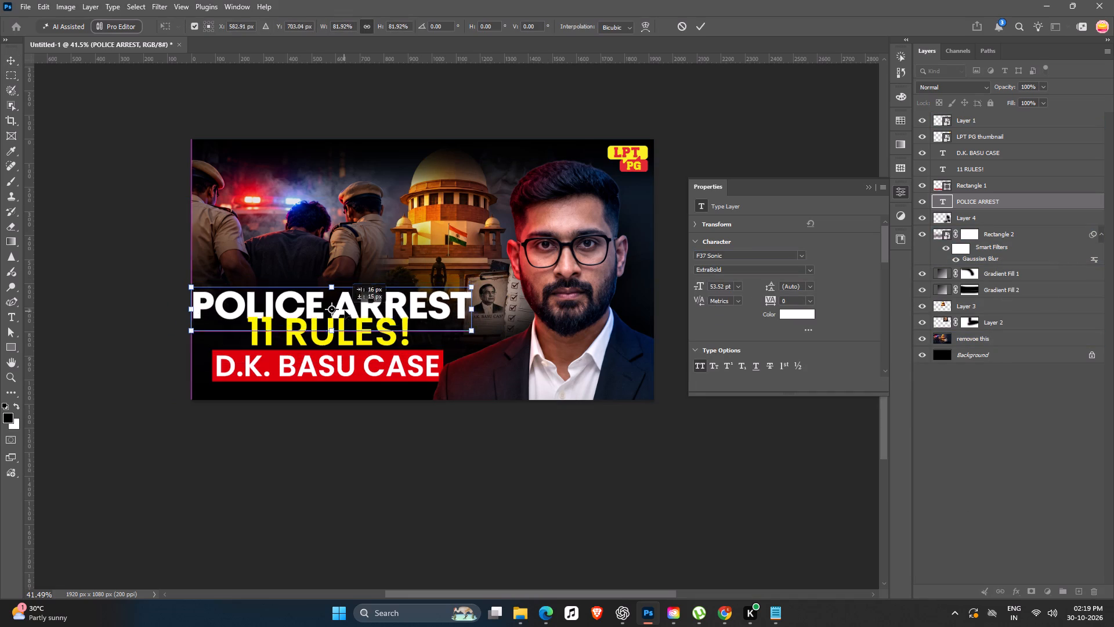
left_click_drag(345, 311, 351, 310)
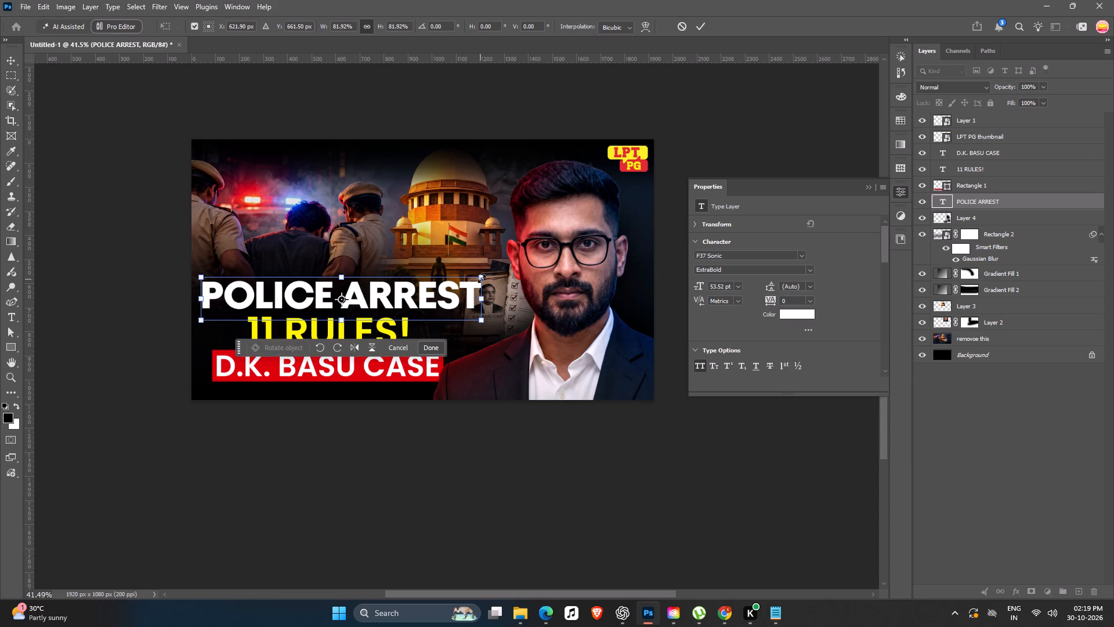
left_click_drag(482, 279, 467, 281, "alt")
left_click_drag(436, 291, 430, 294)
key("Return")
Search the fonts for "ima" and preview the Baikal Trial Ultra Condensed styles on the "POLICE ARREST" line.
left_click(757, 254)
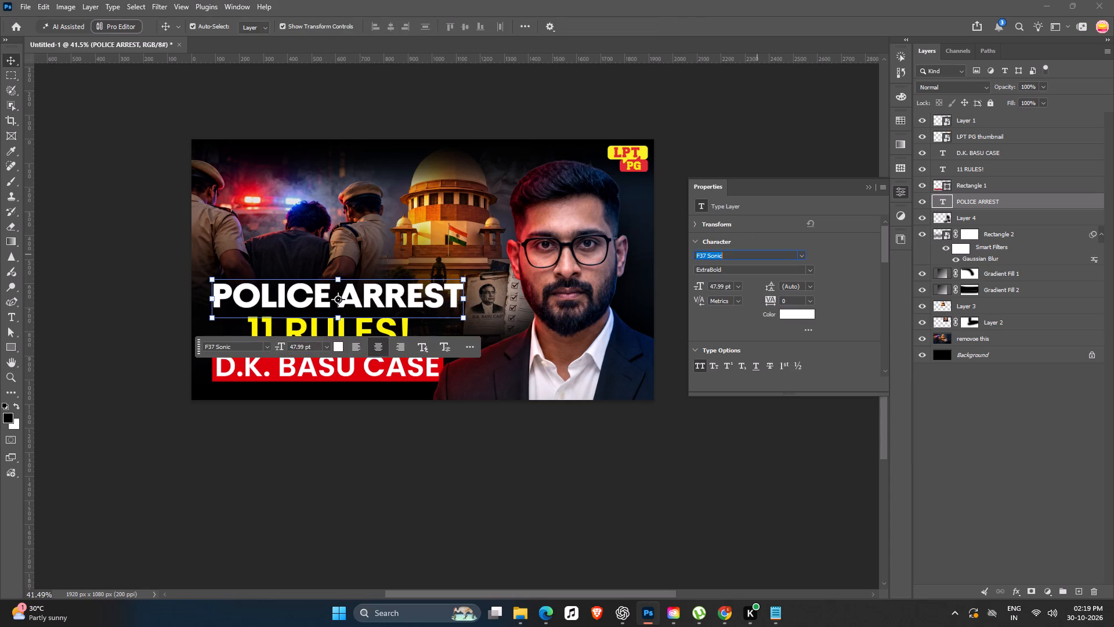
key("BackSpace")
key("BackSpace")
type("ima")
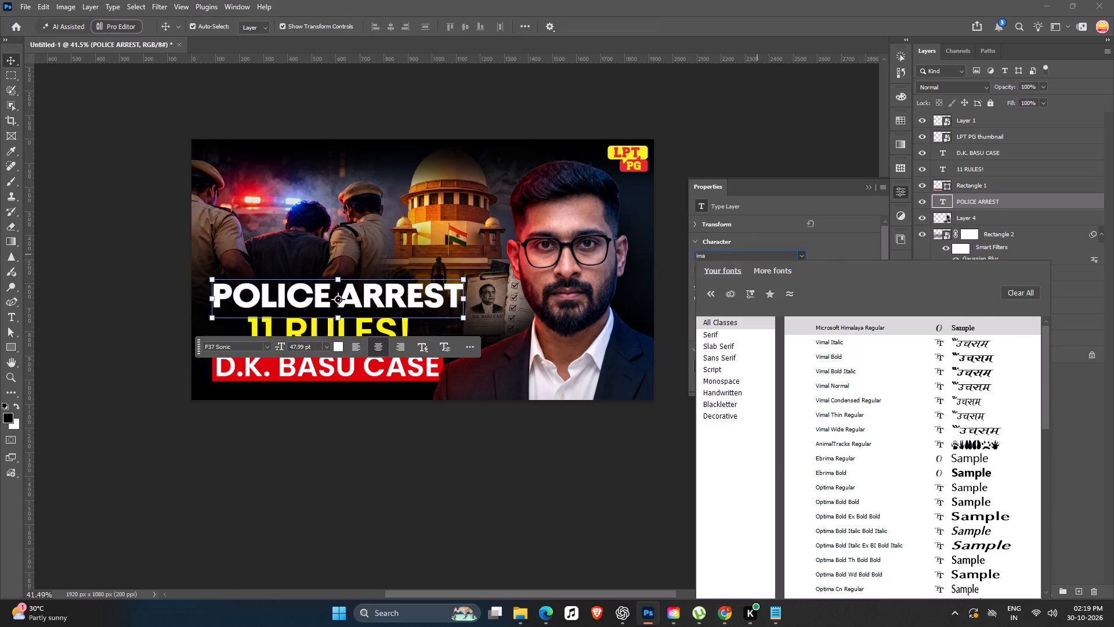
left_click_drag(1047, 392, 1040, 354)
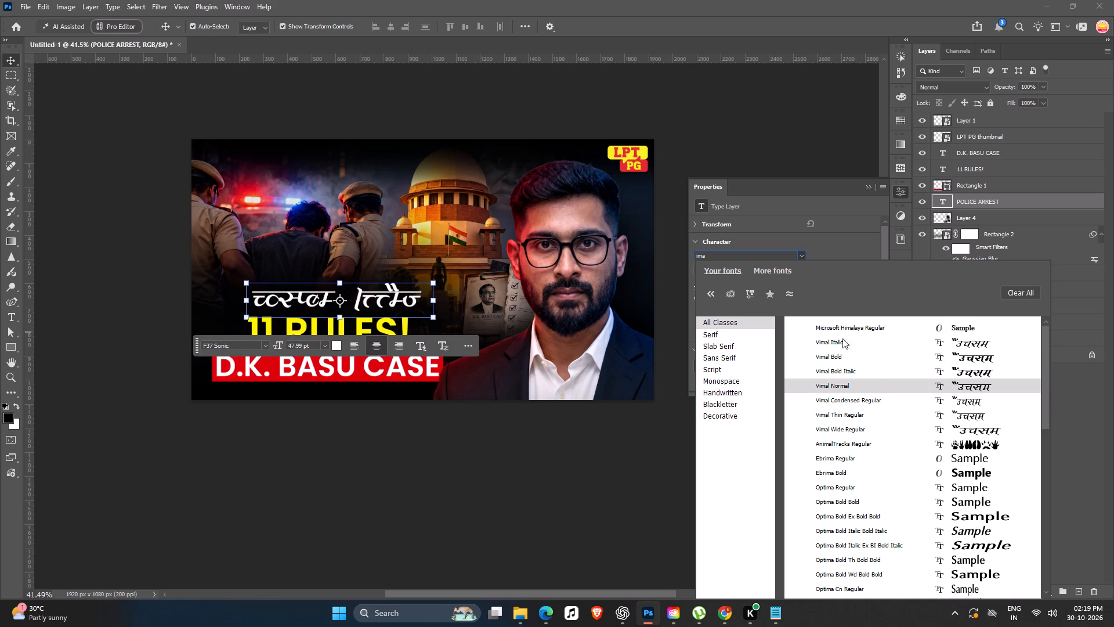
scroll(805, 329, "up", 1)
key("BackSpace")
key("BackSpace")
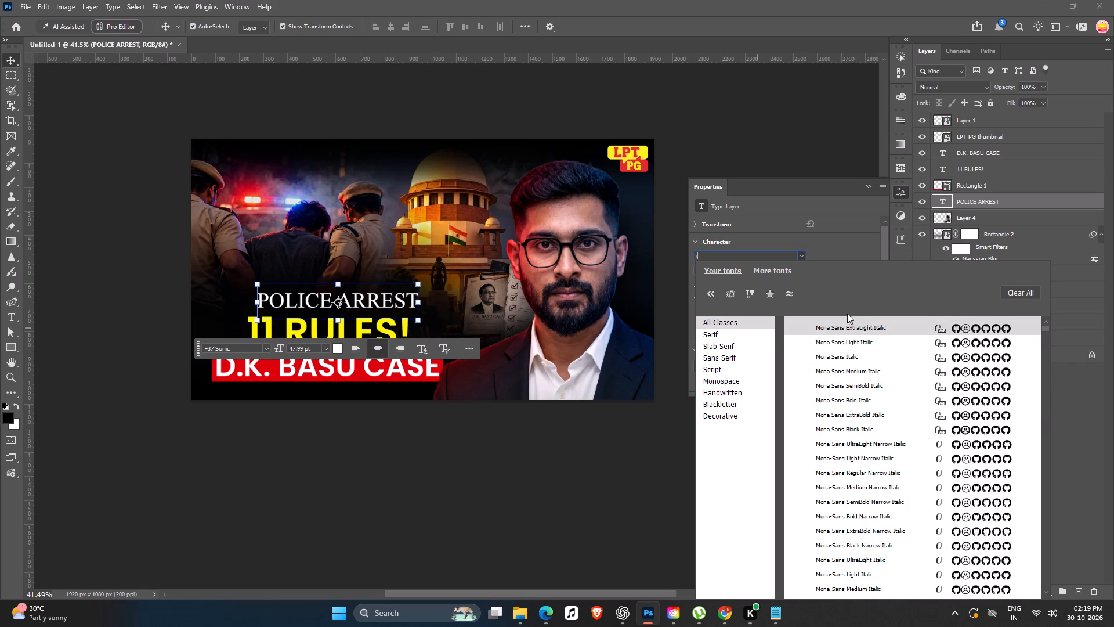
key("BackSpace")
key("BackSpace")
key("BackSpace")
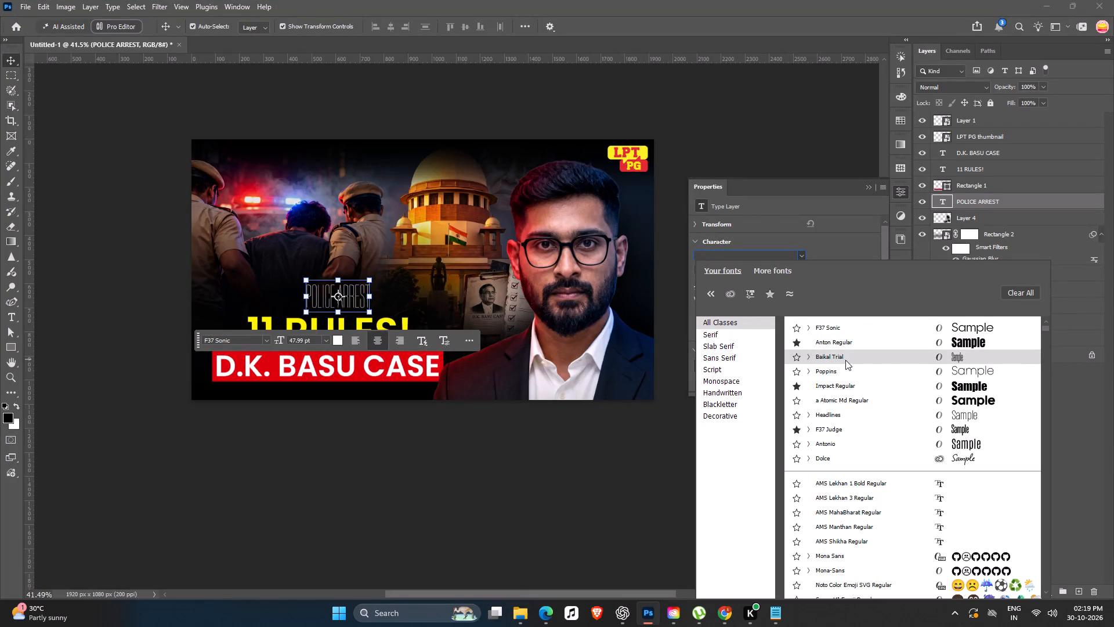
left_click(808, 359)
scroll(981, 505, "down", 4)
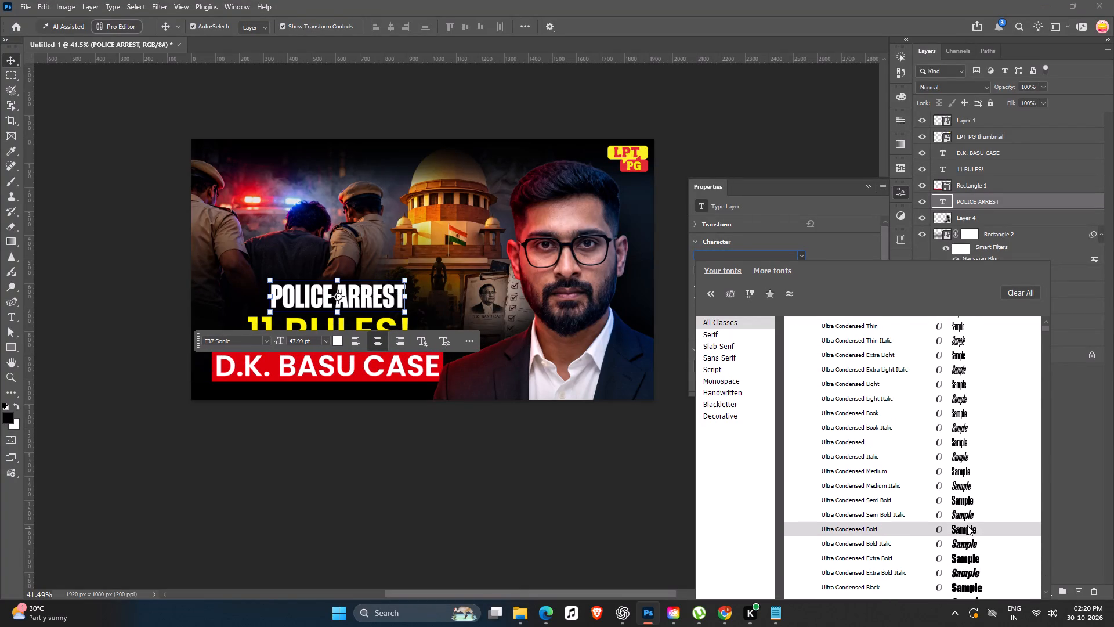
scroll(967, 525, "down", 5)
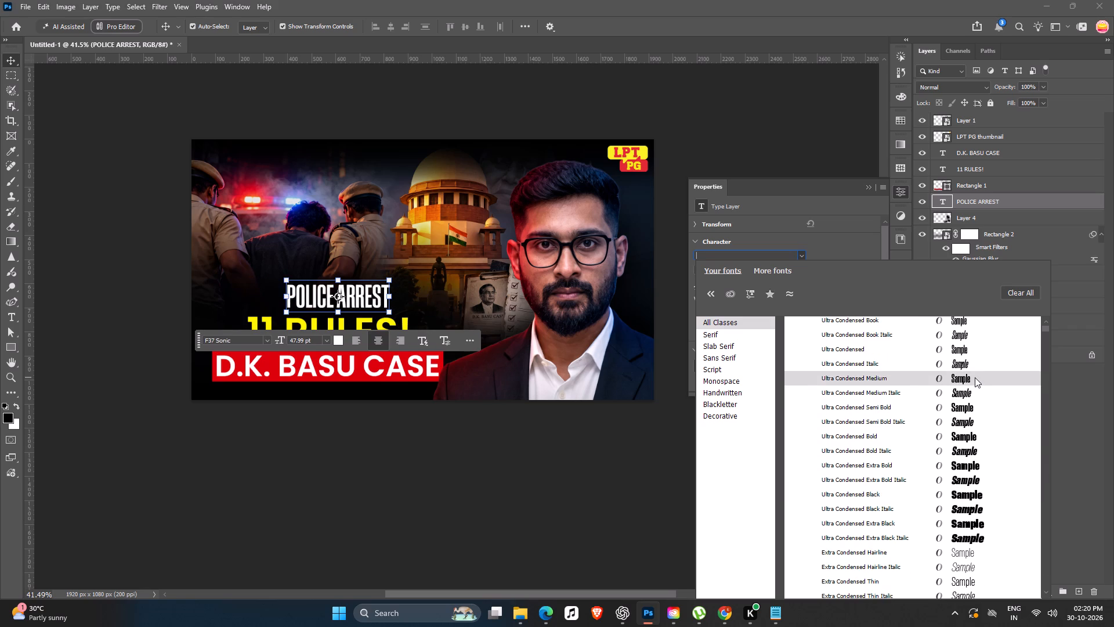
scroll(975, 377, "up", 5)
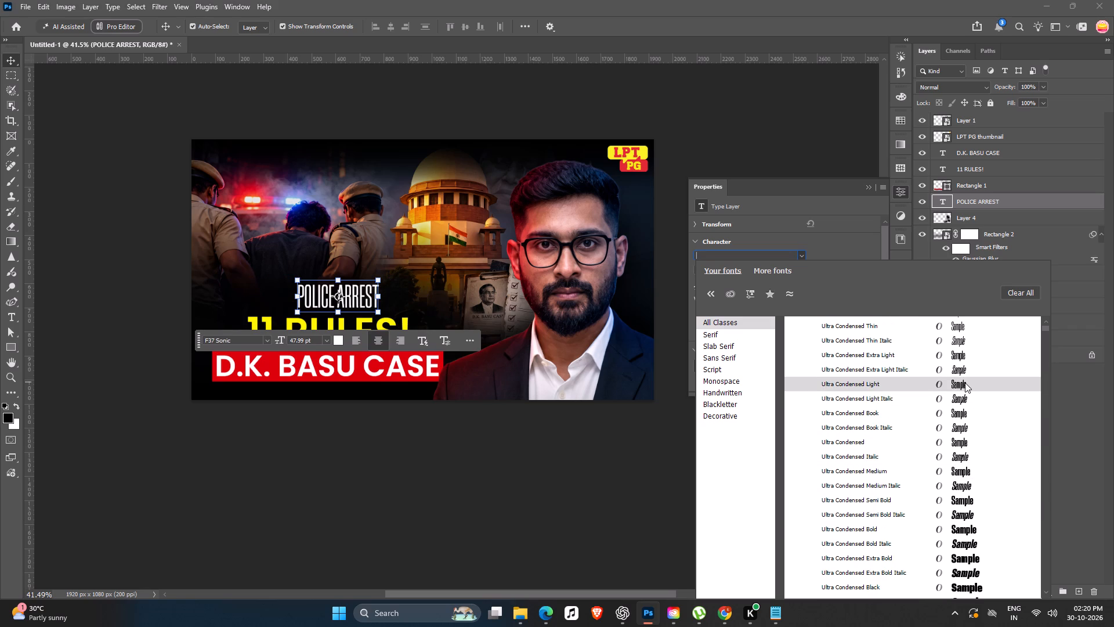
left_click(556, 477)
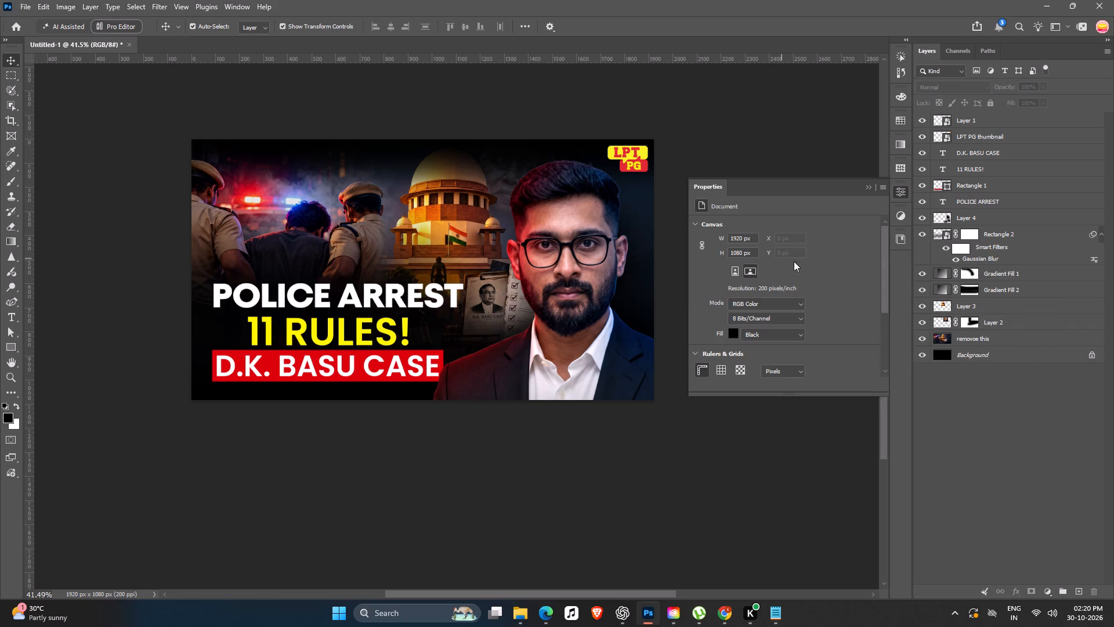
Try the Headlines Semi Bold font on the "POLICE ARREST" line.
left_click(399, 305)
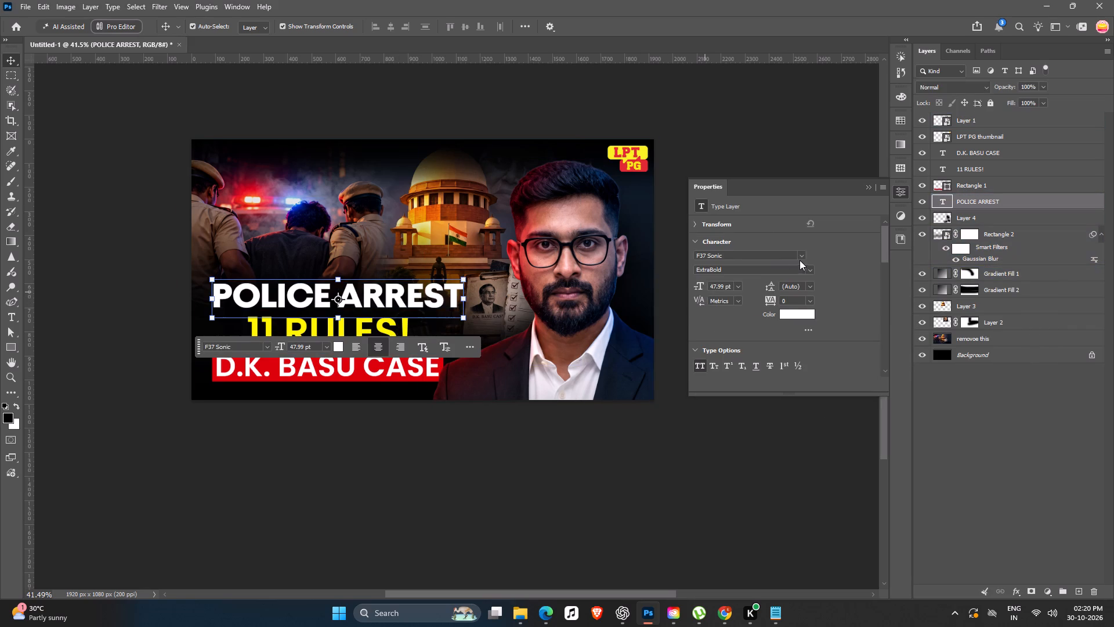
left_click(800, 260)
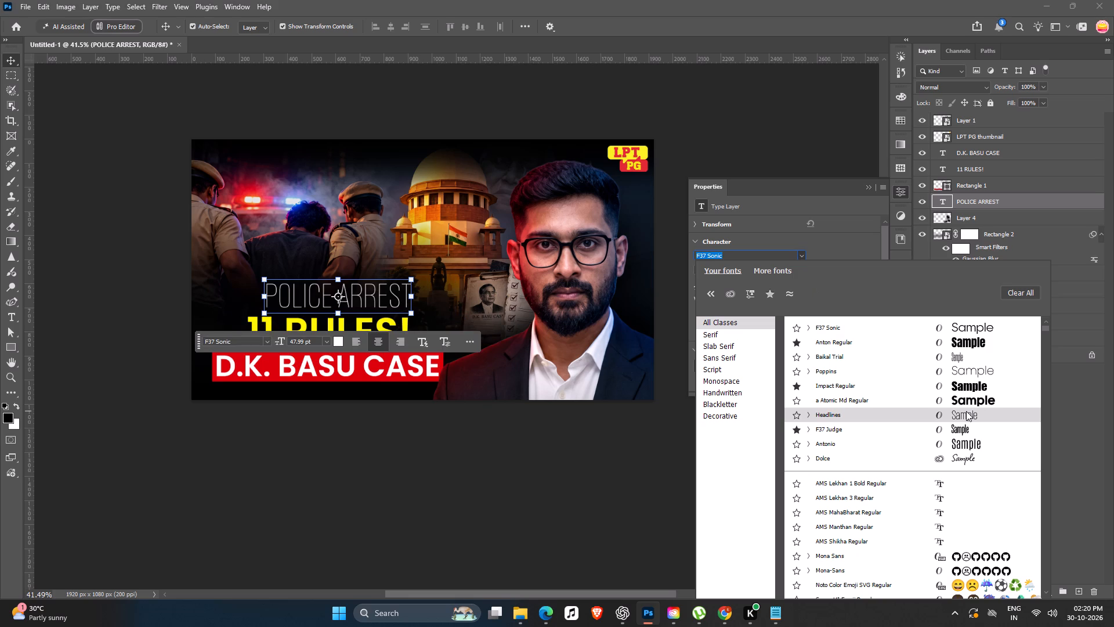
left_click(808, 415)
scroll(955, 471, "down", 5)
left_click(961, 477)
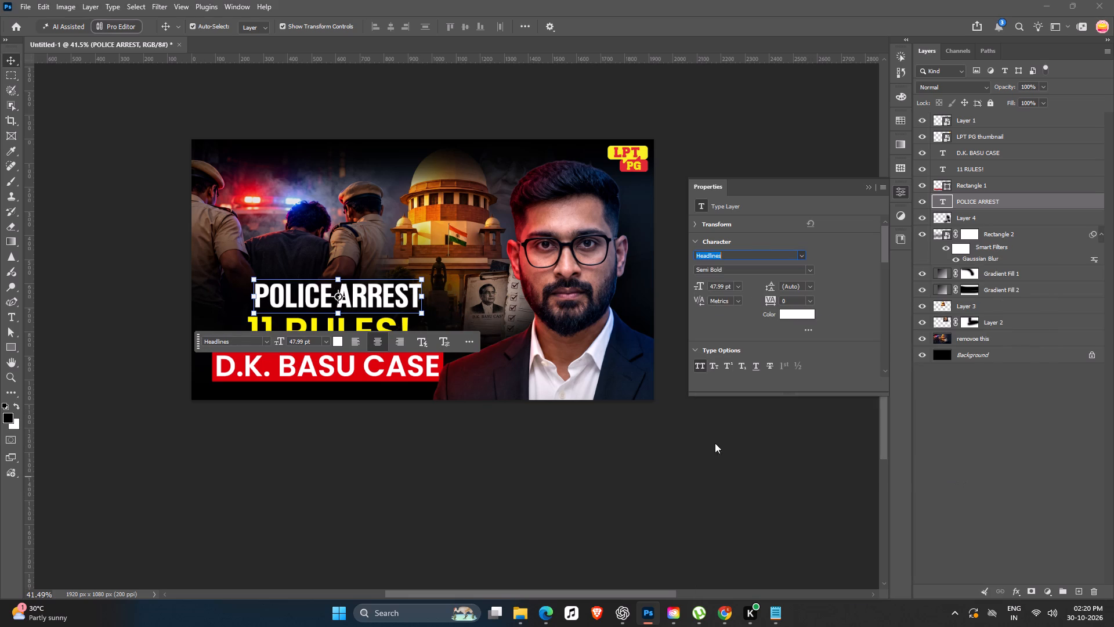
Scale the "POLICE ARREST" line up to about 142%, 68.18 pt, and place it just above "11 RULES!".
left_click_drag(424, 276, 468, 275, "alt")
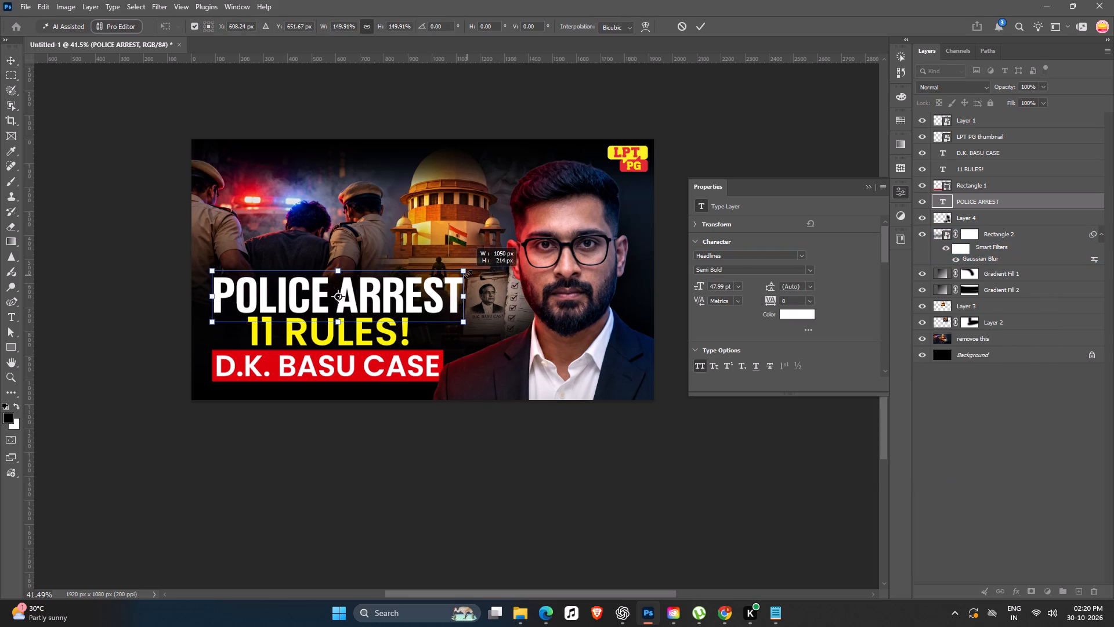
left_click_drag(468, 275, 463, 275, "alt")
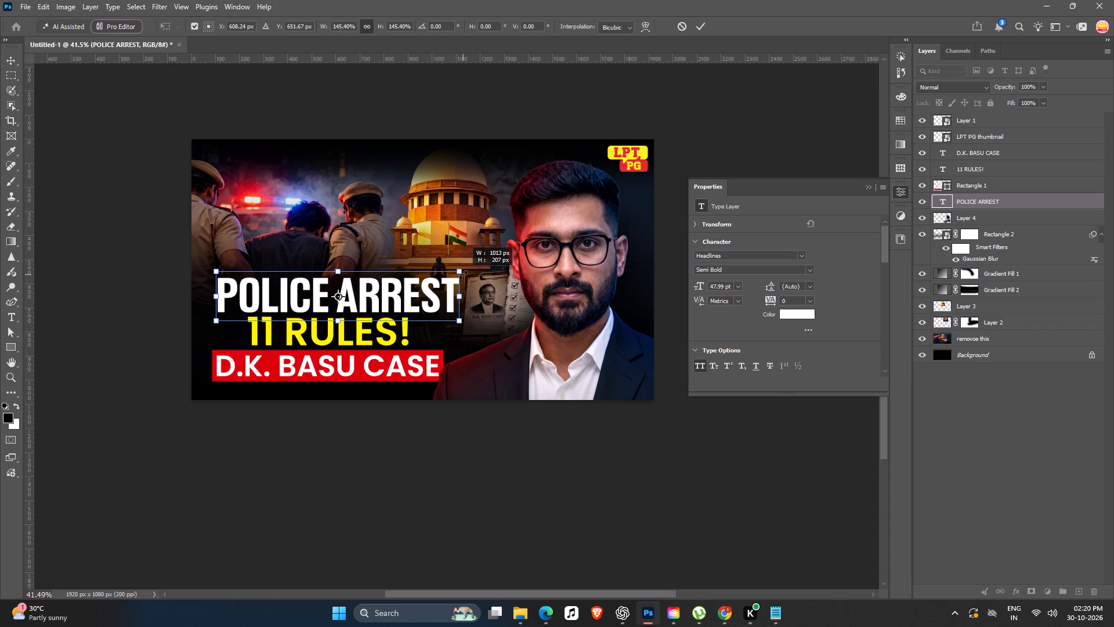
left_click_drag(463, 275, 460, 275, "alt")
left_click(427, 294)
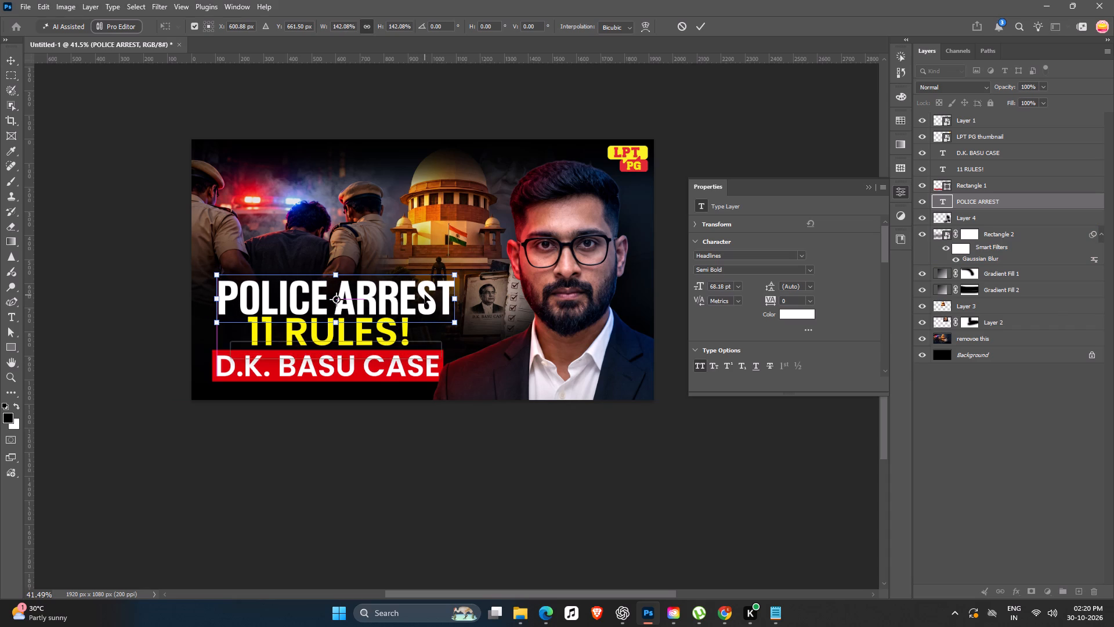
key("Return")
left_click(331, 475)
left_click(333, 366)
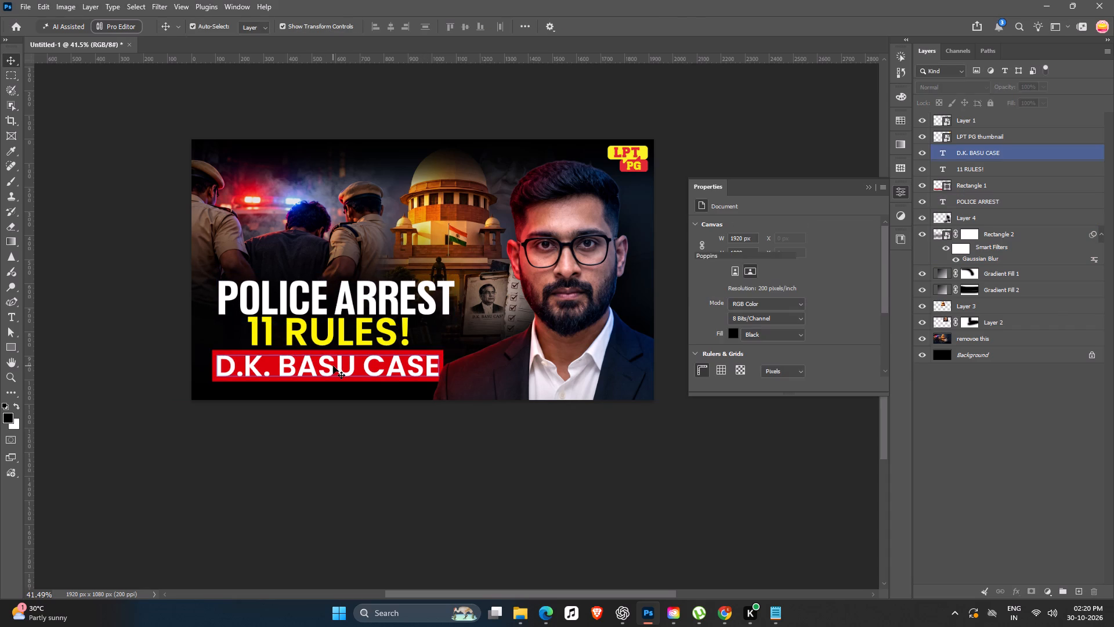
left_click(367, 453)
Set the "POLICE ARREST" line in F37 Sonic Bold.
left_click(364, 298)
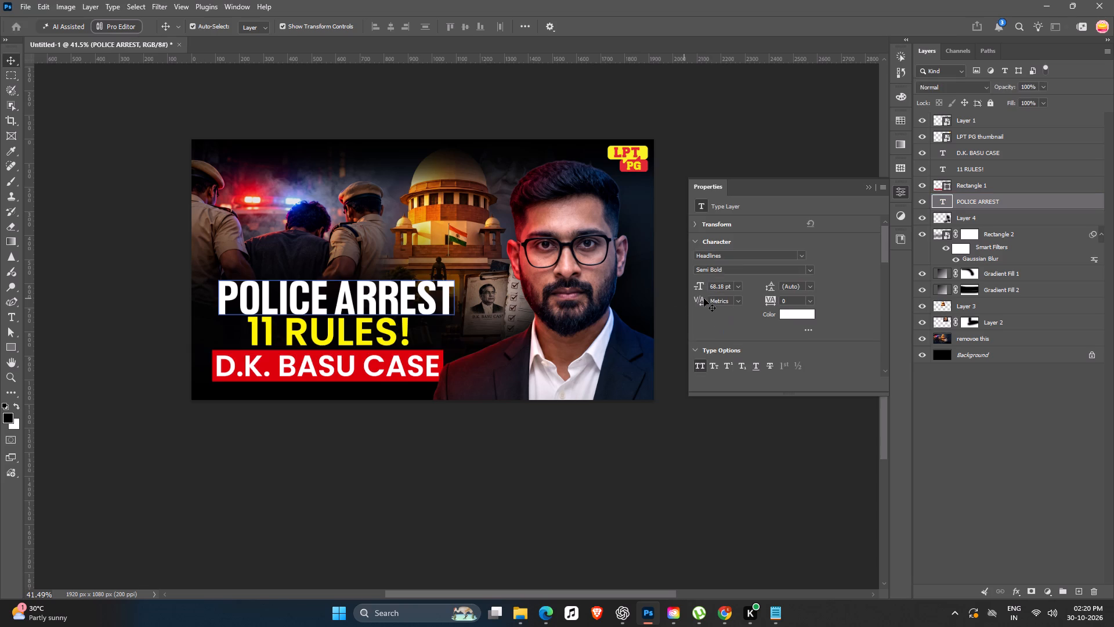
left_click(802, 251)
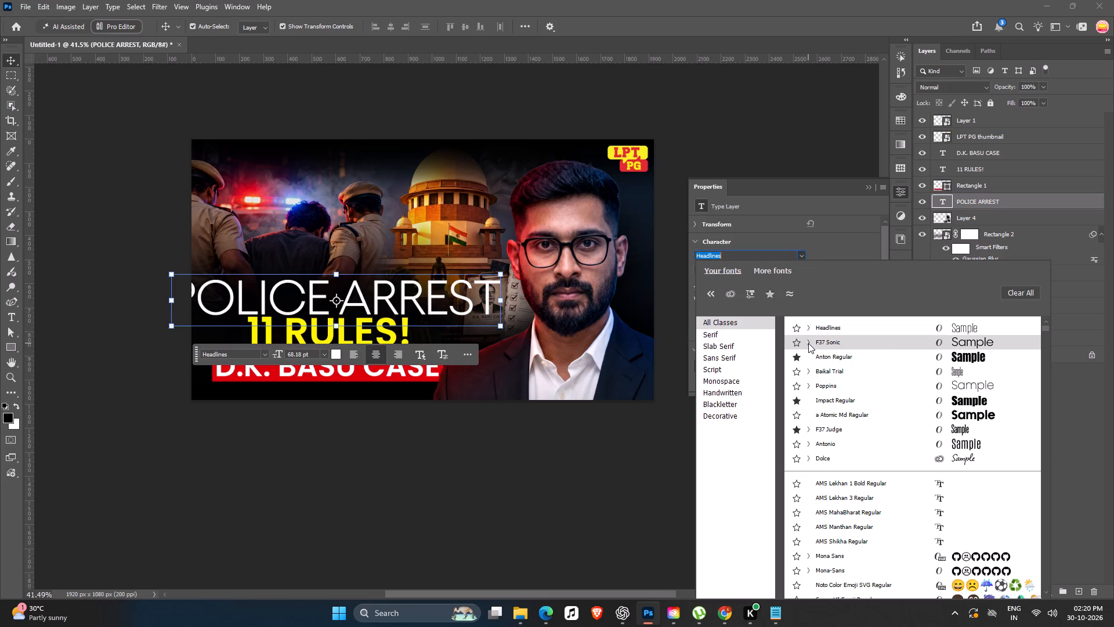
left_click(808, 343)
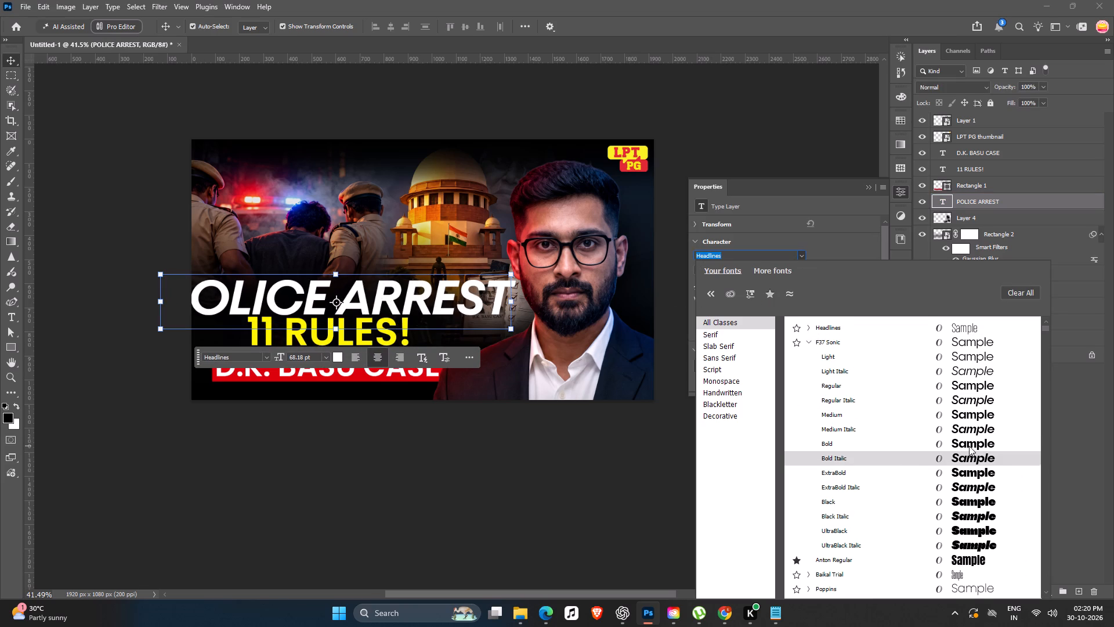
left_click(969, 446)
Scale the "POLICE ARREST" line down to about 77%, 52.69 pt, and reposition it above "11 RULES!".
left_click_drag(511, 270, 486, 273, "alt")
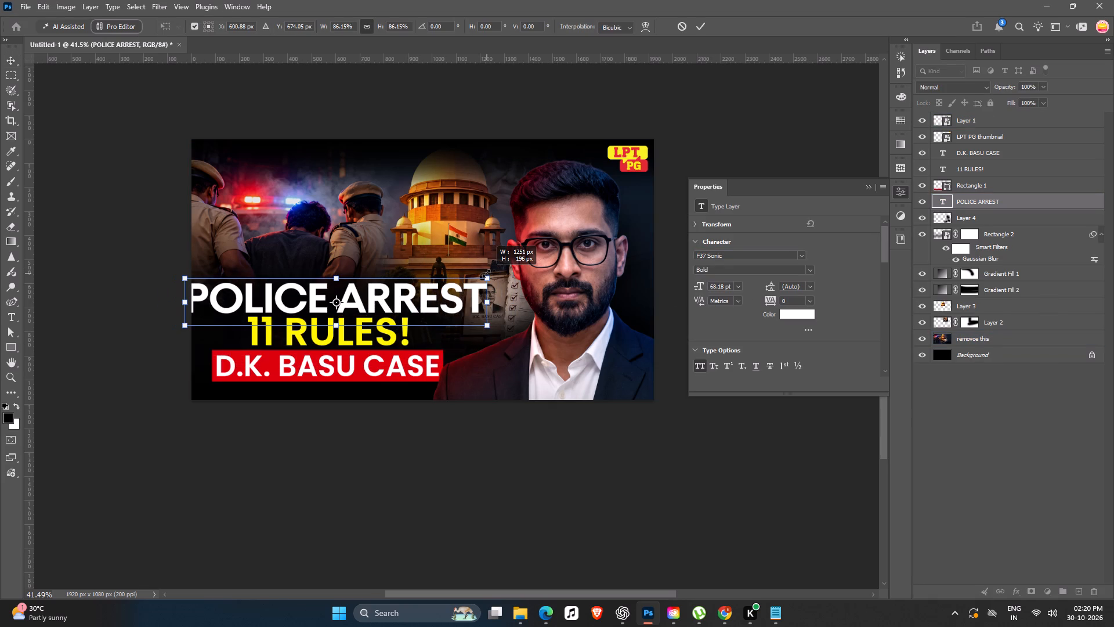
left_click_drag(486, 273, 471, 275, "alt")
left_click(396, 309)
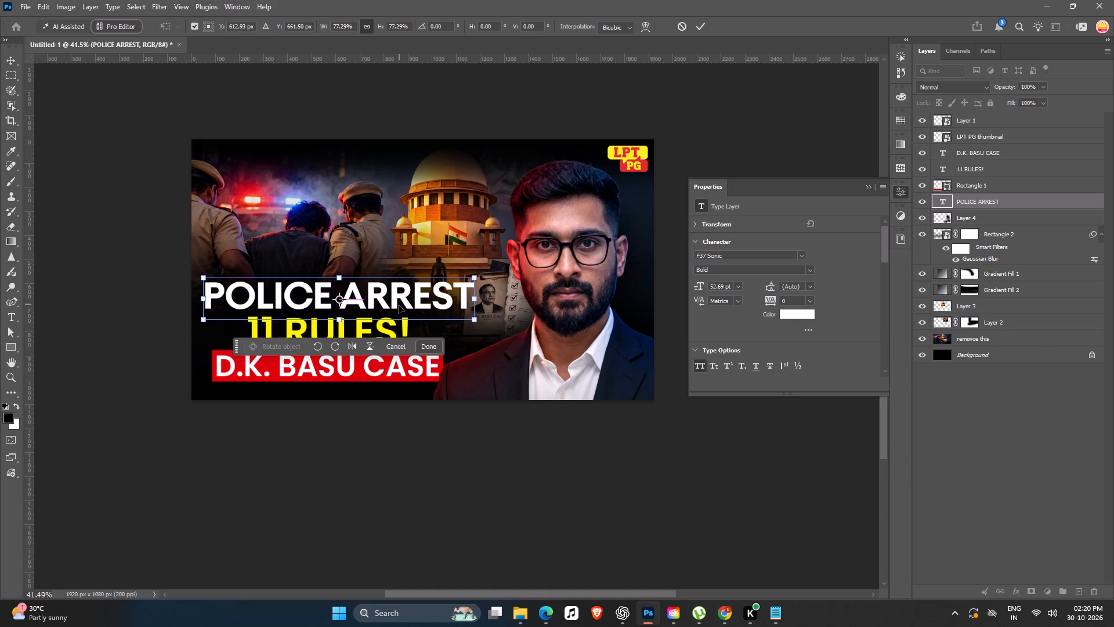
key("Return")
Add a Drop Shadow effect to the "POLICE ARREST" layer with 35% opacity and 11 px distance.
double_click(1059, 199)
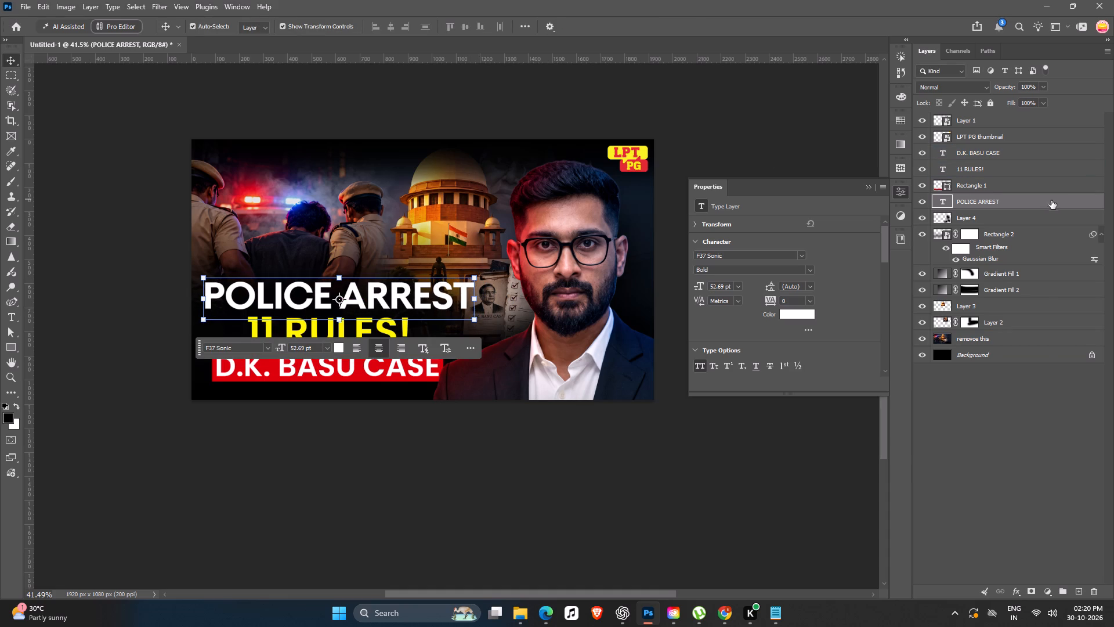
left_click(703, 408)
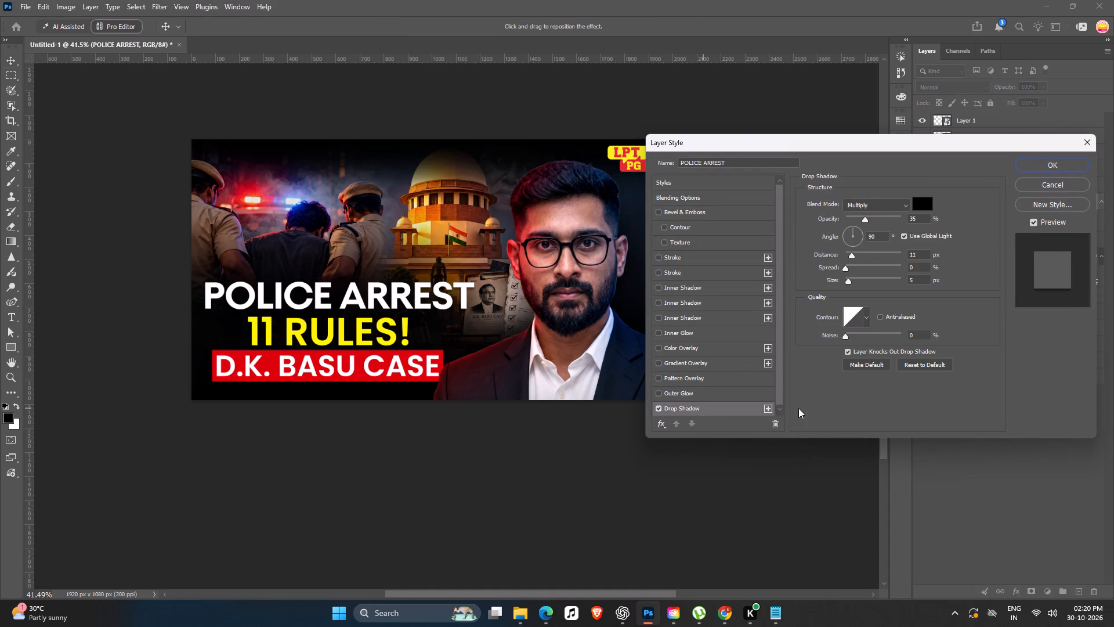
left_click(851, 253)
key("Return")
key("Return")
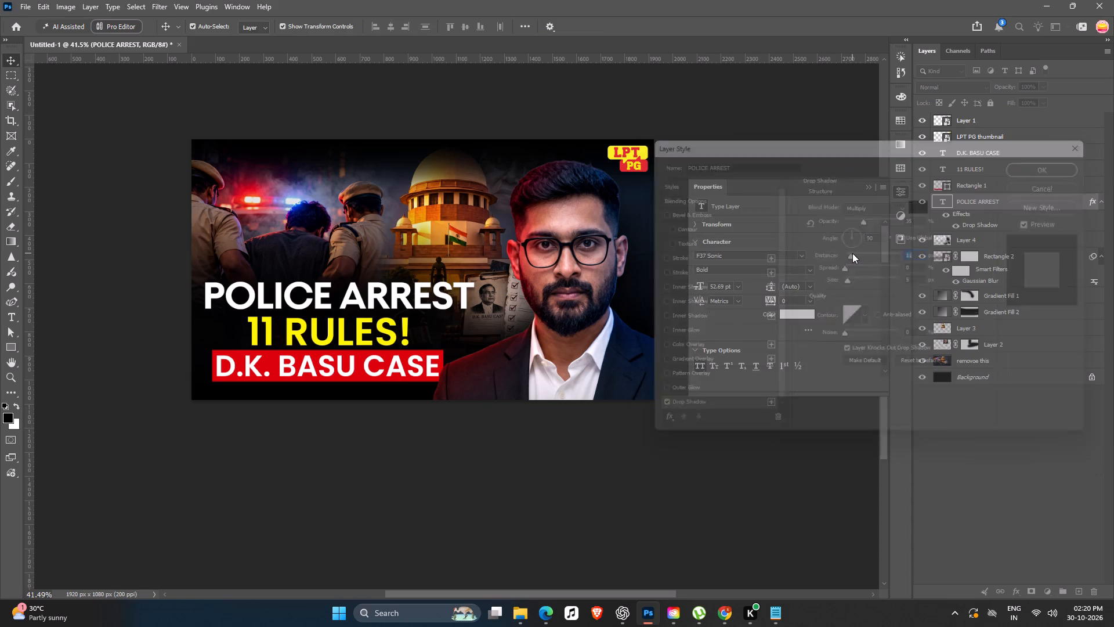
left_click(301, 520)
Scale the "POLICE ARREST" line down to about 90%, 47.55 pt, and reposition it above "11 RULES!".
key("space")
key("space")
key("space")
left_click_drag(295, 495, 287, 458)
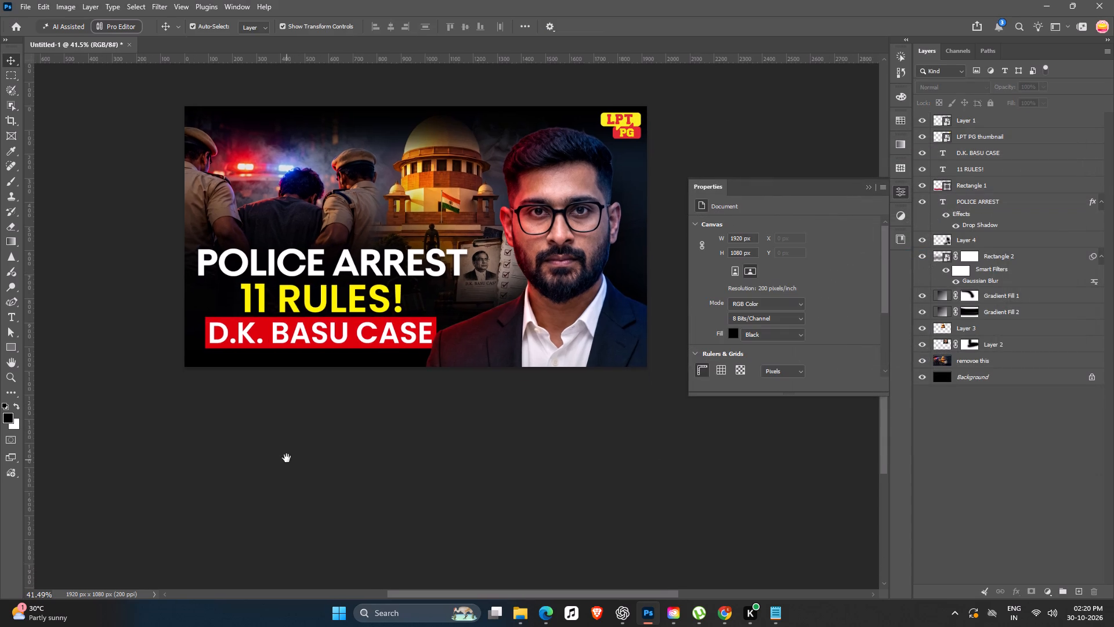
left_click_drag(287, 458, 290, 454)
scroll(361, 403, "up", 2, "ctrl")
key("space")
key("space")
left_click_drag(358, 399, 433, 419)
left_click(457, 266)
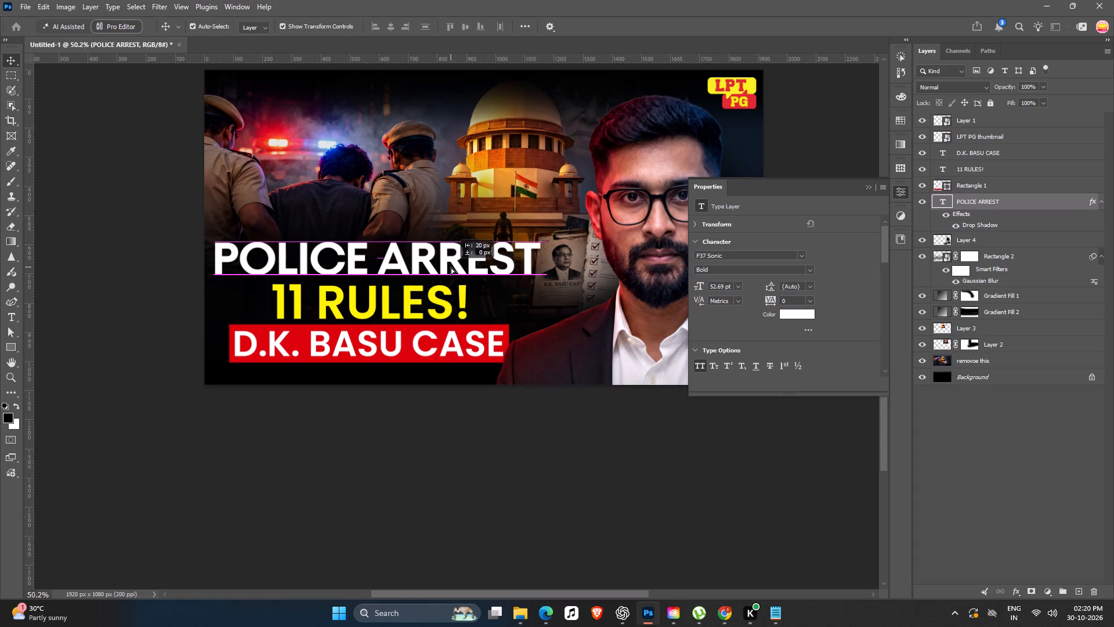
left_click(364, 443)
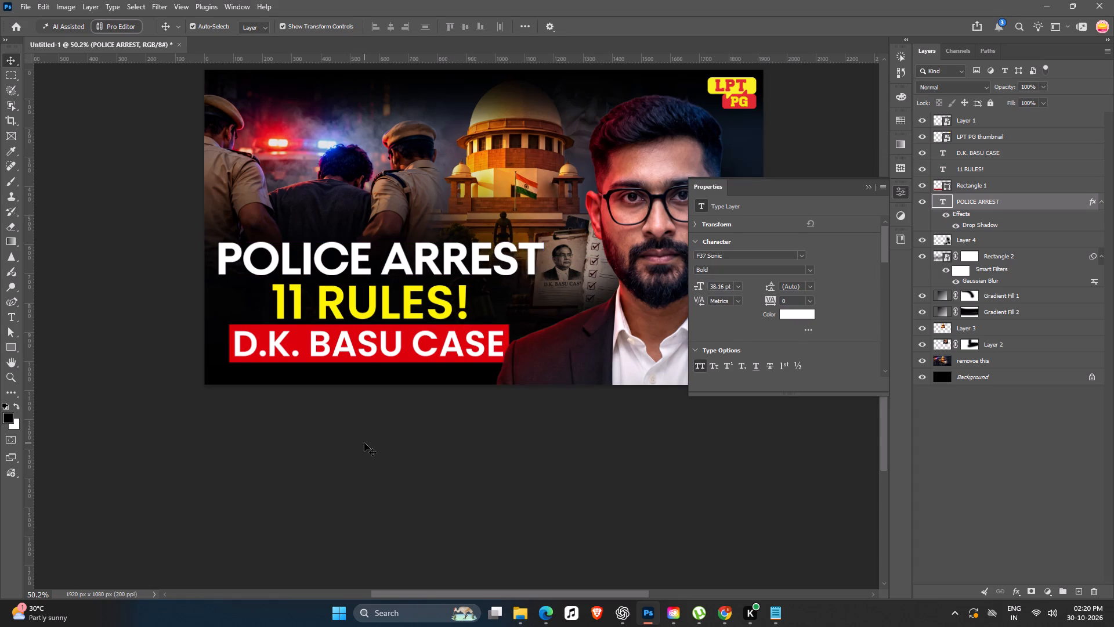
left_click(484, 246)
left_click_drag(547, 236, 530, 237, "alt")
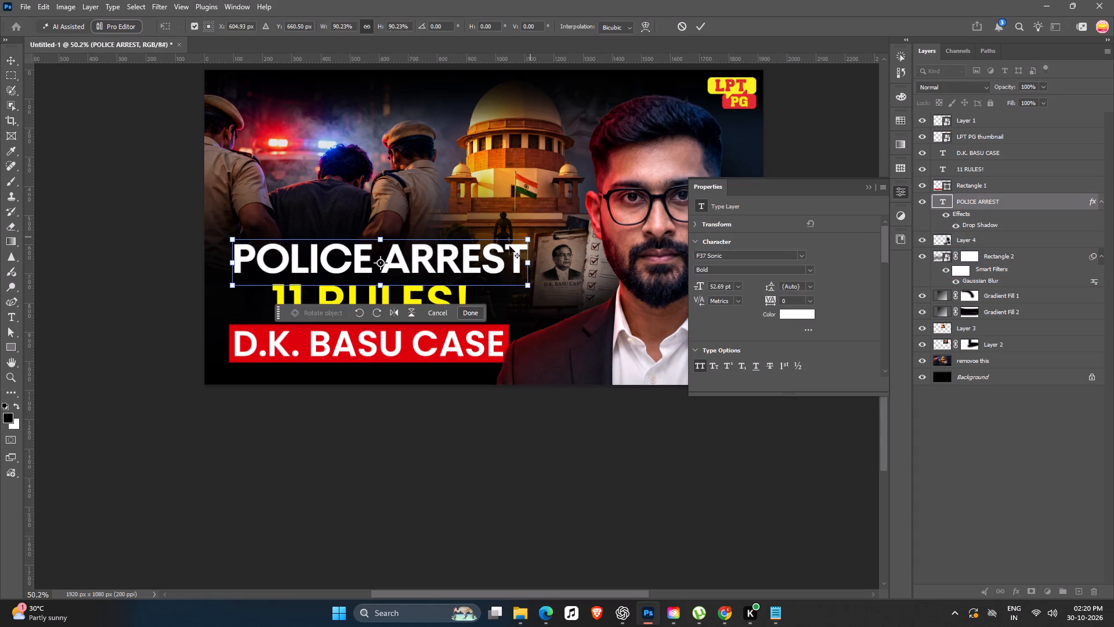
left_click_drag(494, 253, 484, 255)
key("Return")
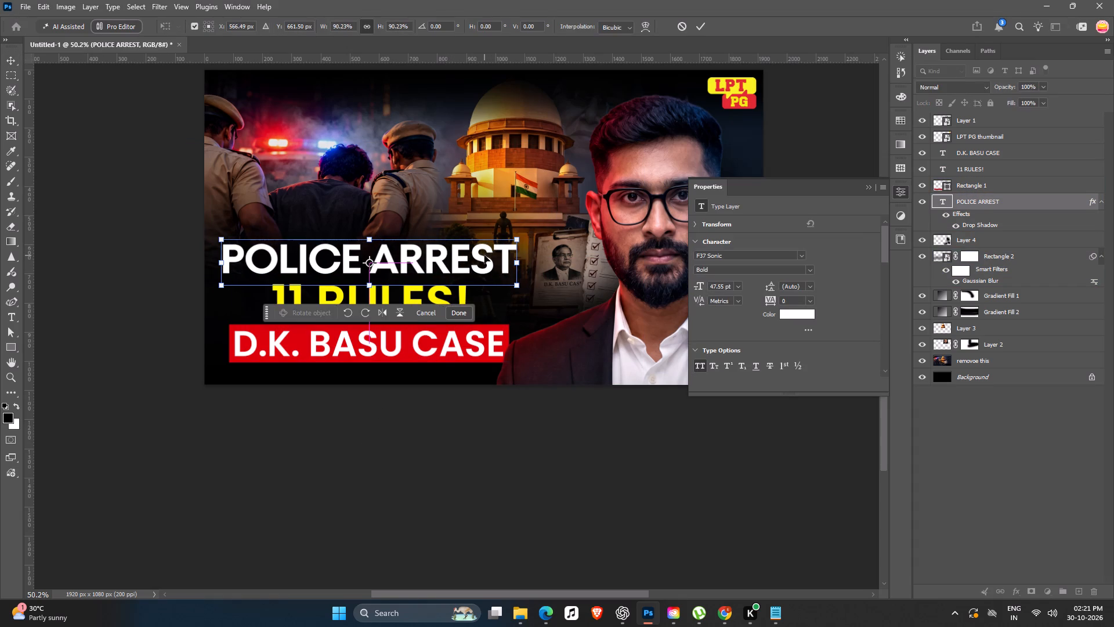
left_click(567, 446)
Nudge the "POLICE ARREST" line about 10 px down, closer to "11 RULES!".
key("space")
key("space")
key("space")
key("space")
key("space")
key("space")
key("space")
key("space")
key("space")
key("space")
key("space")
key("space")
key("space")
key("space")
key("space")
key("space")
key("space")
key("space")
key("space")
key("space")
left_click_drag(548, 449, 564, 477)
left_click(480, 288)
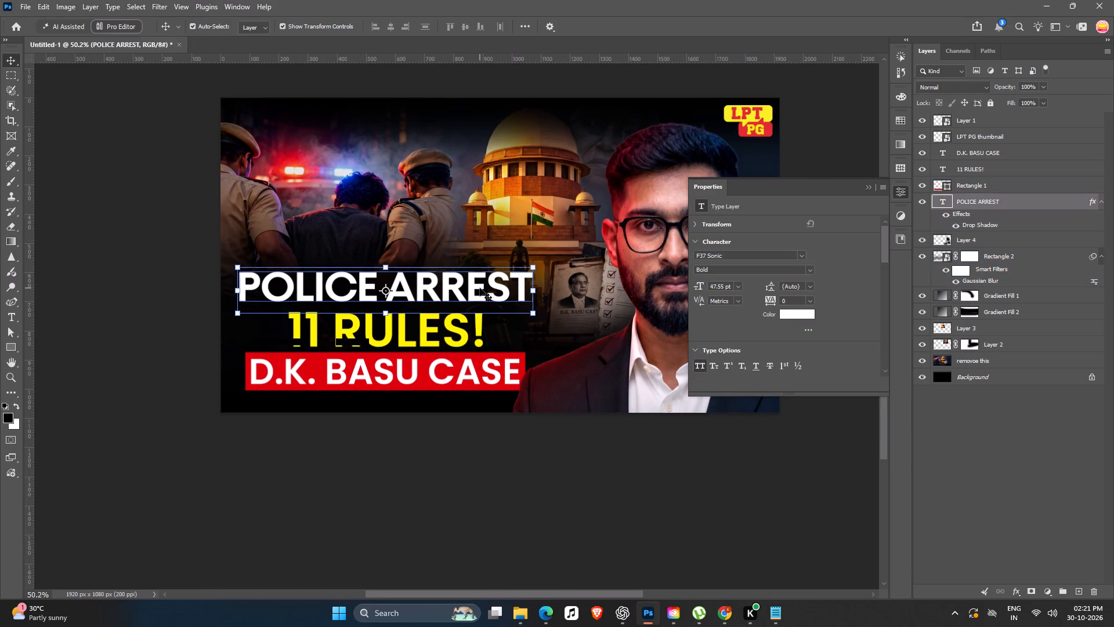
key("shift+Down")
left_click(547, 477)
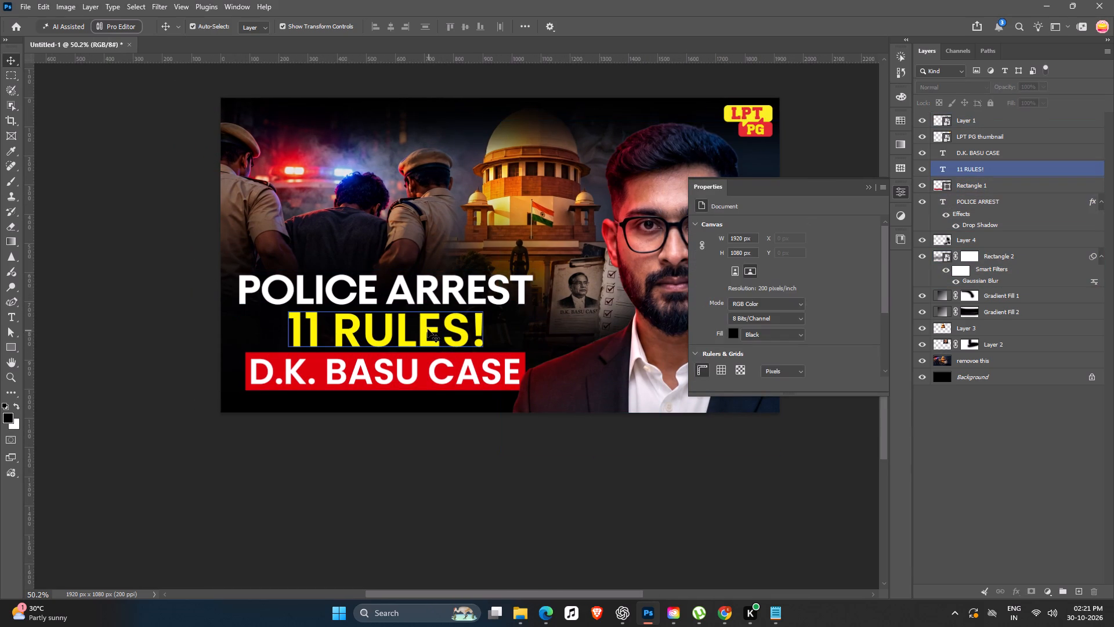
Align the "11 RULES!" and "POLICE ARREST" lines to each other by their horizontal centers.
left_click(428, 329)
left_click(411, 280, "shift")
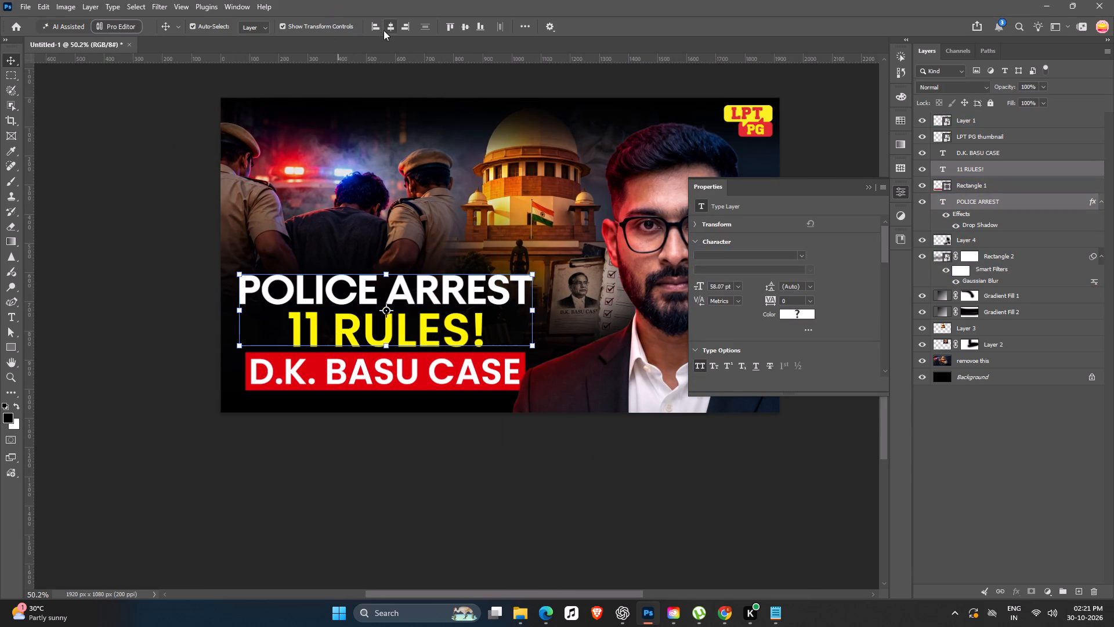
left_click(386, 28)
left_click(536, 478)
key("space")
key("space")
key("space")
left_click_drag(536, 478, 542, 477)
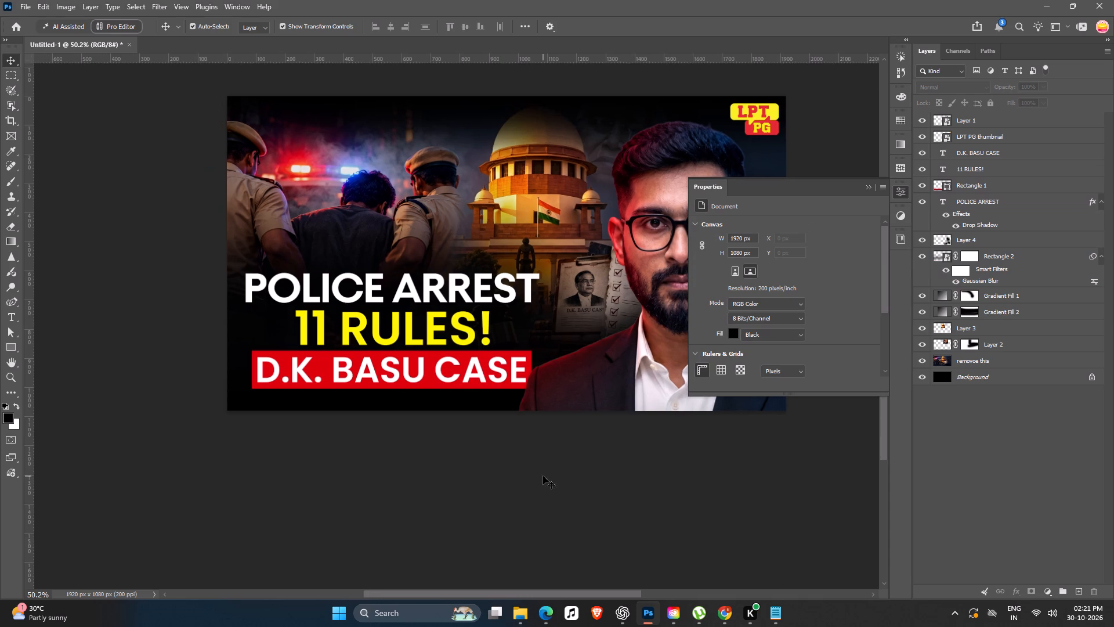
Align the "D.K. BASU CASE", "11 RULES!" and "POLICE ARREST" text layers by their horizontal centers.
left_click(405, 361)
left_click(407, 313, "shift")
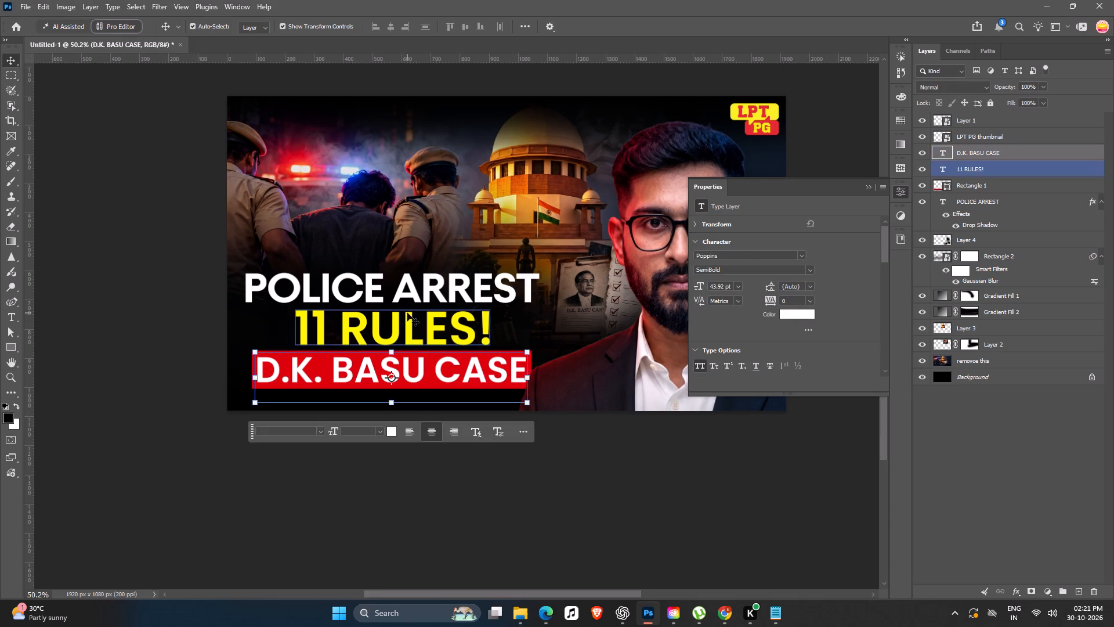
left_click(410, 278, "shift")
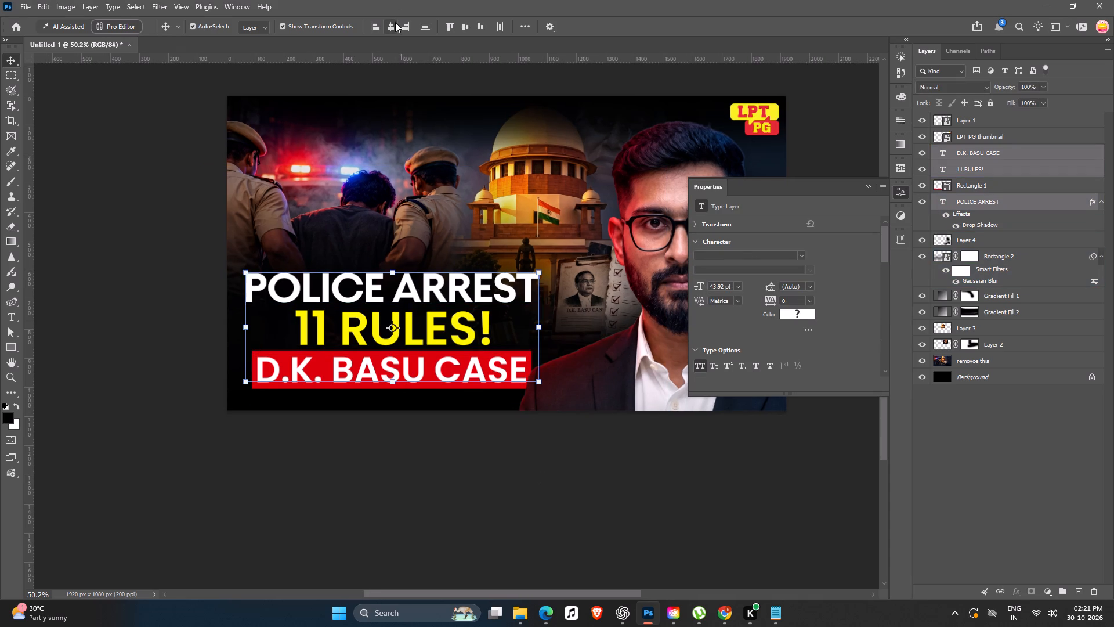
left_click(395, 22)
left_click(451, 485)
scroll(451, 485, "down", 7, "ctrl")
key("space")
left_click(451, 485)
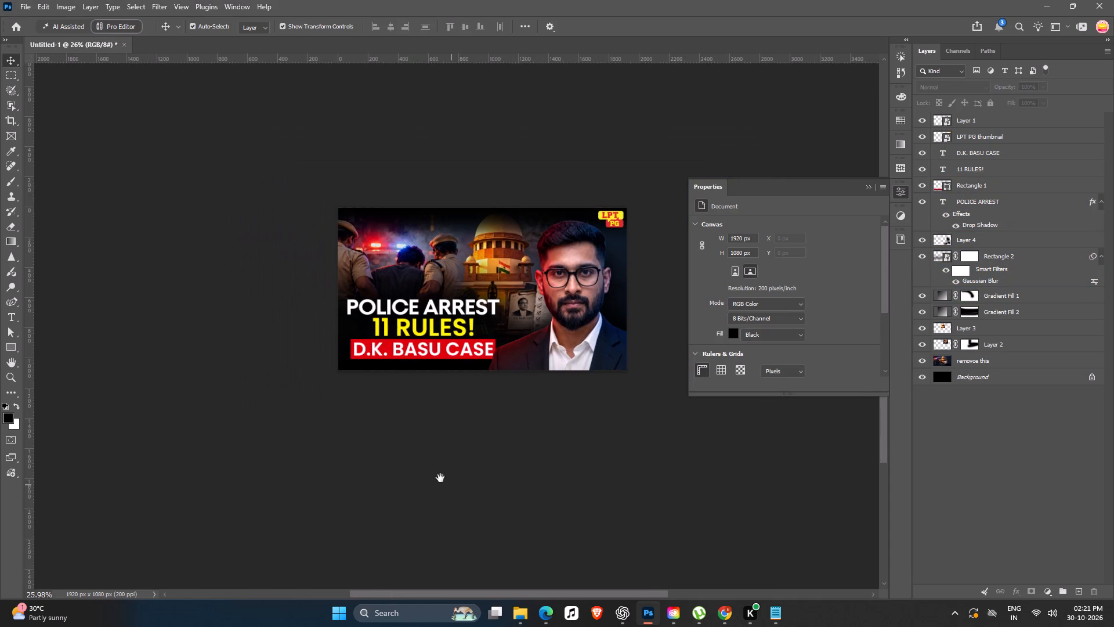
Nudge the man's portrait on Layer 1 slightly to the right, to X 970 px.
scroll(570, 399, "up", 3, "ctrl")
left_click(574, 361)
key("shift+Right")
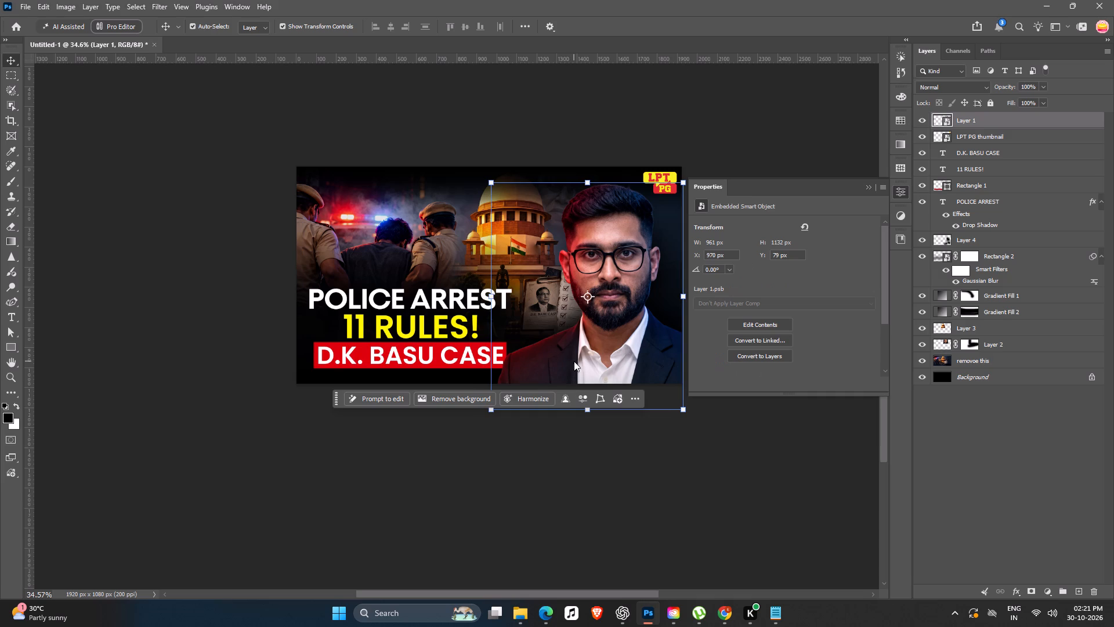
left_click(544, 513)
key("space")
key("space")
key("space")
key("space")
left_click_drag(541, 513, 491, 505)
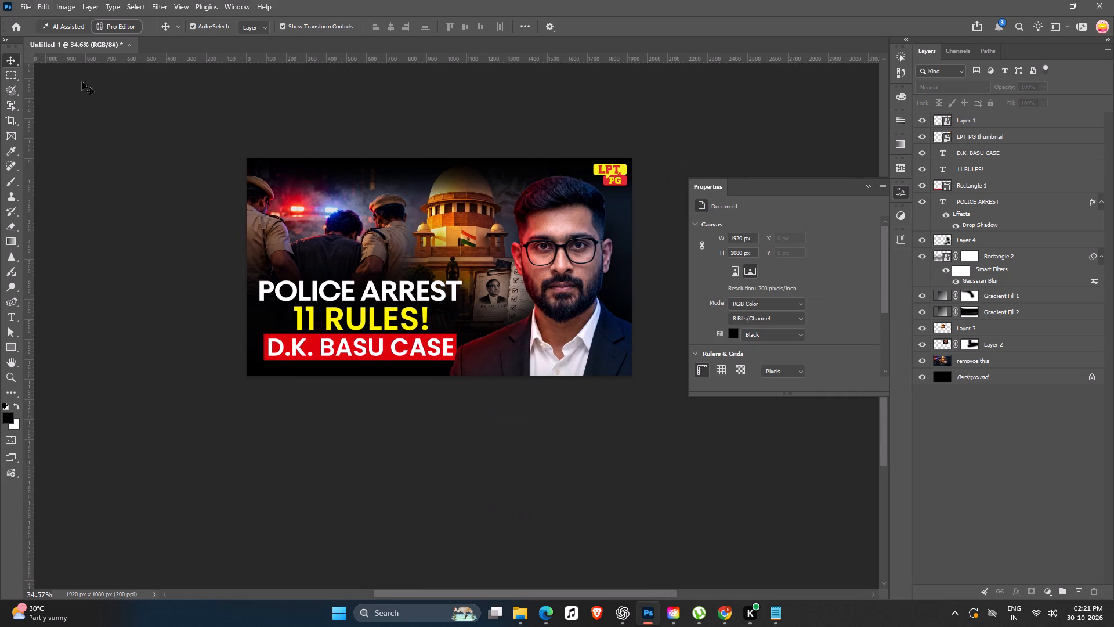
Scale the three title lines and the red banner together up to about 103%, keeping them centered in place.
scroll(366, 475, "up", 3)
key("space")
key("space")
left_click(367, 473)
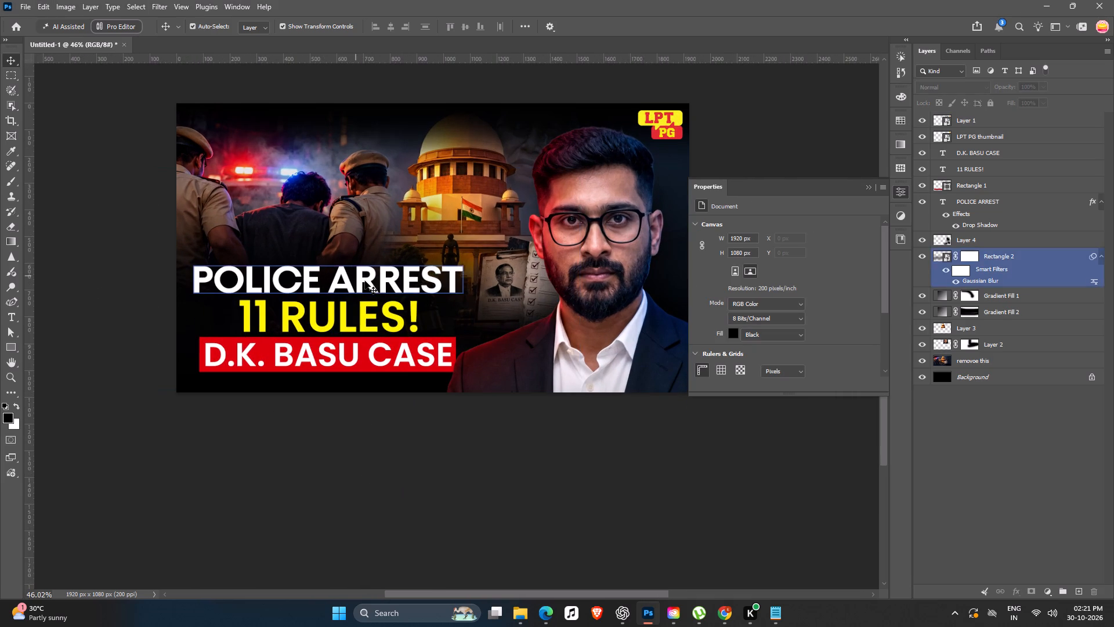
left_click(367, 281)
left_click(343, 455)
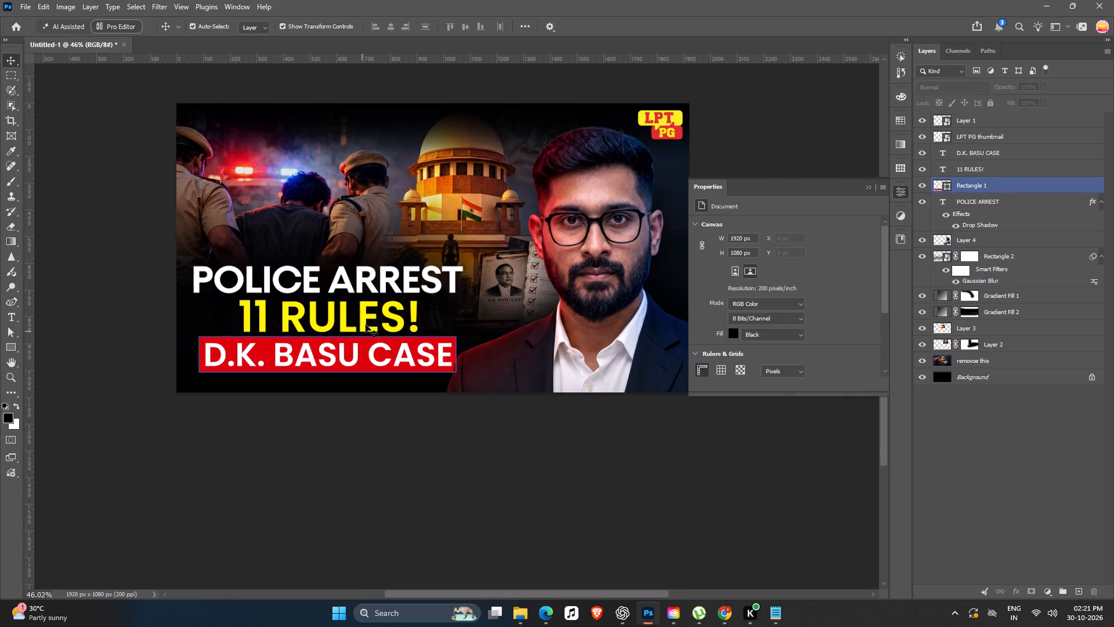
left_click(393, 370)
left_click(382, 346, "shift")
left_click(370, 302, "shift")
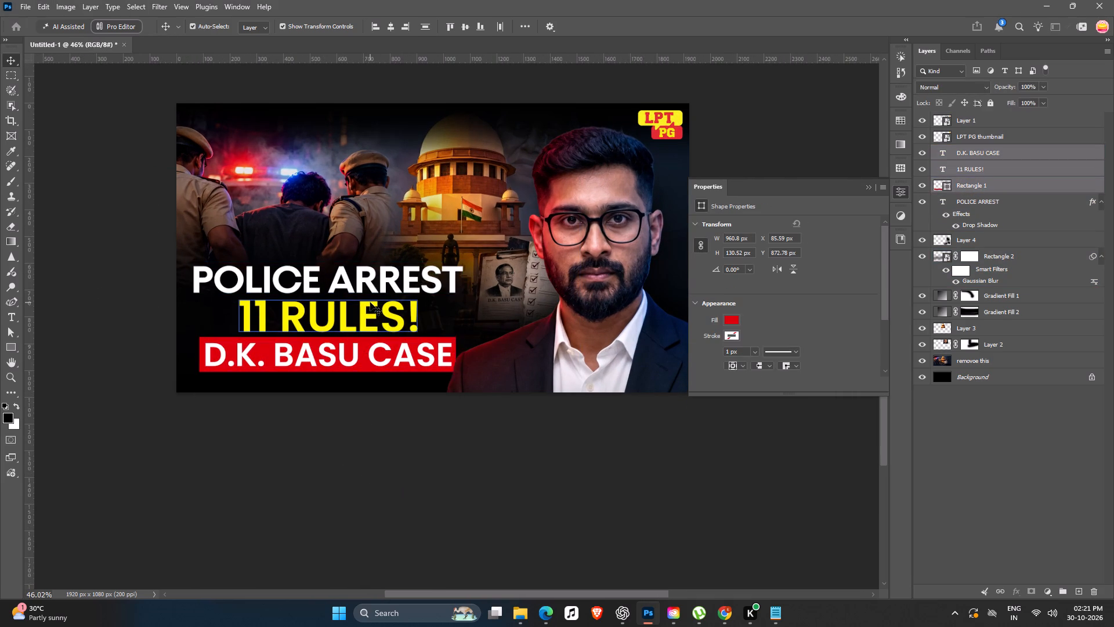
left_click(372, 273, "shift")
left_click_drag(464, 262, 473, 258, "alt")
left_click_drag(422, 286, 428, 282)
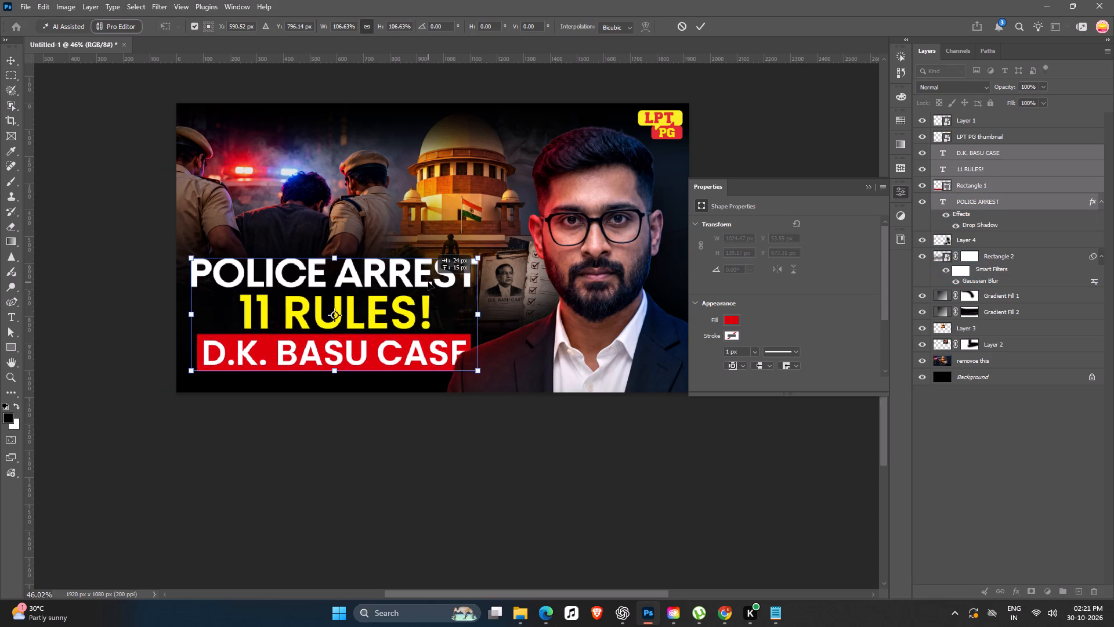
left_click_drag(428, 282, 431, 258)
key("ctrl+z")
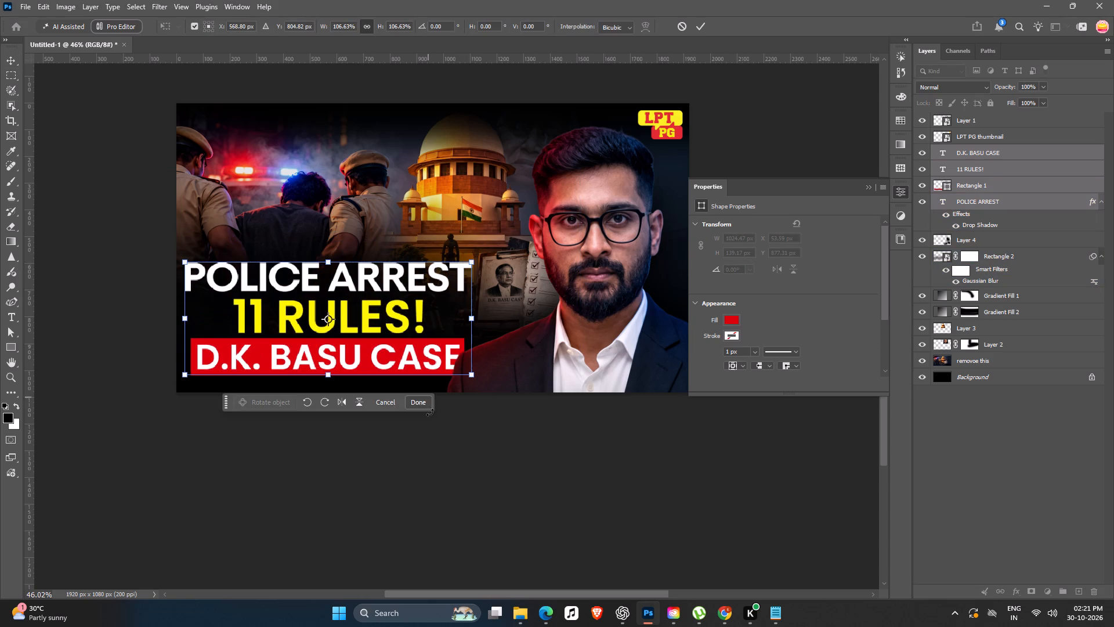
left_click(475, 266, "alt")
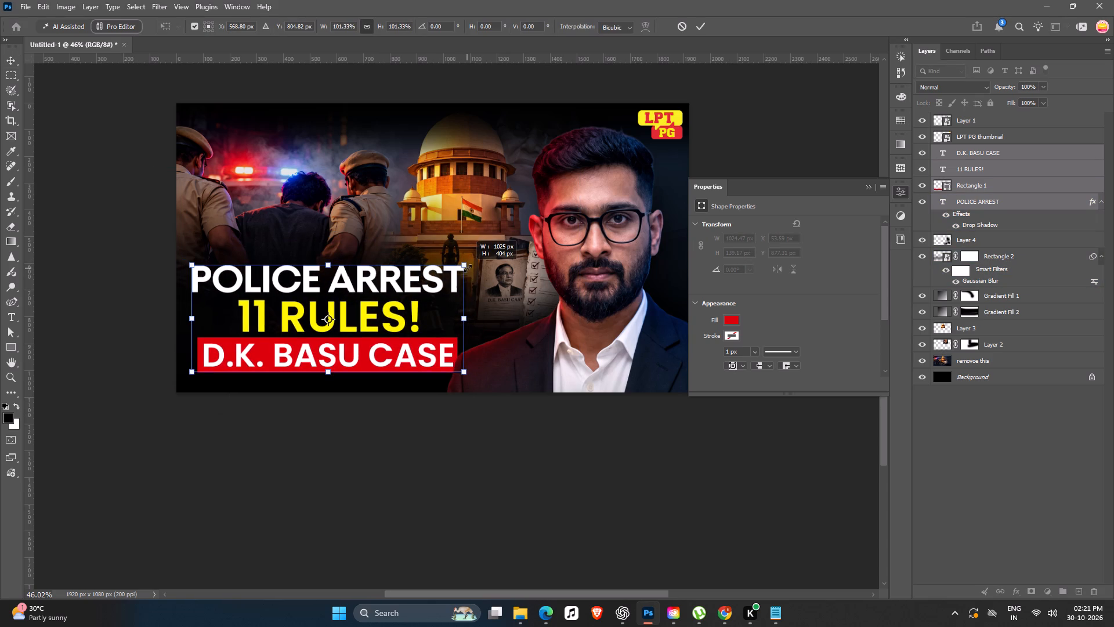
key("Return")
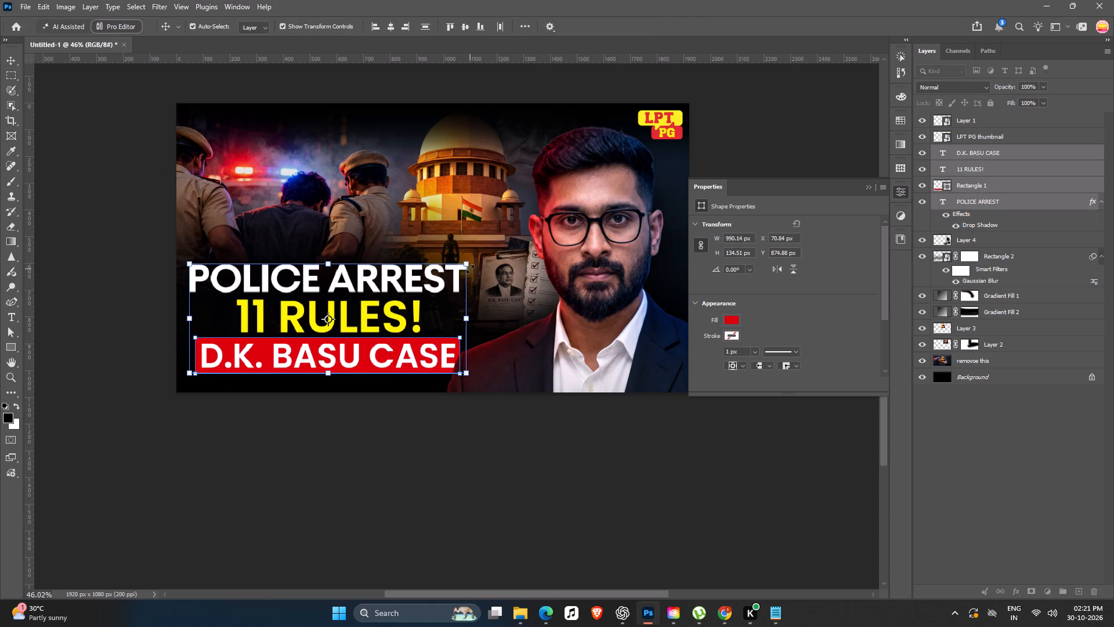
left_click(436, 506)
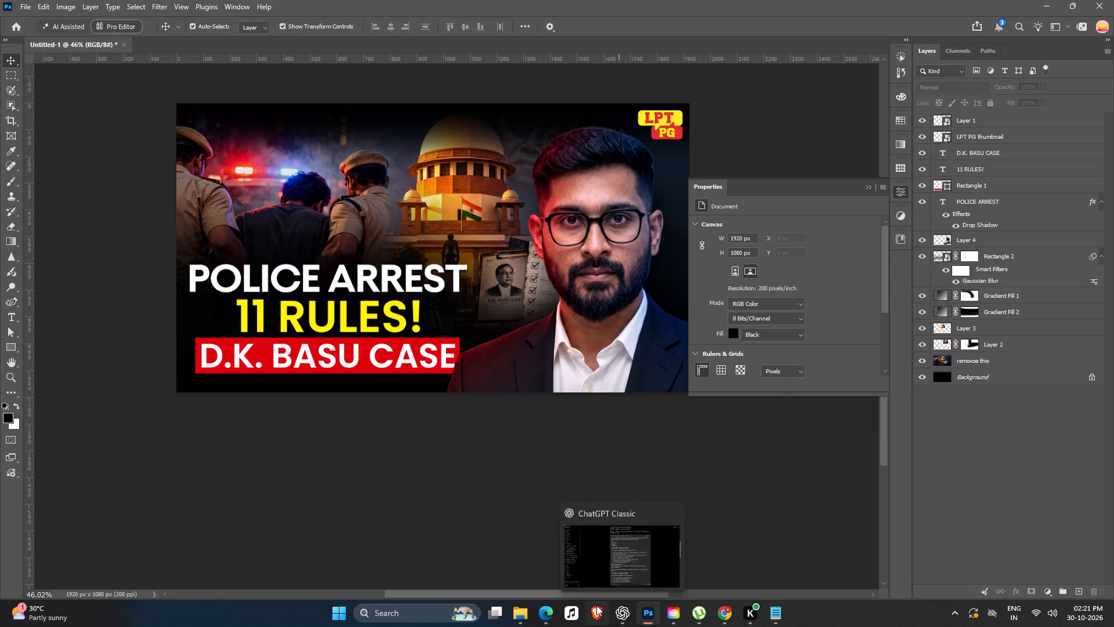
Scale the "D.K. BASU CASE" text and its red banner down together, making the banner about 897 by 122 px.
left_click(379, 355)
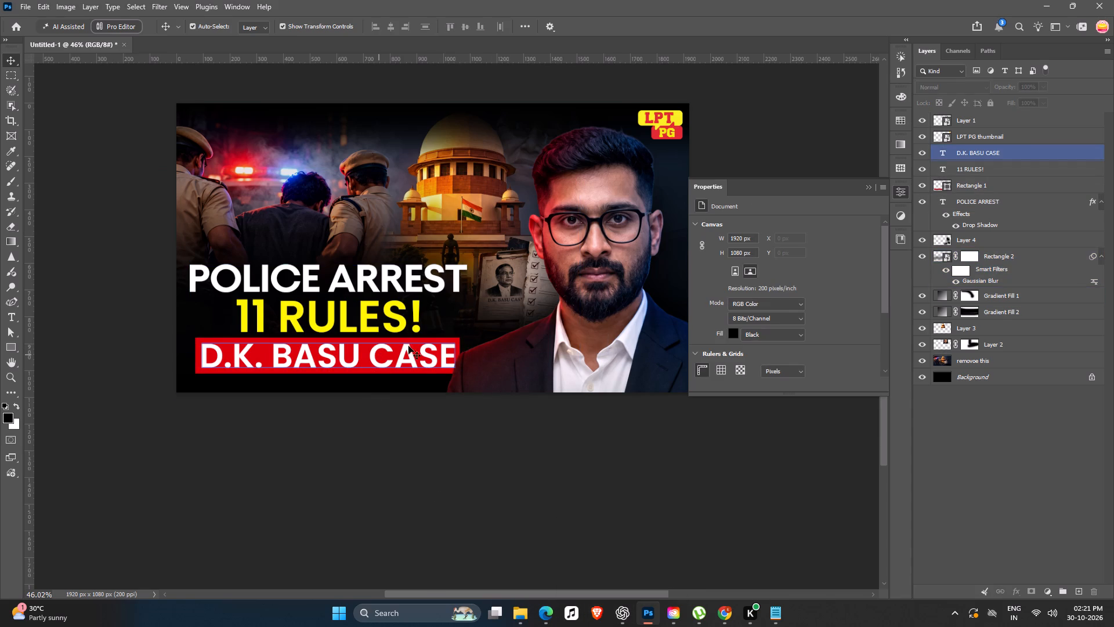
left_click(393, 476)
left_click(419, 371)
left_click(415, 356, "shift")
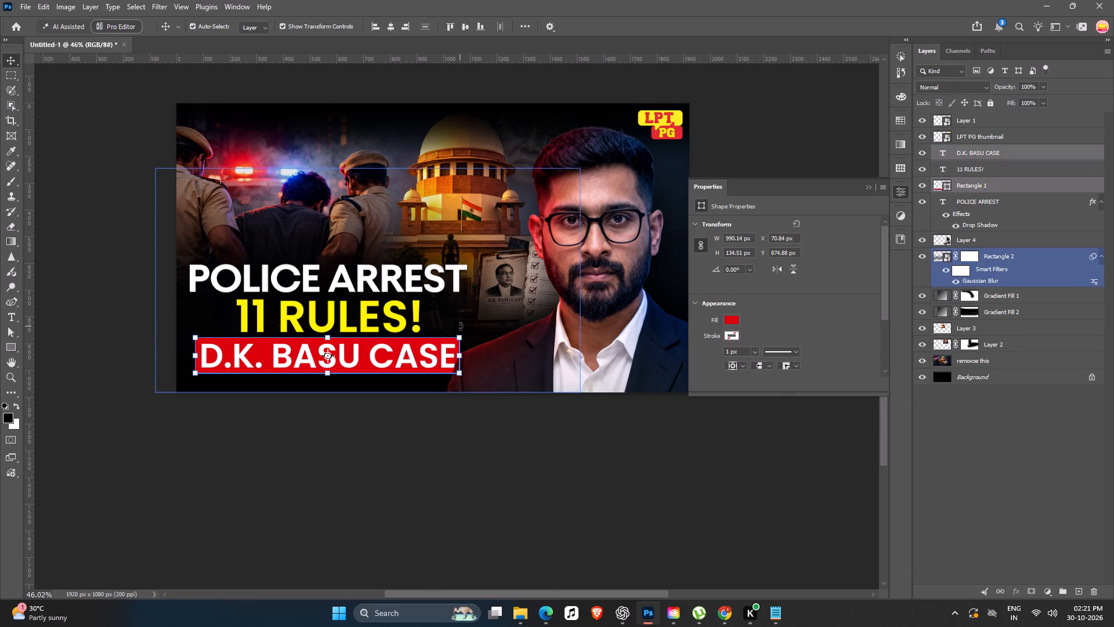
left_click_drag(461, 339, 443, 343, "alt")
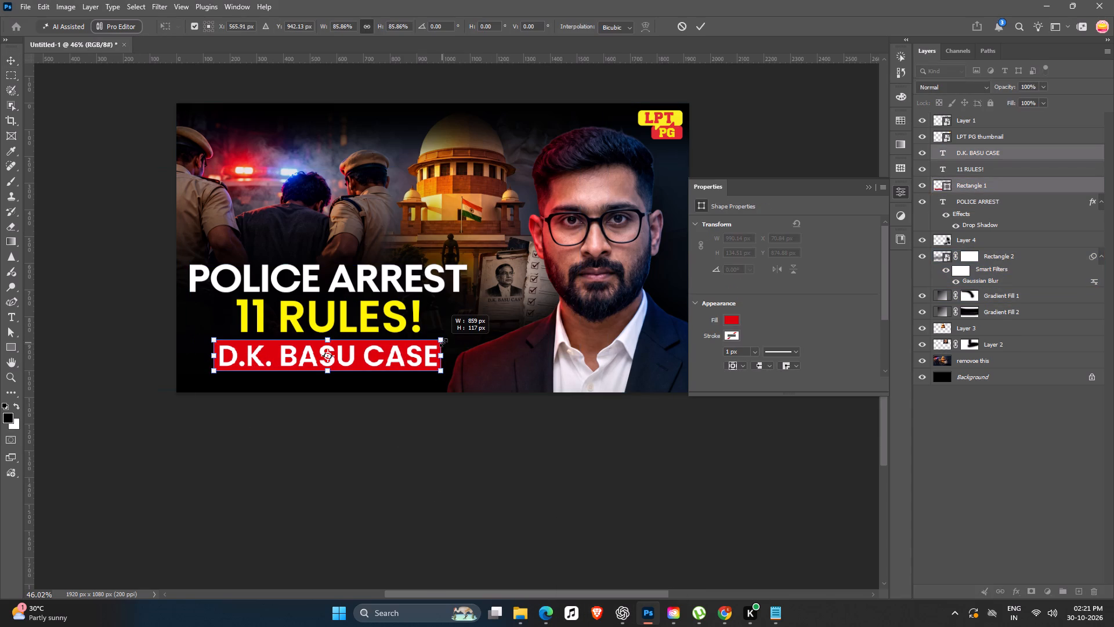
left_click_drag(443, 343, 449, 343, "alt")
key("Return")
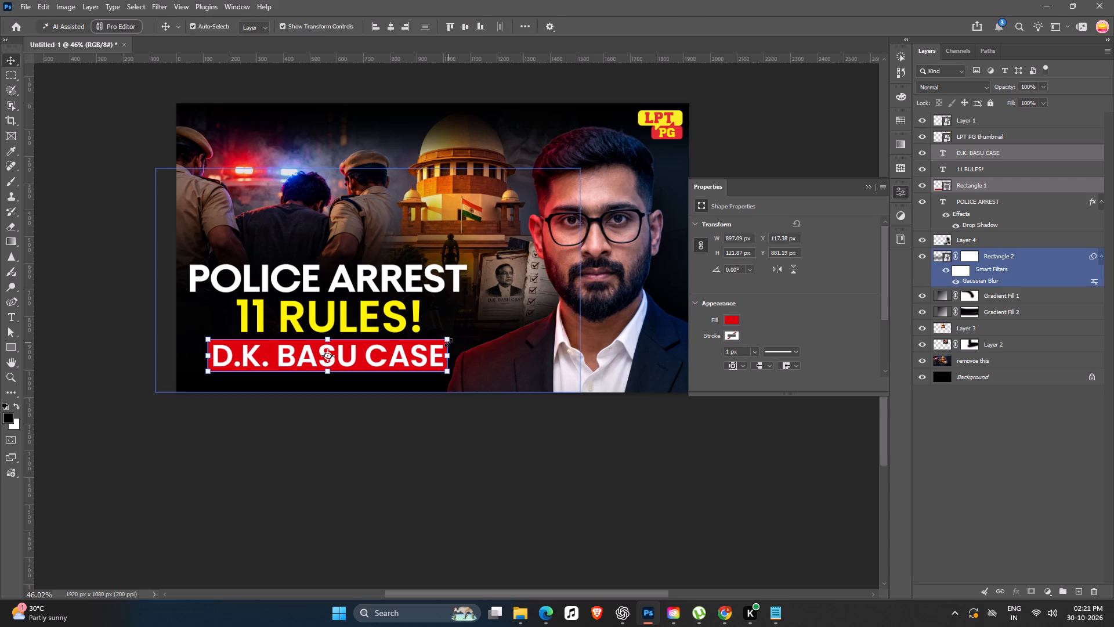
left_click(395, 477)
key("space")
left_click_drag(393, 476, 393, 514)
Scale the "POLICE ARREST" and "11 RULES!" lines together up to 102.85% and center them above the red banner.
left_click(337, 367)
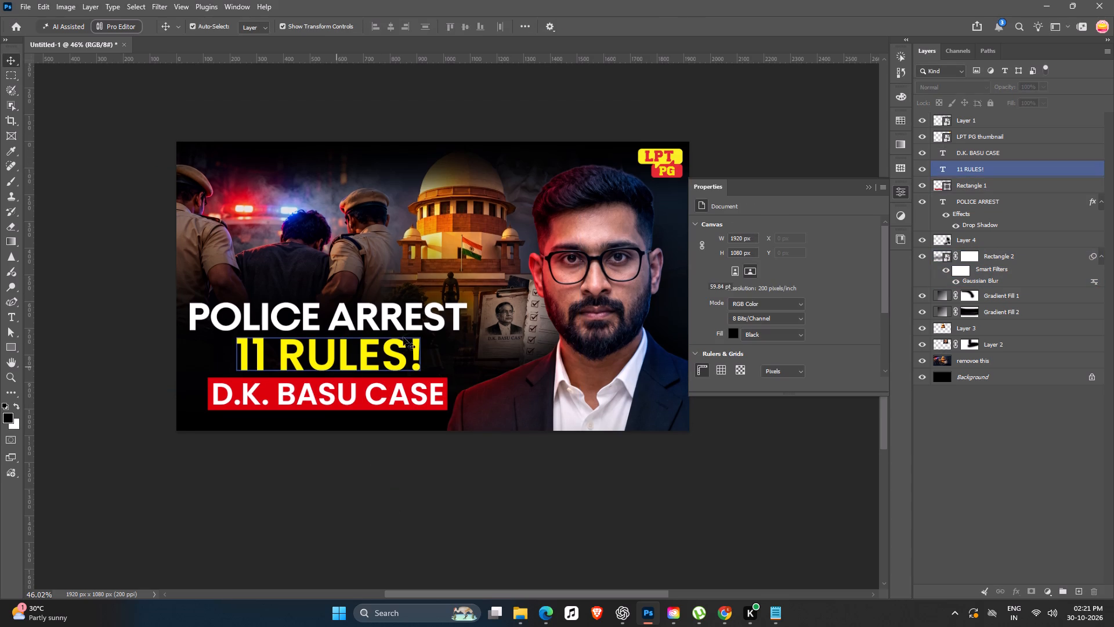
left_click(425, 314, "shift")
left_click_drag(468, 297, 484, 294, "alt")
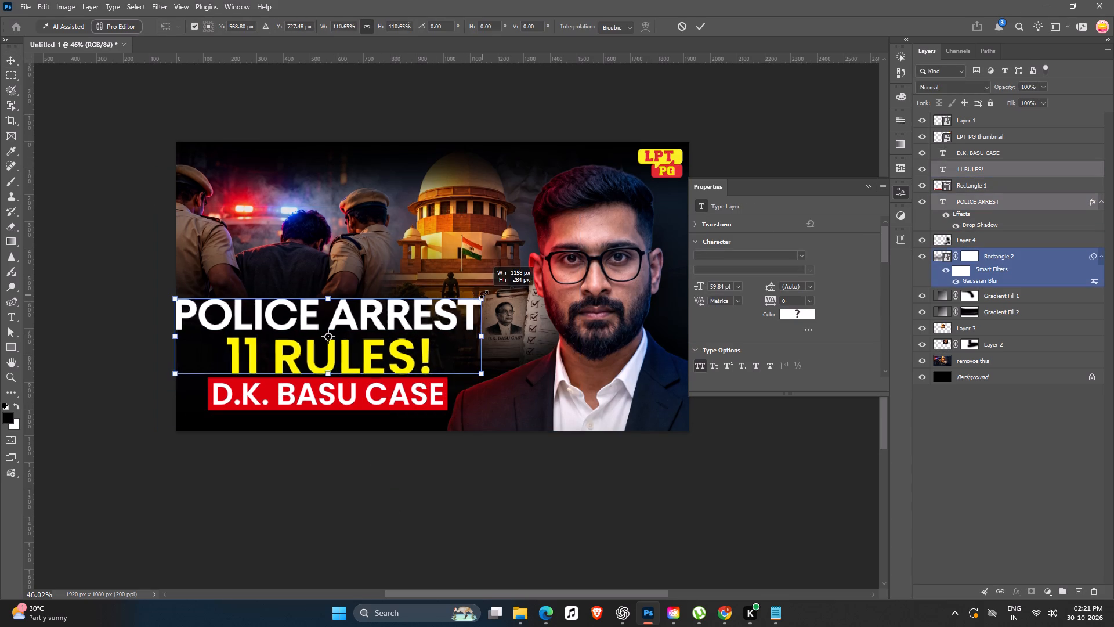
left_click_drag(484, 294, 485, 294, "alt")
left_click_drag(415, 313, 429, 313)
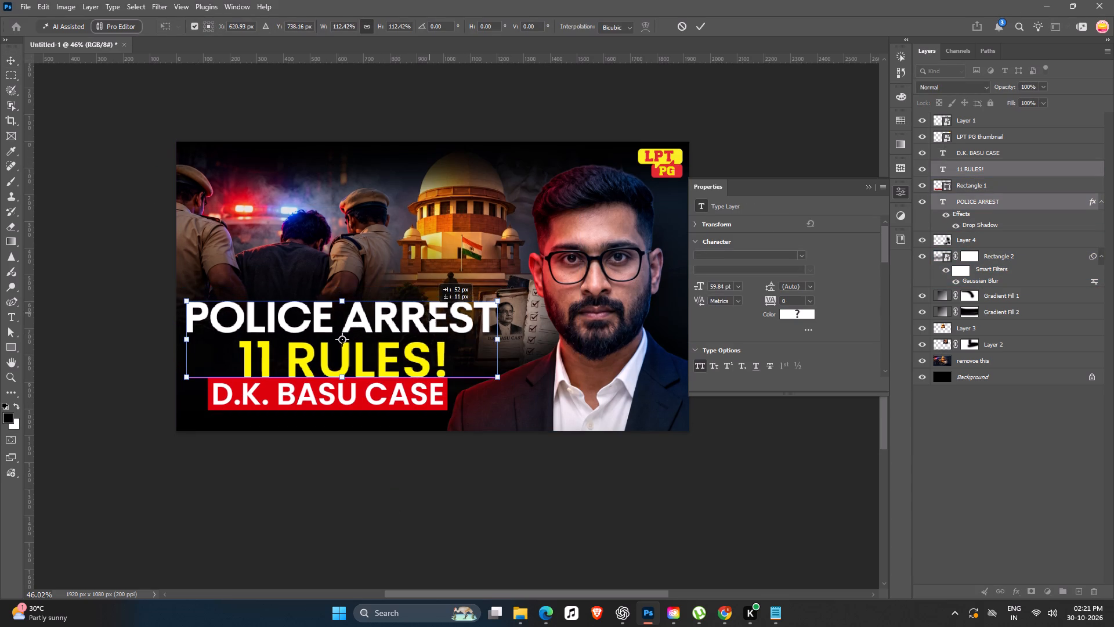
left_click_drag(429, 313, 421, 311)
left_click_drag(485, 301, 471, 301, "alt")
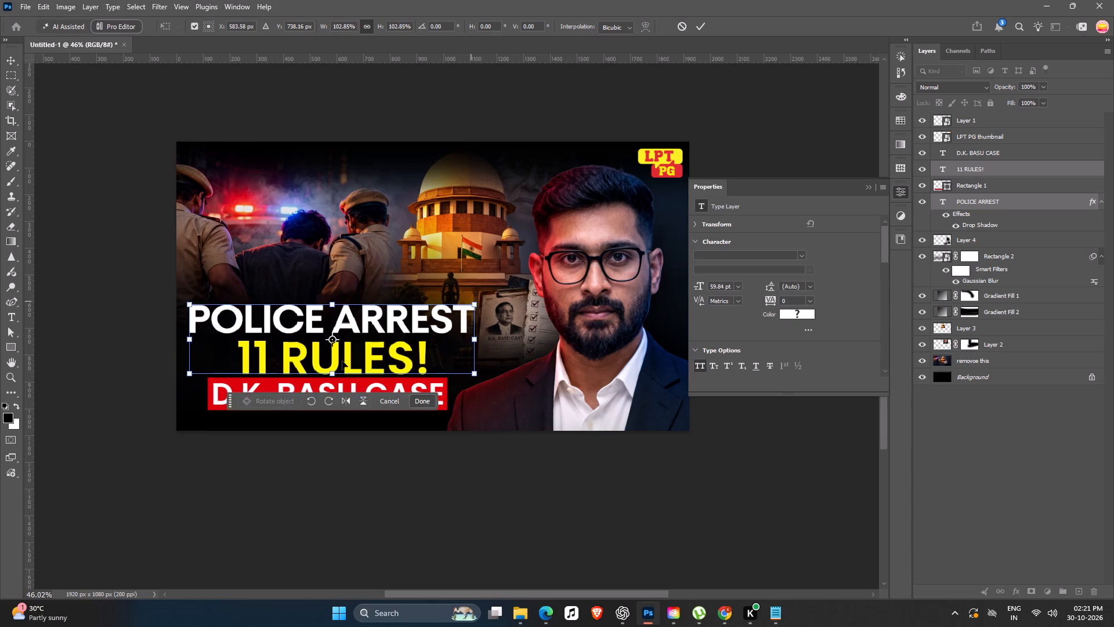
left_click(350, 347)
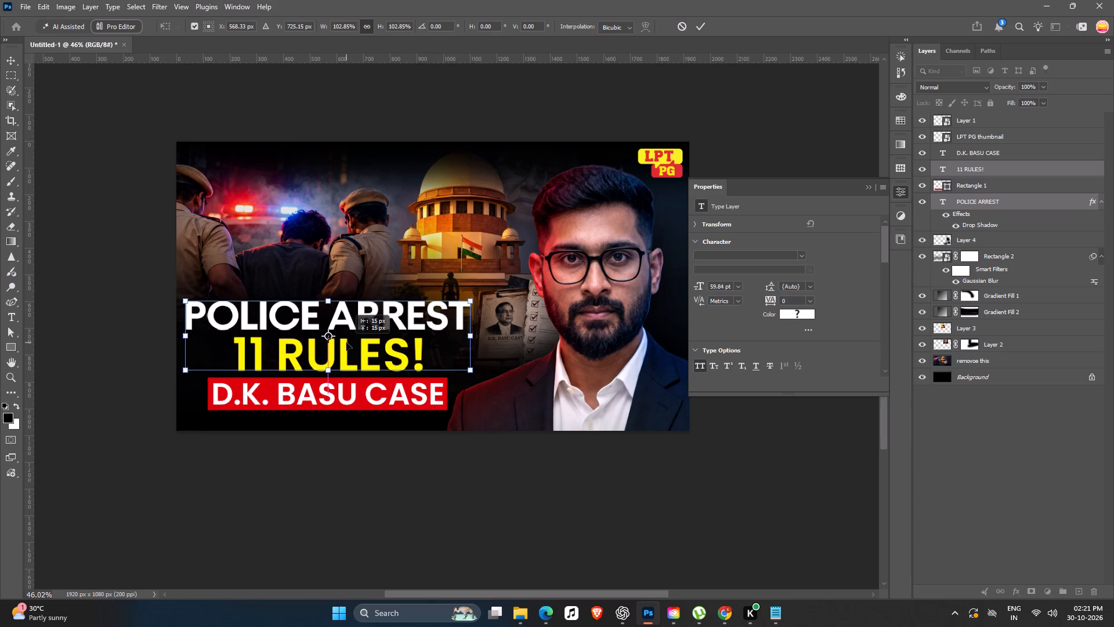
key("Return")
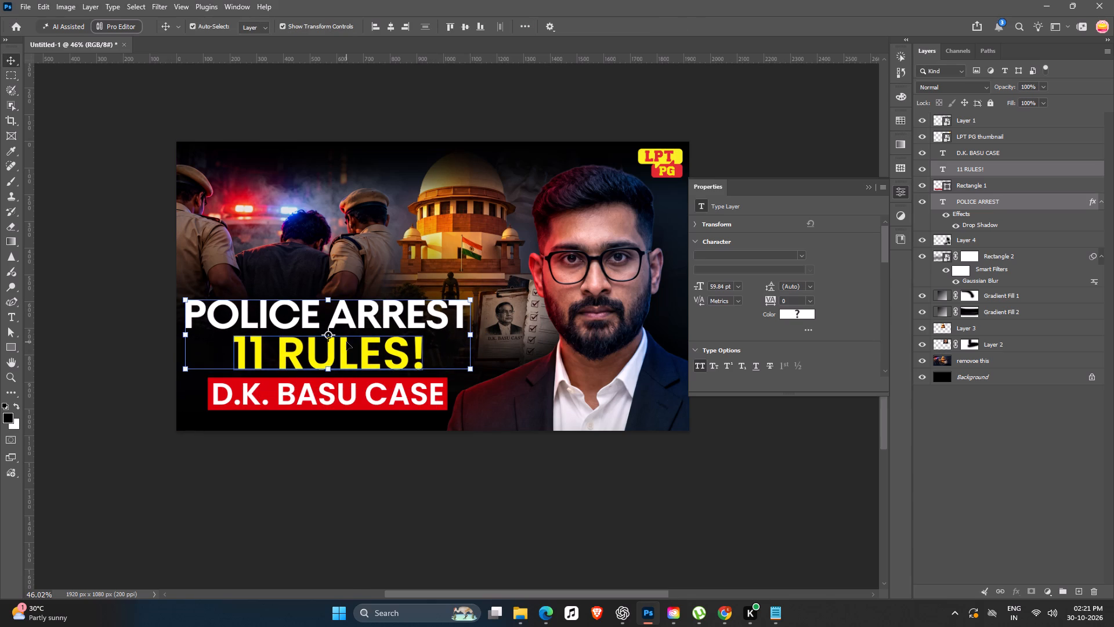
left_click(343, 582)
Examine how the enlarged title lines sit against the portrait and background in the whole thumbnail.
scroll(403, 501, "down", 7)
key("space")
left_click_drag(337, 471, 316, 463)
scroll(370, 434, "up", 5, "ctrl")
key("space")
key("space")
key("space")
key("space")
key("space")
key("space")
key("space")
key("space")
key("space")
key("space")
key("space")
key("space")
key("space")
key("space")
left_click_drag(370, 434, 385, 431)
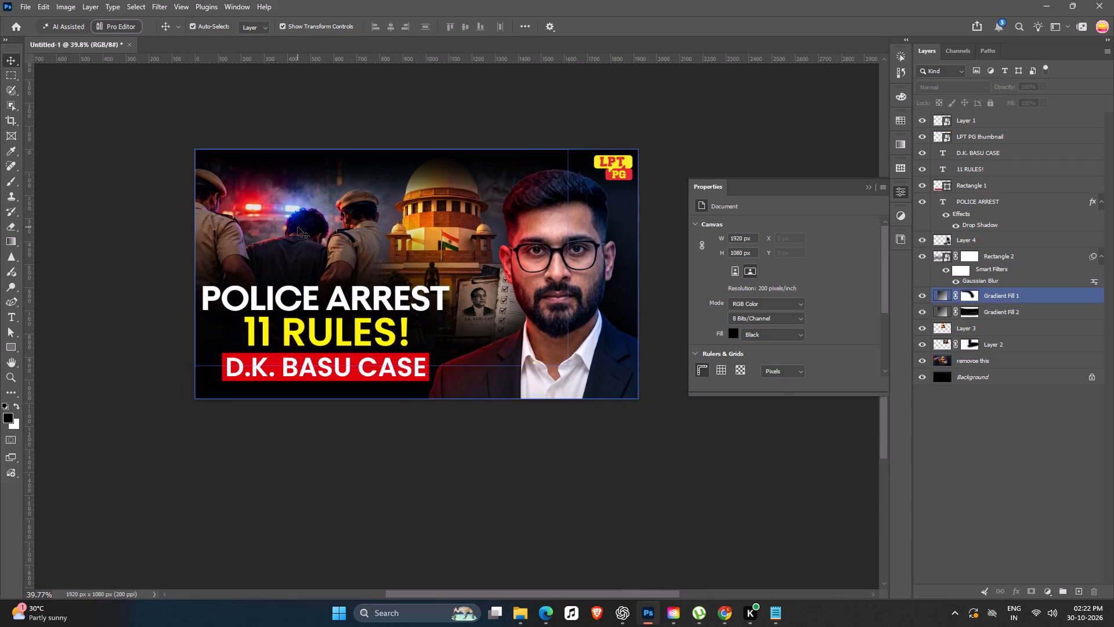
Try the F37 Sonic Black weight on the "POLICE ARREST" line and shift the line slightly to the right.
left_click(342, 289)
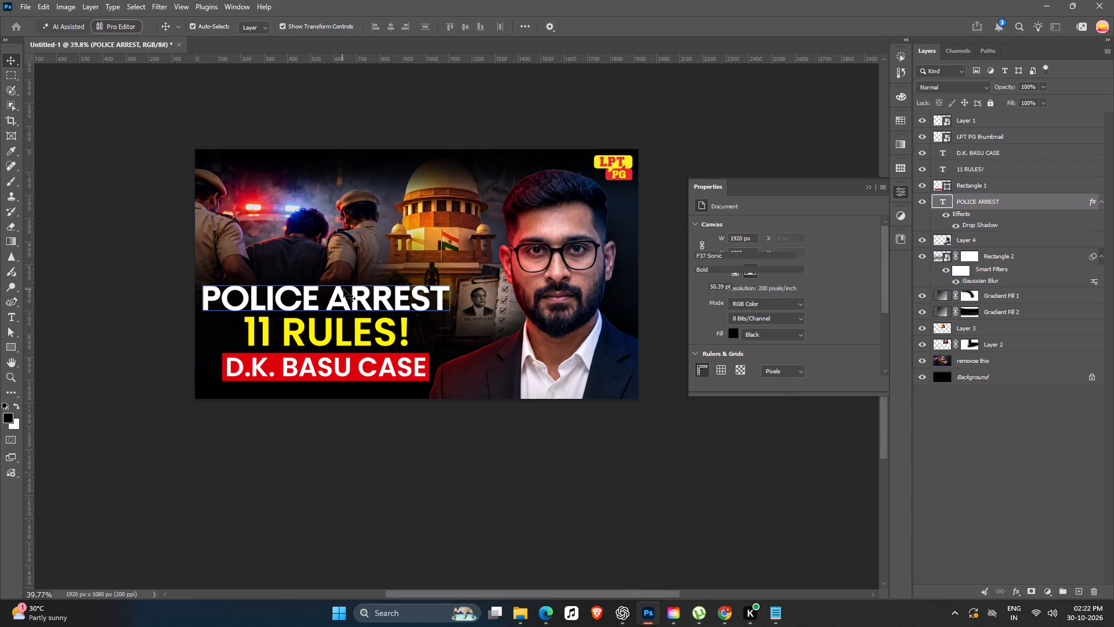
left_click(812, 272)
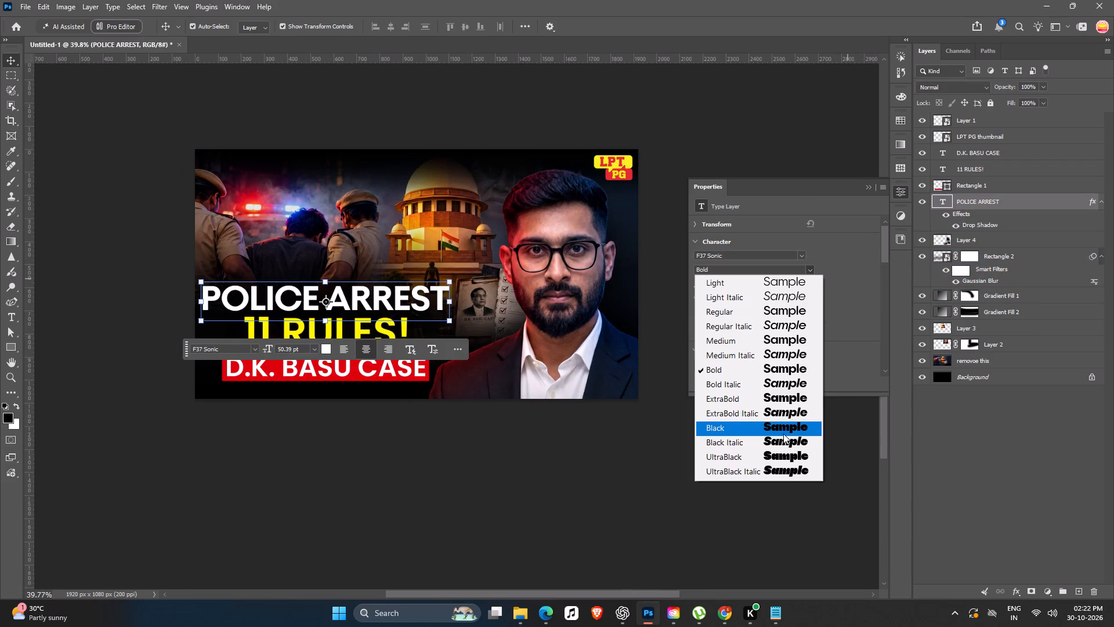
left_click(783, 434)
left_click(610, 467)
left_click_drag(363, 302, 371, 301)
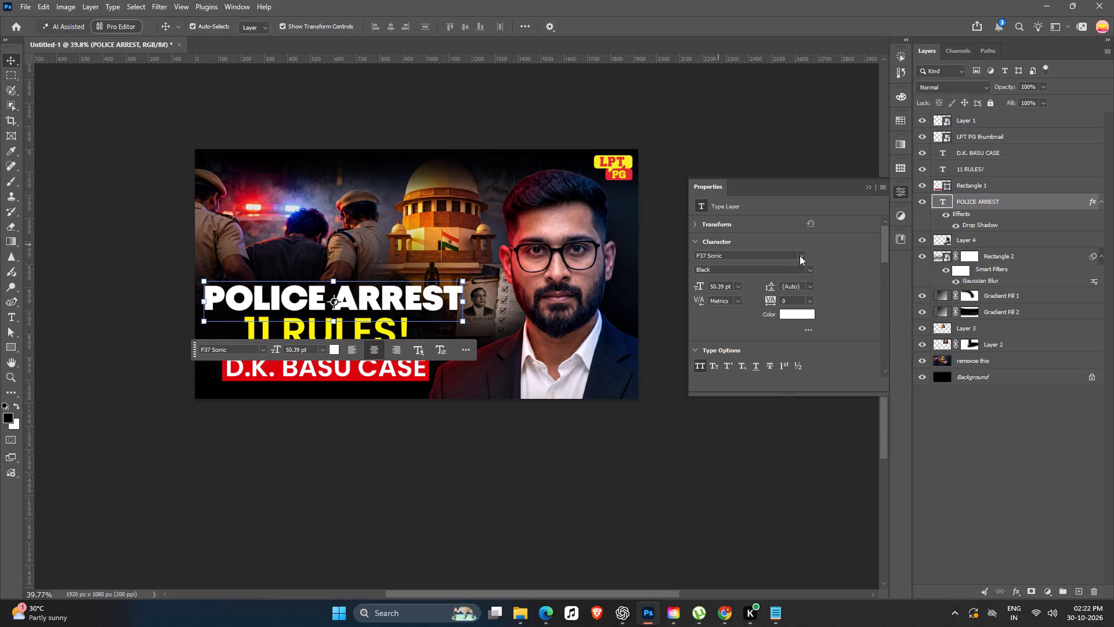
Change the "POLICE ARREST" font to a Atomic Md Regular and scale the line up to about 110.15%.
left_click(800, 256)
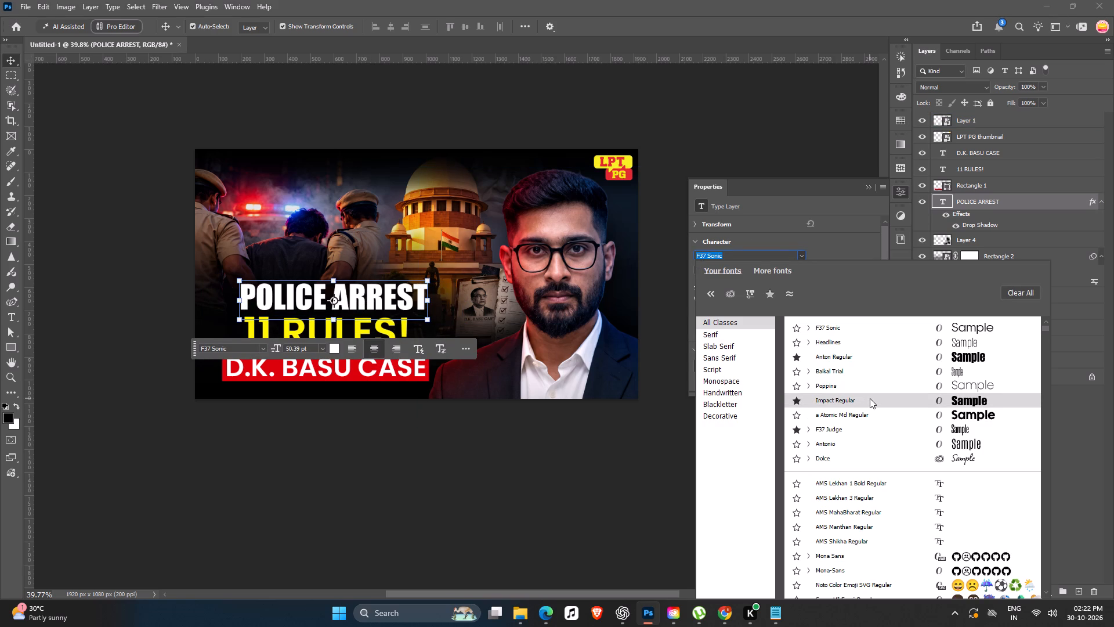
left_click(874, 412)
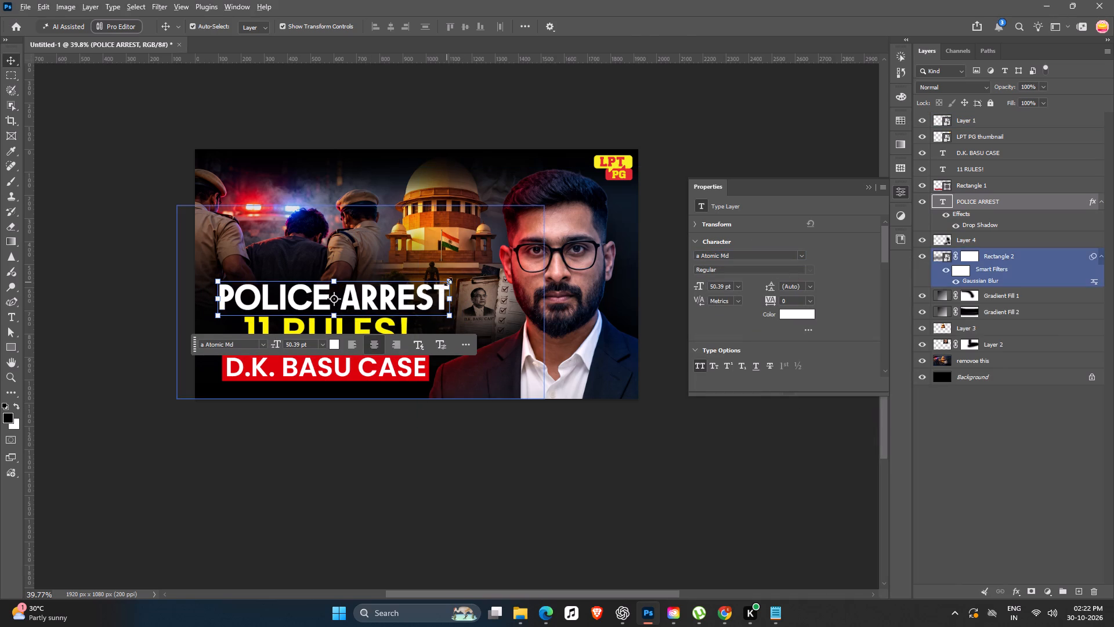
left_click_drag(450, 281, 462, 278, "alt")
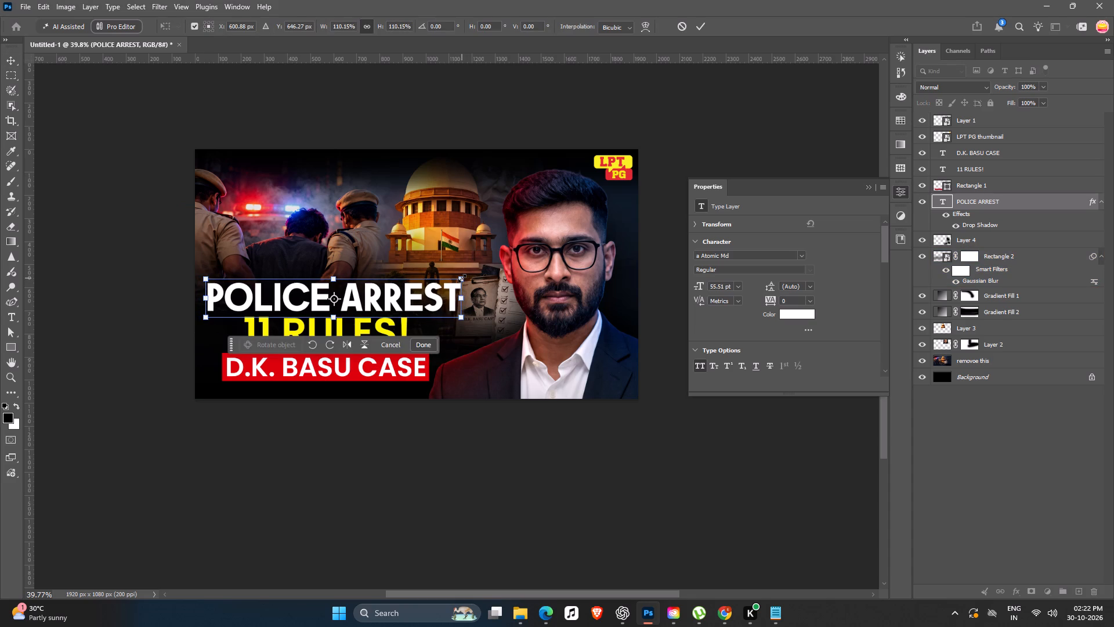
key("Return")
Check how the new "POLICE ARREST" font reads in the thumbnail as a whole.
left_click(431, 454)
scroll(431, 454, "down", 6, "ctrl")
key("space")
key("space")
key("space")
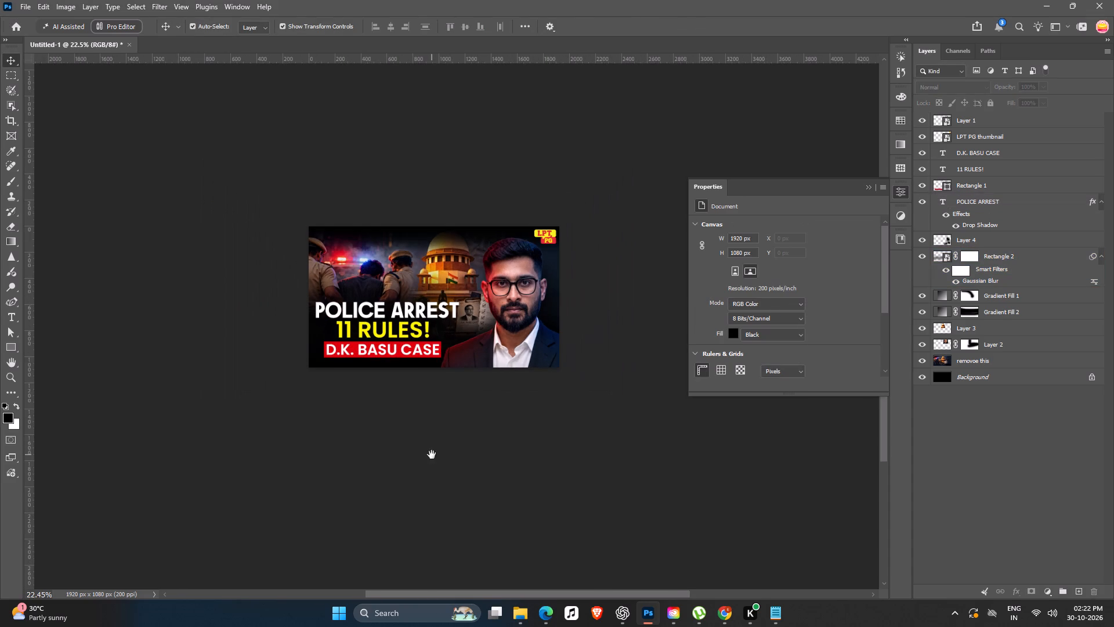
left_click_drag(431, 455, 397, 467)
scroll(305, 446, "up", 6, "ctrl")
key("space")
key("space")
key("space")
key("space")
left_click_drag(337, 461, 366, 452)
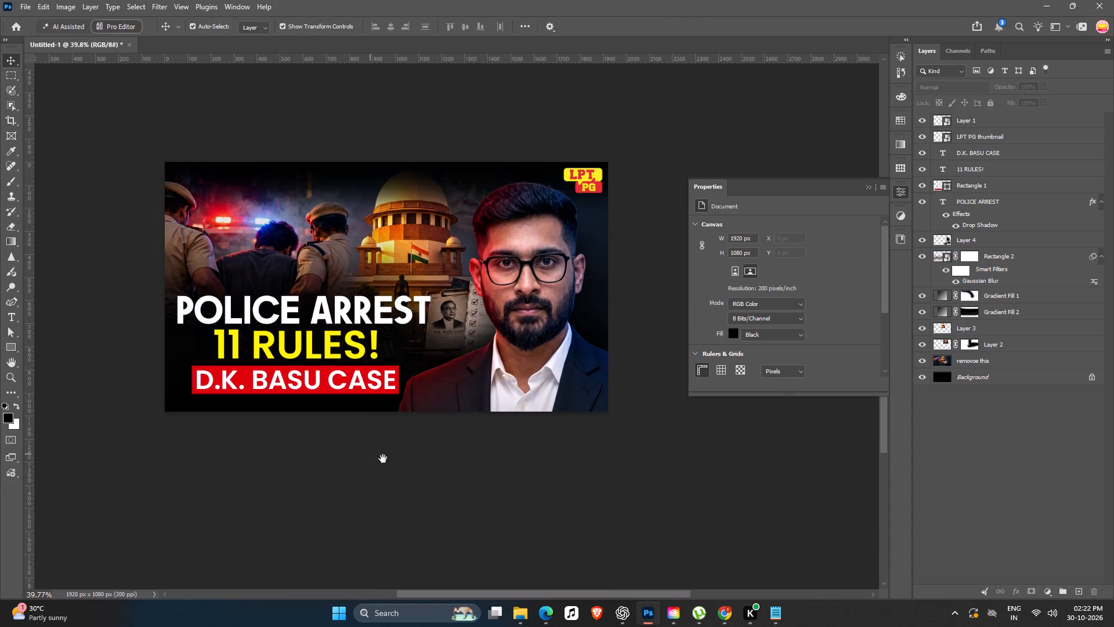
Draw a black rectangle about 1312 by 192 px over "POLICE ARREST" and move it down the layer stack to just below Layer 4.
left_click(8, 340)
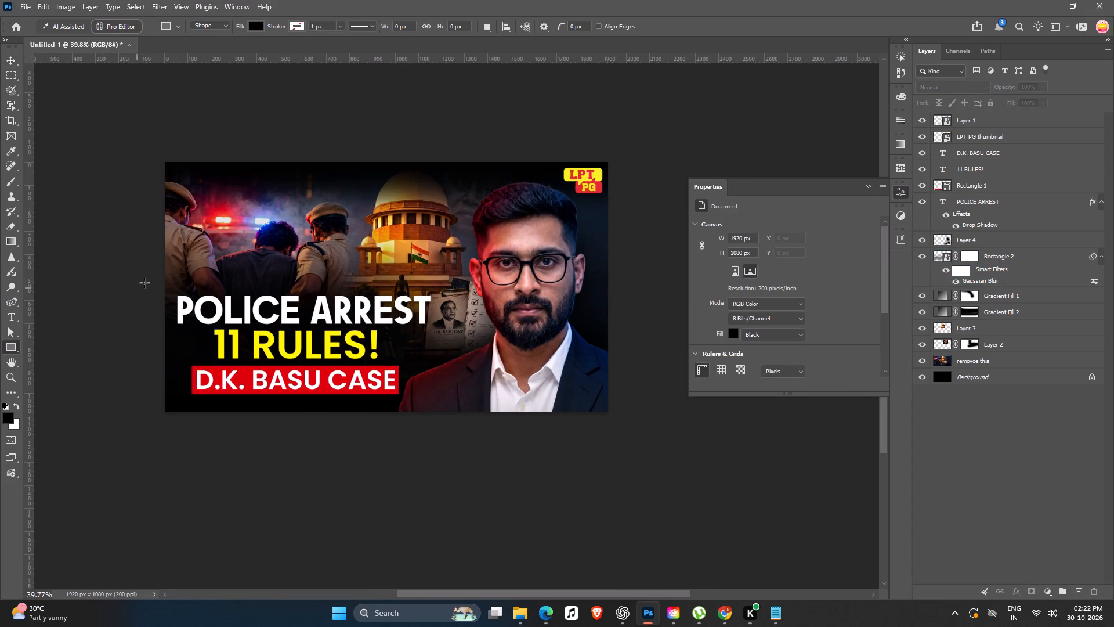
left_click_drag(147, 282, 449, 326)
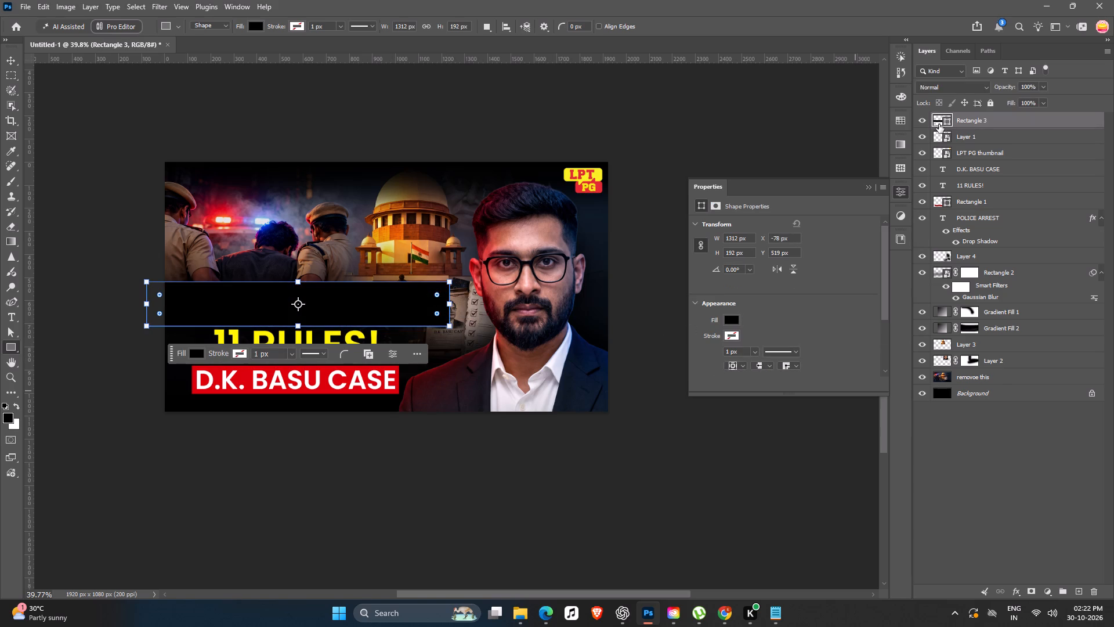
key("ctrl+bracketleft")
key("ctrl+bracketleft")
key("ctrl+period")
key("ctrl+Return")
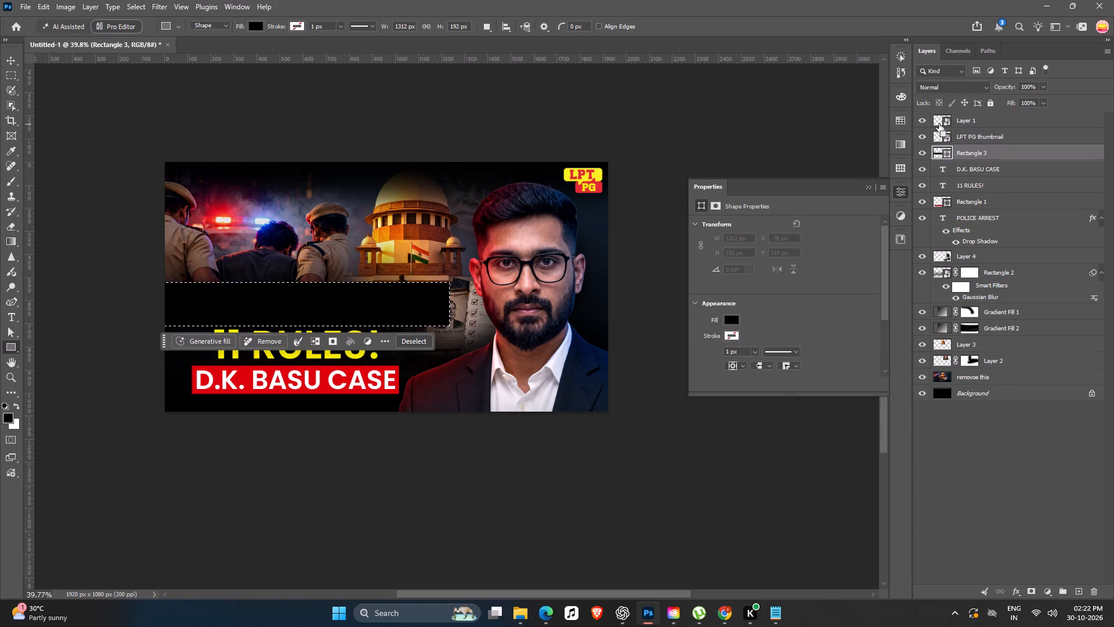
key("ctrl+bracketleft")
key("ctrl+bracketleft")
key("ctrl+bracketleft")
key("ctrl+d")
key("ctrl+bracketleft")
key("ctrl+bracketleft")
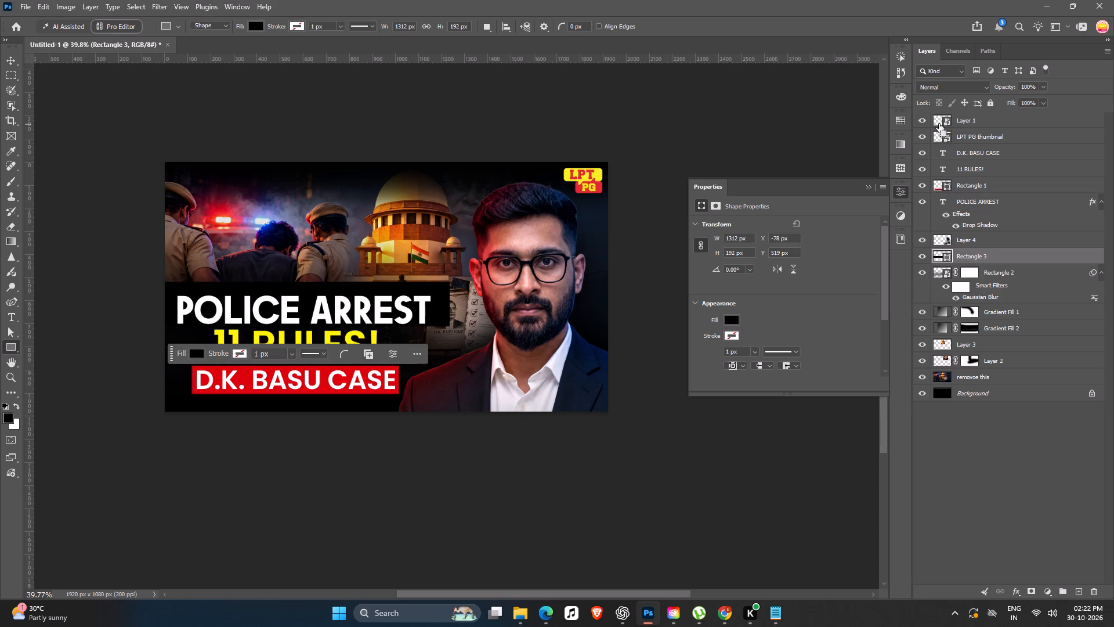
Convert the new black rectangle to a smart object and apply a Gaussian Blur with a 121.5 px radius.
left_click(167, 1)
left_click(162, 175)
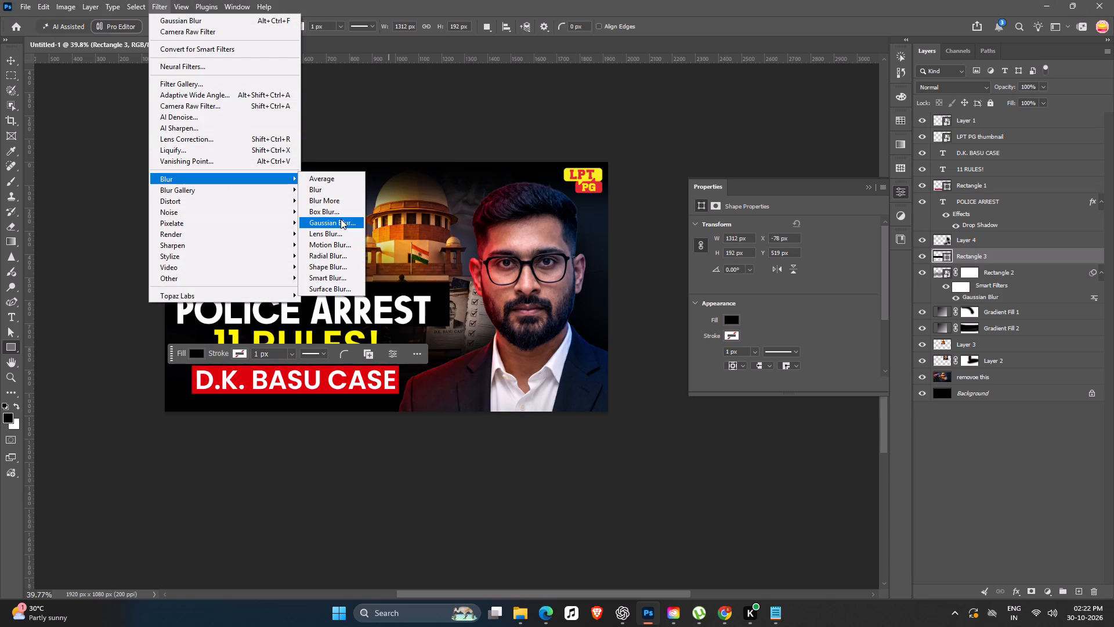
left_click(341, 219)
left_click(511, 226)
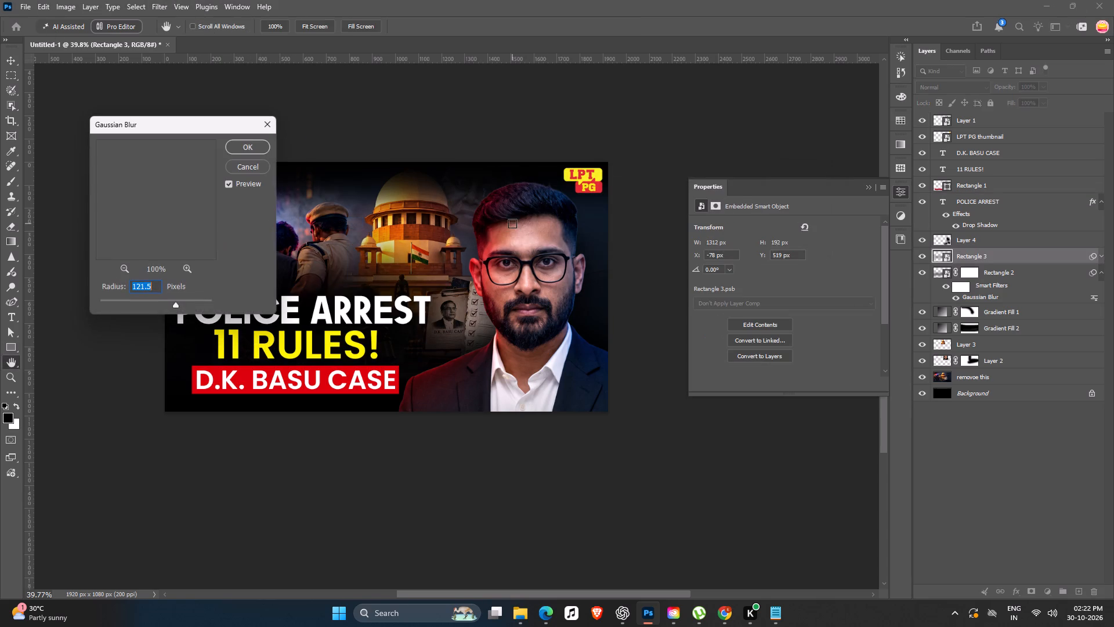
left_click(243, 148)
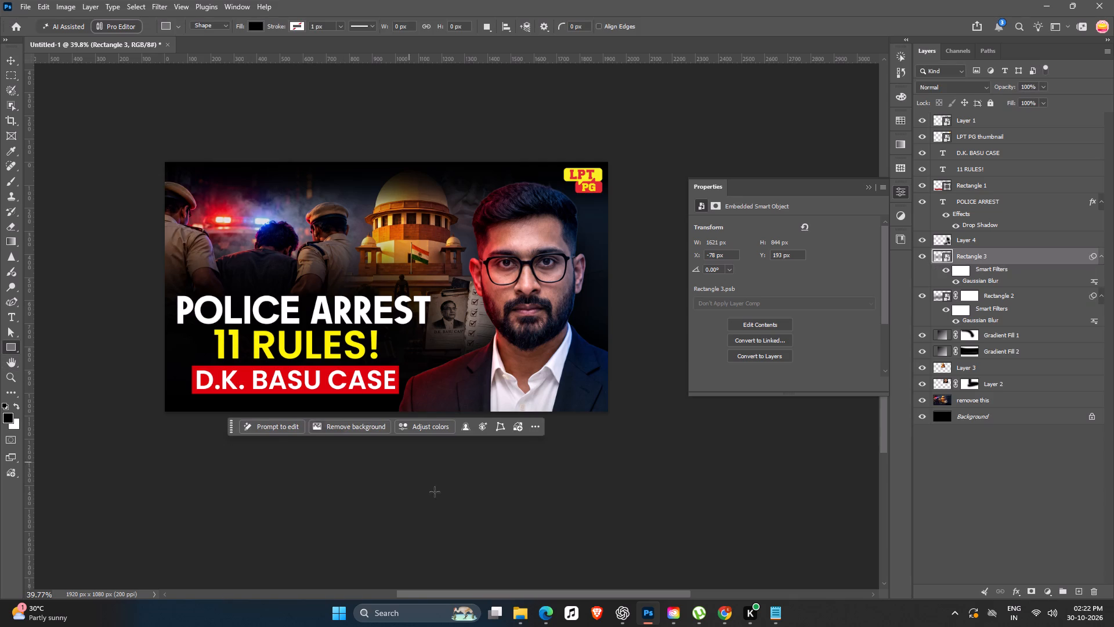
Add a layer mask to Rectangle 3 and brush out its shading over the policemen and court dome with a 400 px black brush.
key("space")
key("space")
key("space")
left_click_drag(523, 505, 532, 503)
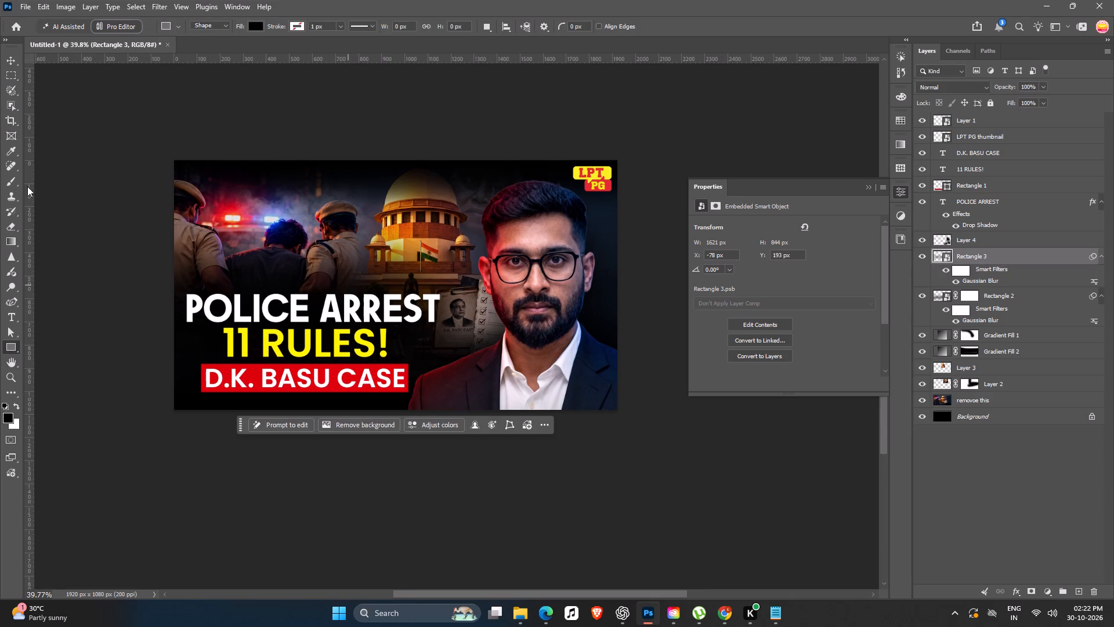
left_click(1039, 589)
key("b")
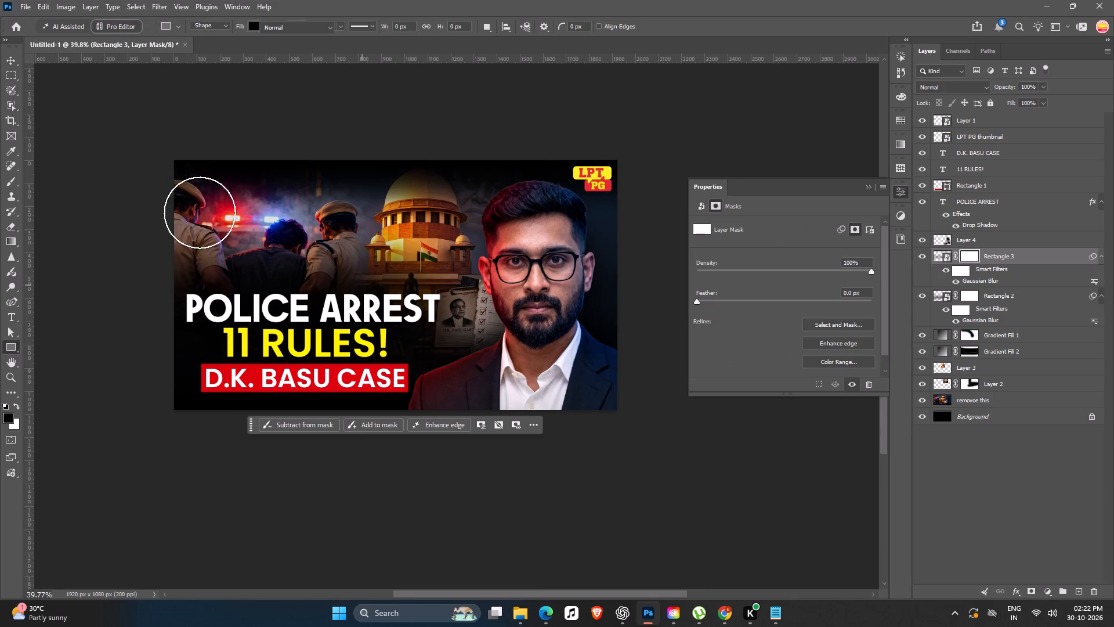
left_click_drag(178, 246, 454, 128)
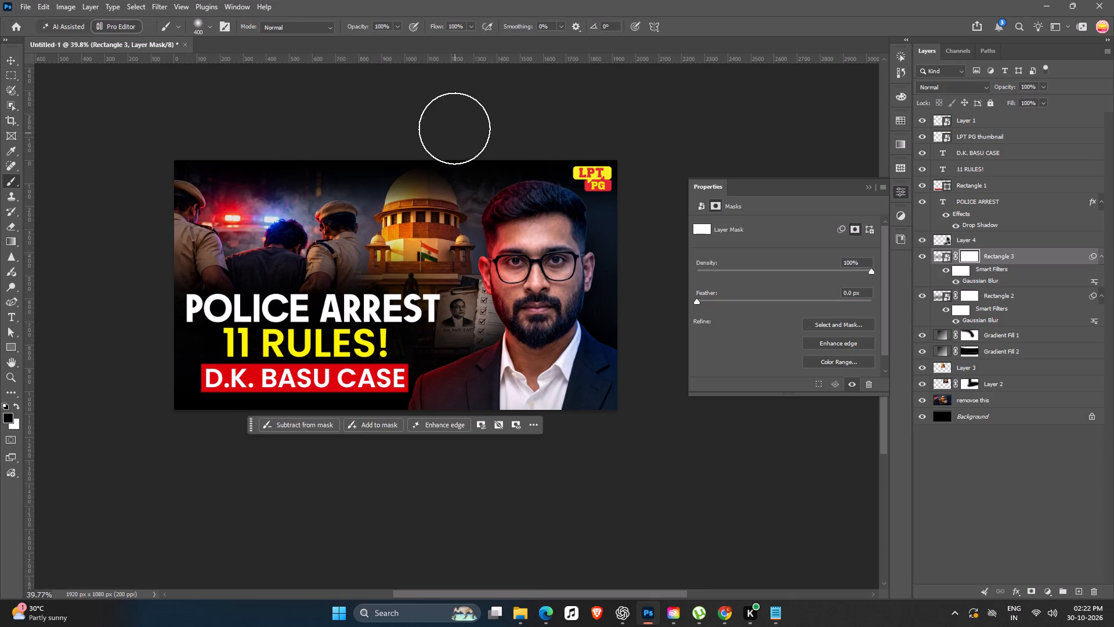
left_click_drag(454, 128, 453, 126)
key("space")
key("space")
left_click_drag(239, 176, 260, 170)
left_click(10, 60)
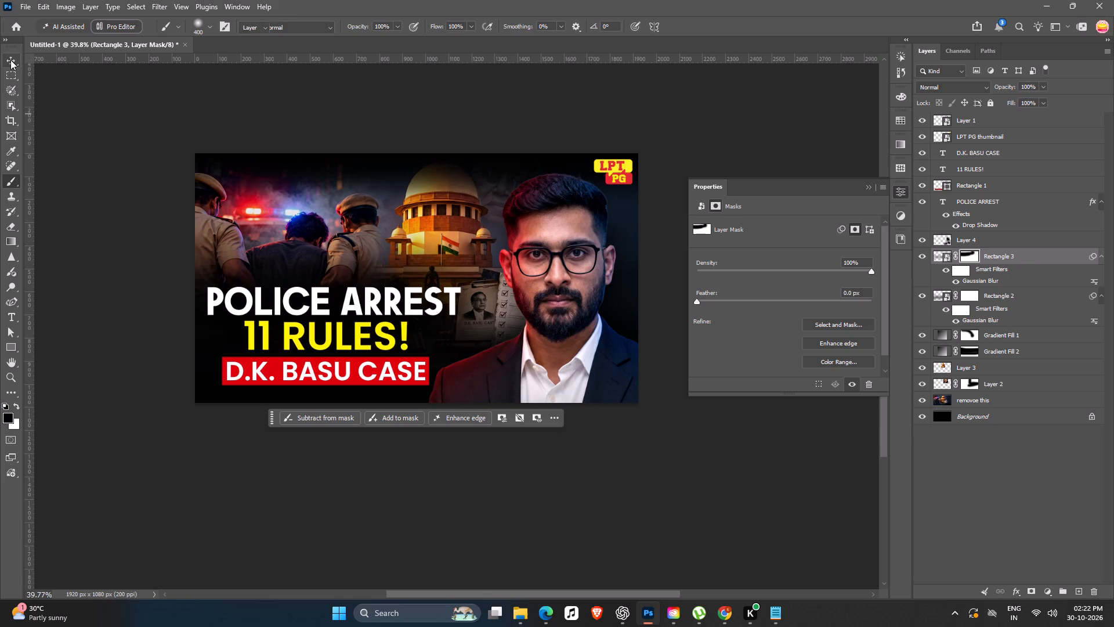
Nudge "POLICE ARREST" about 11 px left and 4 px up, leaving a 30 px gap above "11 RULES!".
left_click(47, 235)
scroll(404, 424, "up", 3, "ctrl")
key("space")
key("space")
key("space")
key("space")
key("space")
key("space")
key("space")
key("space")
key("space")
key("space")
key("space")
key("space")
key("space")
key("space")
key("space")
key("space")
key("space")
key("space")
key("space")
key("space")
left_click_drag(397, 449, 447, 437)
left_click(335, 280)
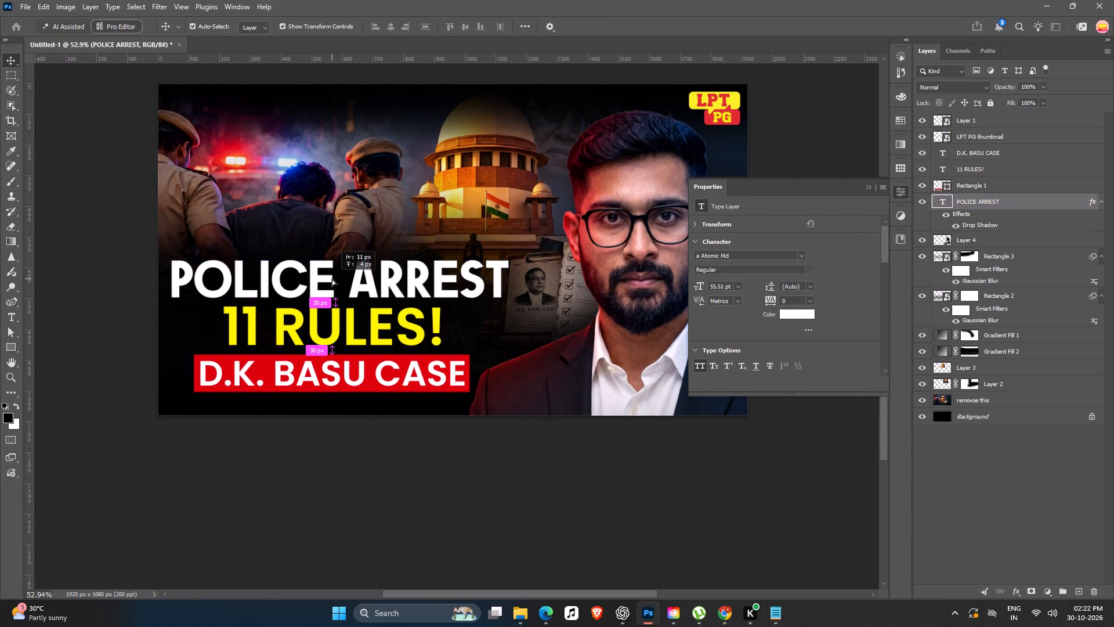
left_click(352, 463)
Examine the overall thumbnail composition with the repositioned headline and darker text area.
scroll(352, 463, "down", 7, "ctrl")
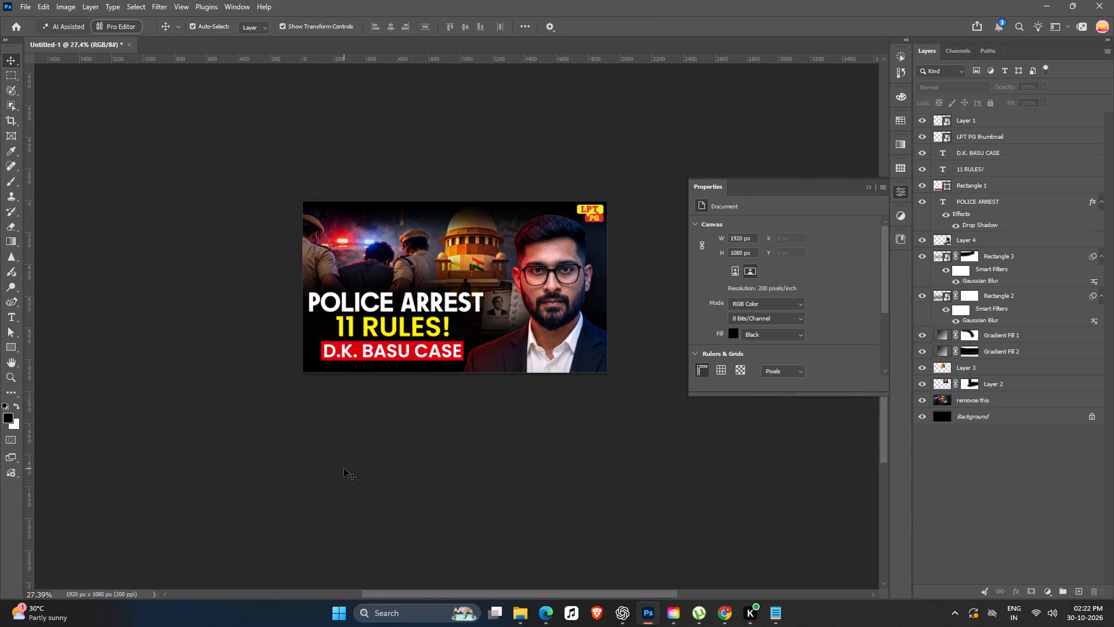
scroll(407, 467, "up", 3, "ctrl")
key("space")
key("space")
key("space")
key("space")
key("space")
key("space")
key("space")
left_click_drag(410, 466, 386, 481)
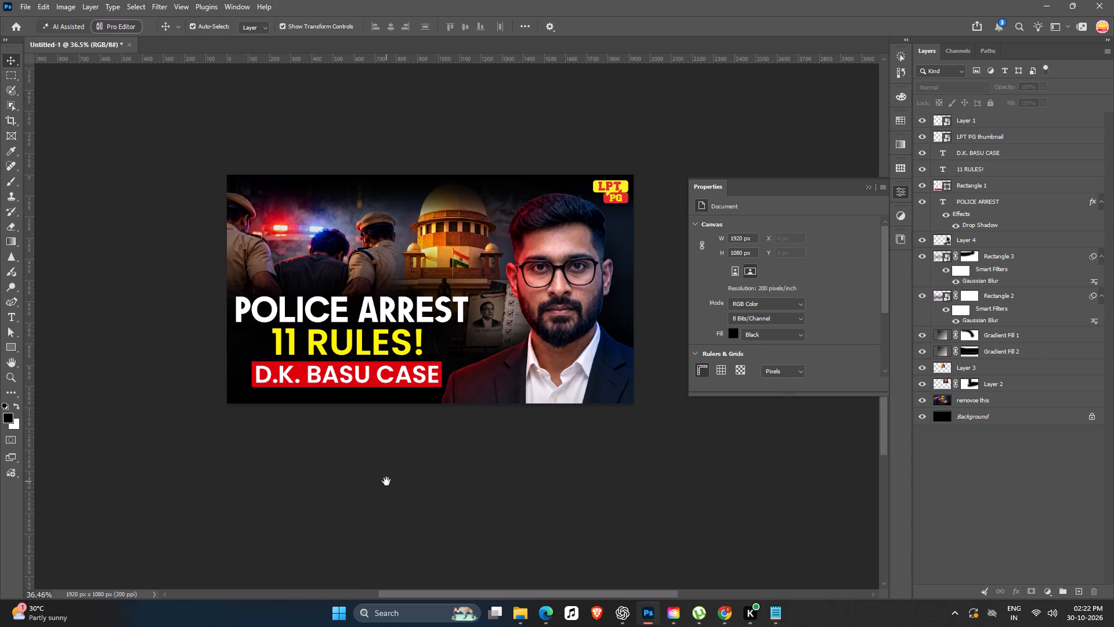
Stamp all visible layers into a new merged layer above Layer 1.
left_click(988, 122)
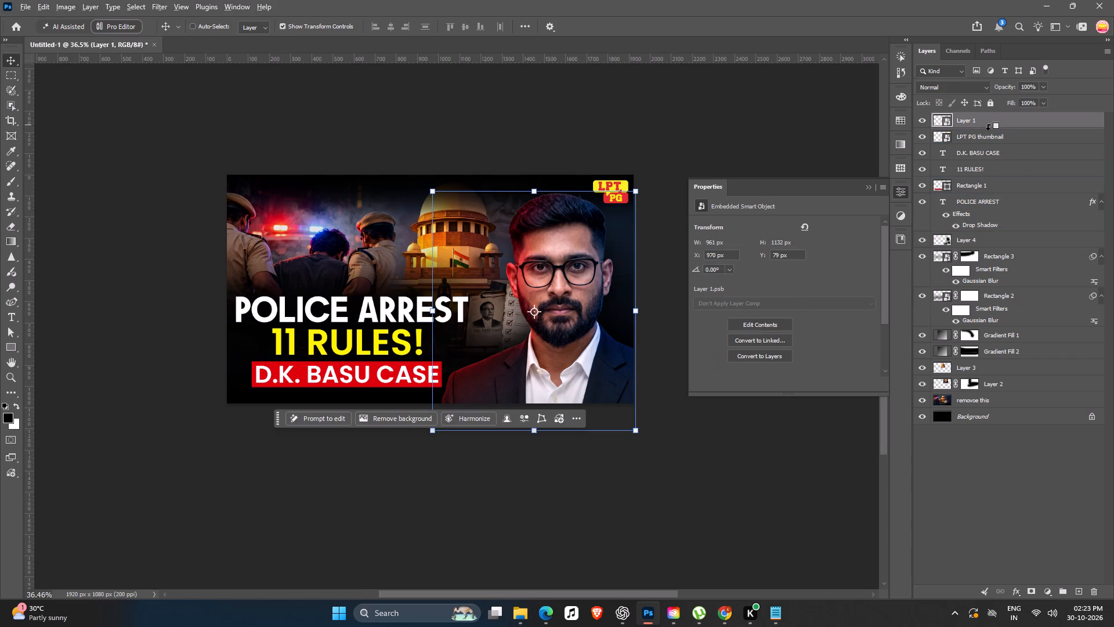
key("ctrl+alt+shift+e")
Adjust the merged layer in the Camera Raw Filter: contrast +10, texture +22, clarity +31 and vignette -25.
key("ctrl+shift+a")
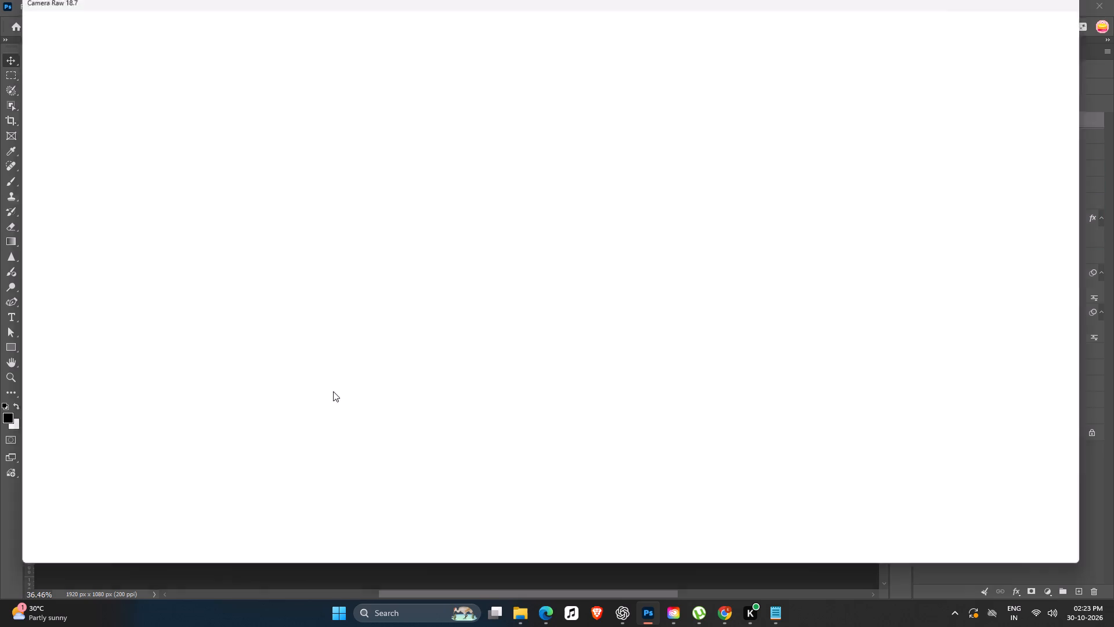
key("space")
scroll(461, 395, "down", 13, "ctrl")
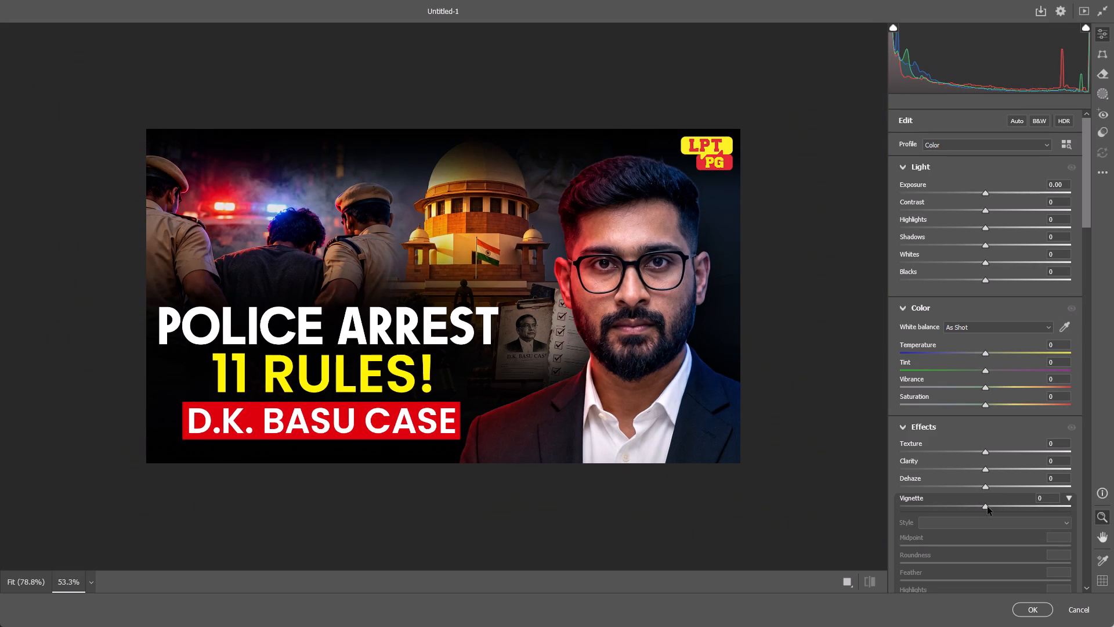
left_click_drag(988, 507, 966, 511)
left_click_drag(986, 472, 1013, 460)
left_click_drag(986, 208, 1015, 208)
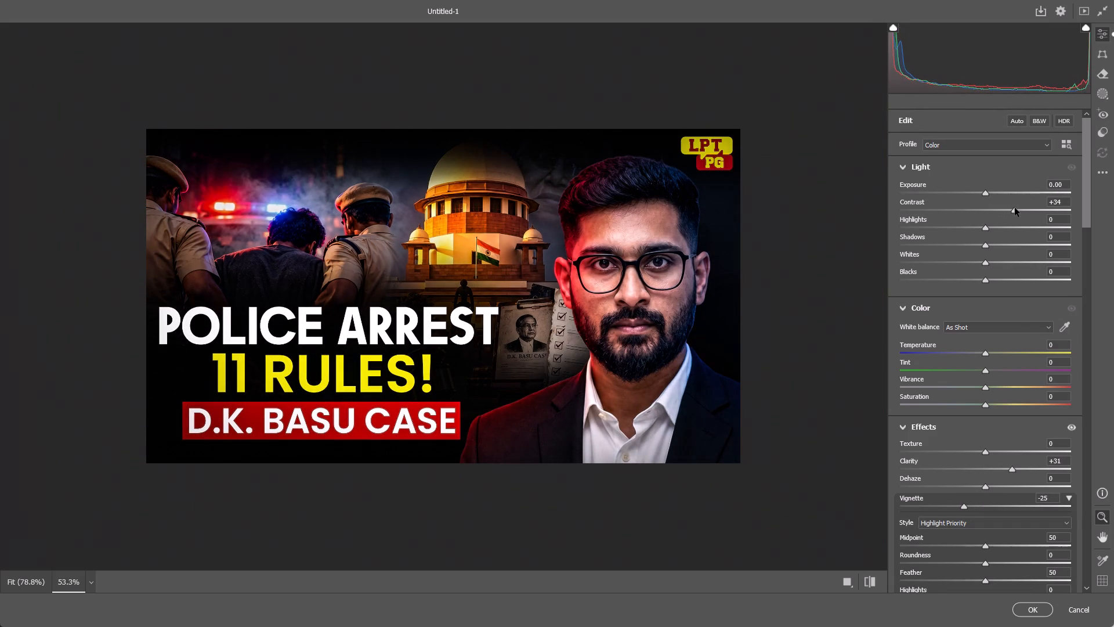
left_click_drag(1015, 208, 1000, 208)
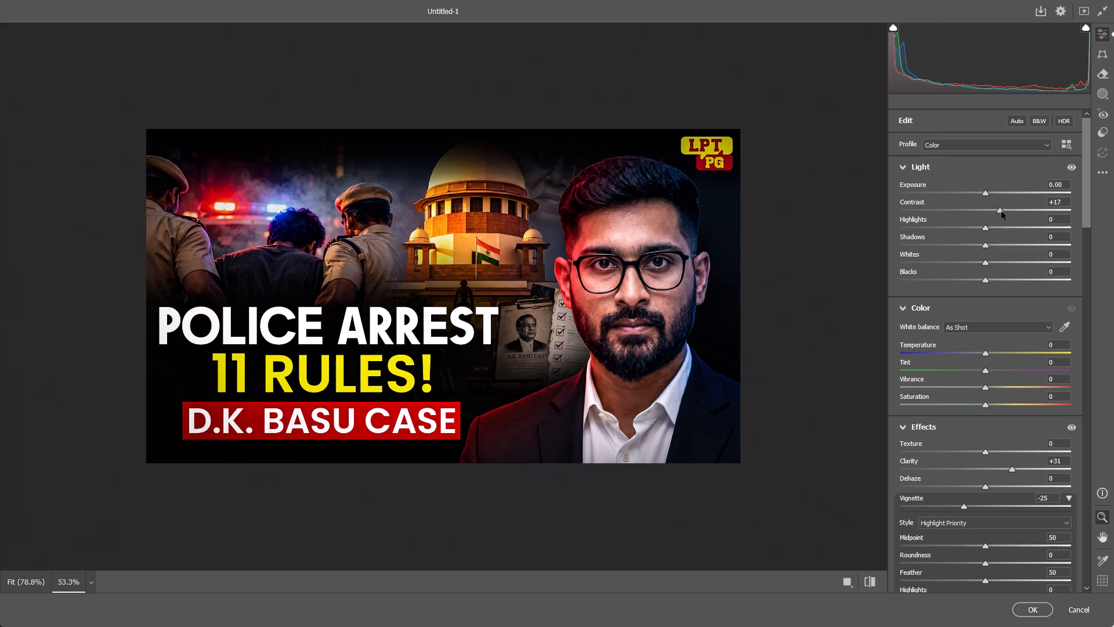
left_click_drag(1001, 211, 995, 211)
left_click_drag(987, 450, 1017, 444)
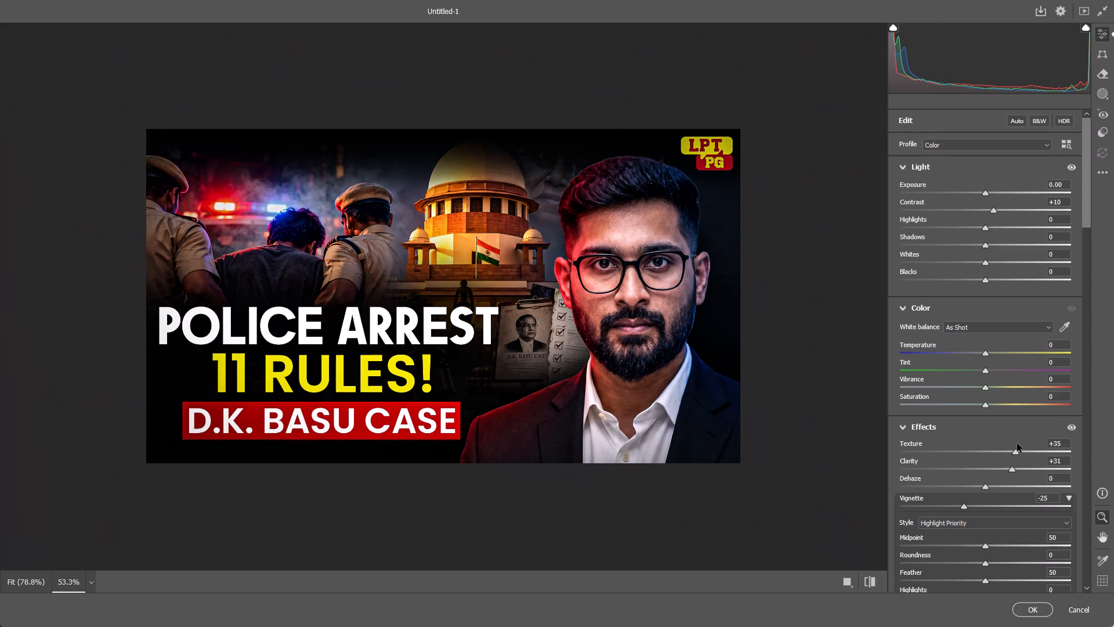
left_click_drag(1017, 444, 1006, 444)
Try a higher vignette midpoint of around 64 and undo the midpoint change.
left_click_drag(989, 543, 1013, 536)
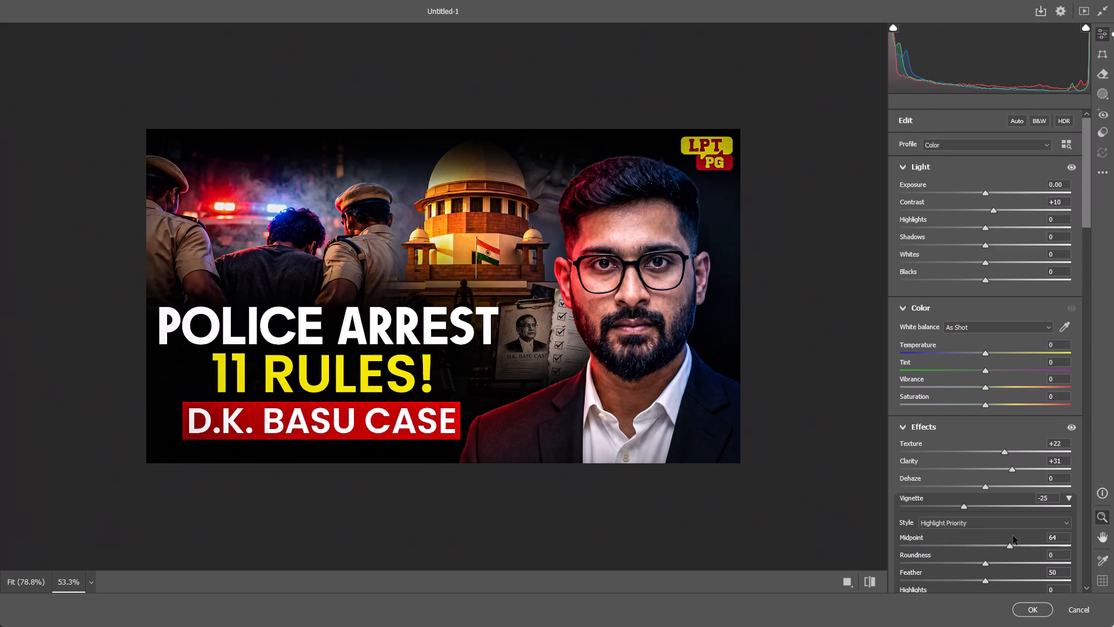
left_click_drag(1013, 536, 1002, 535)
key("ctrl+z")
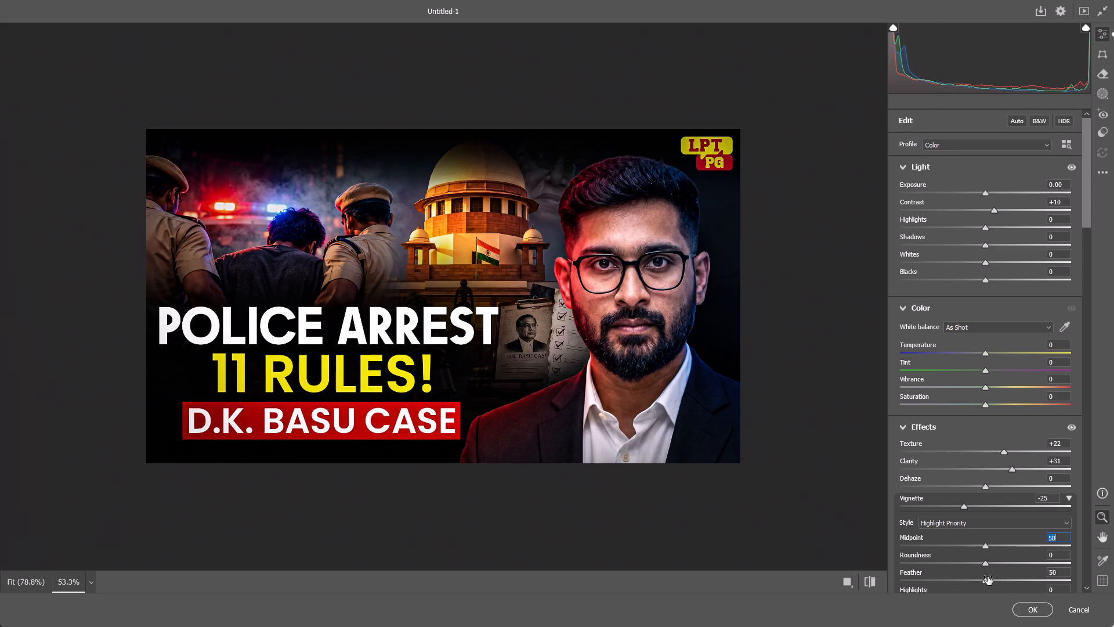
Set the vignette feather to 67 and roundness to about +33, and apply the Camera Raw adjustments.
left_click_drag(989, 582, 985, 571)
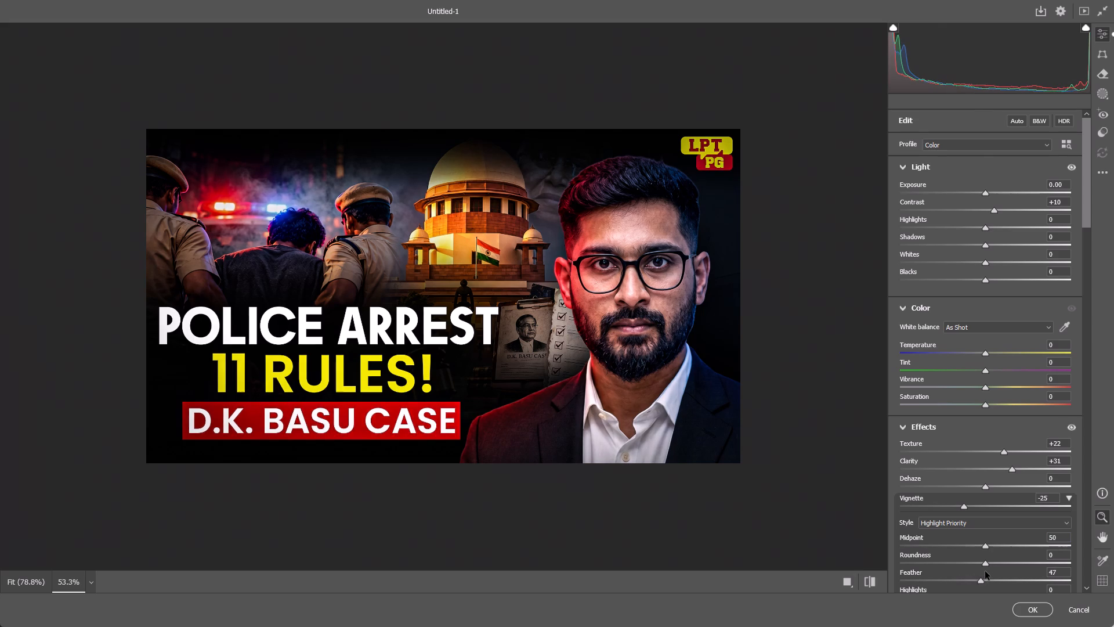
left_click_drag(985, 571, 1018, 563)
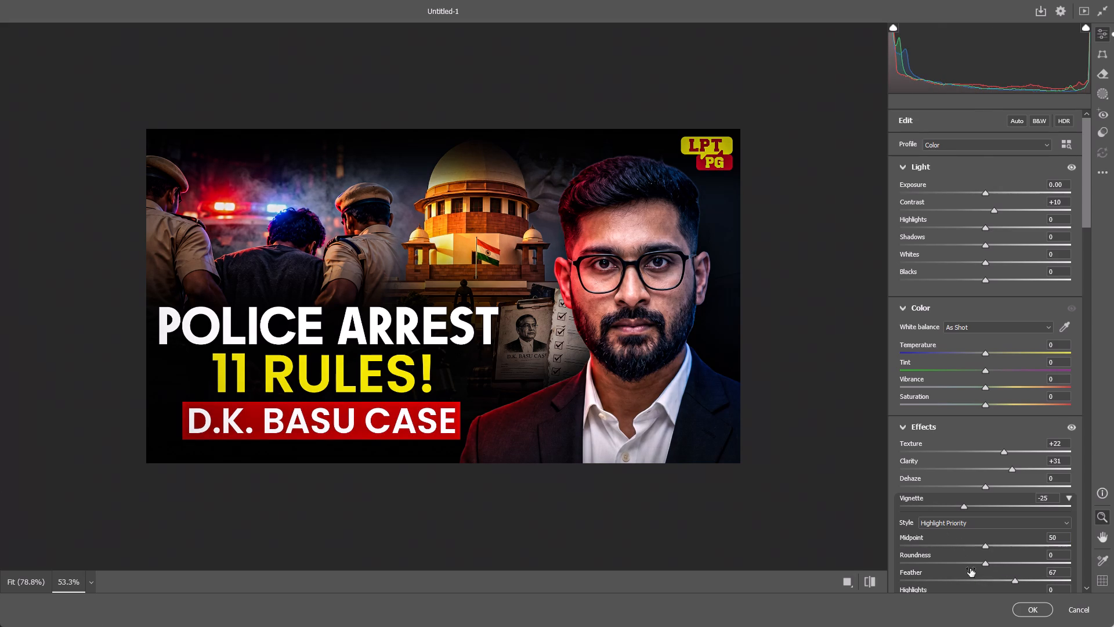
left_click_drag(986, 562, 1014, 563)
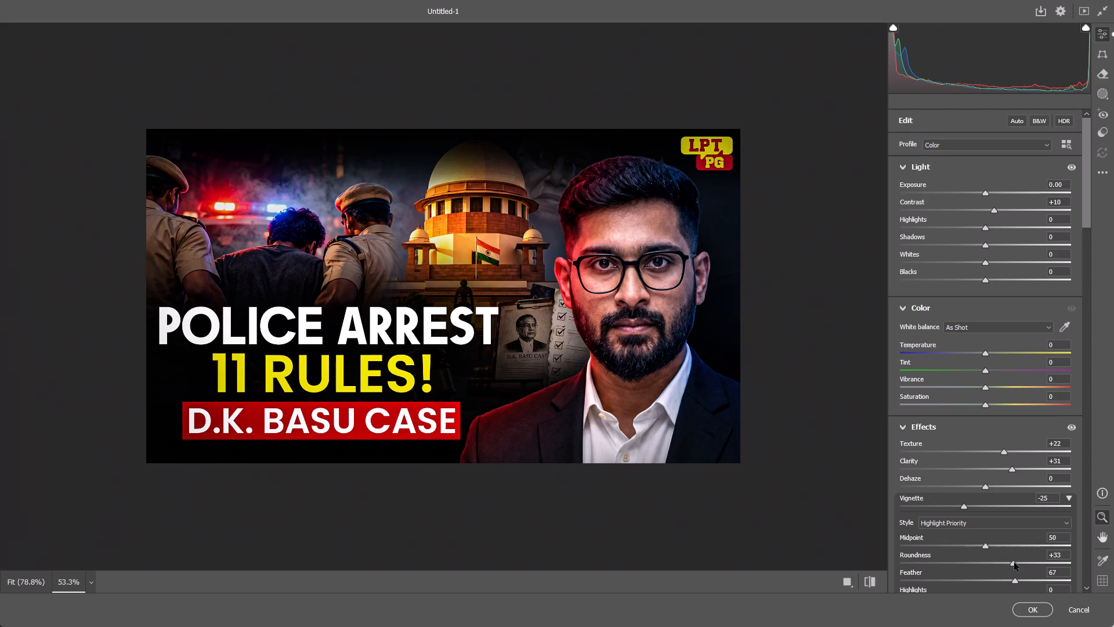
left_click_drag(1014, 563, 1015, 562)
key("Return")
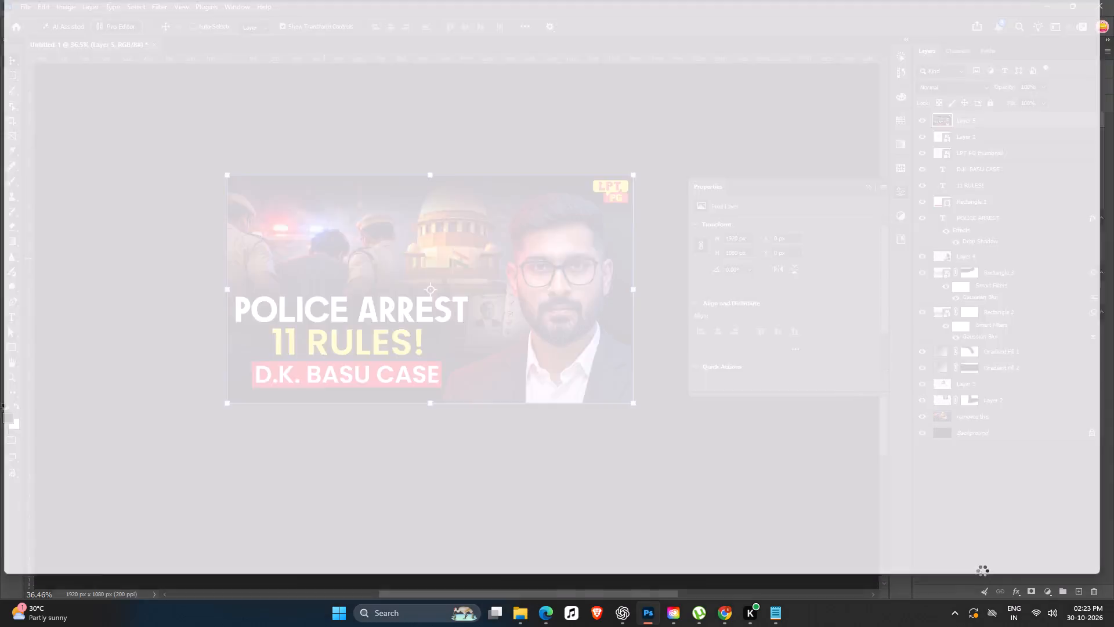
Select the entire canvas and copy the merged thumbnail image.
key("ctrl+a")
key("ctrl+shift+c")
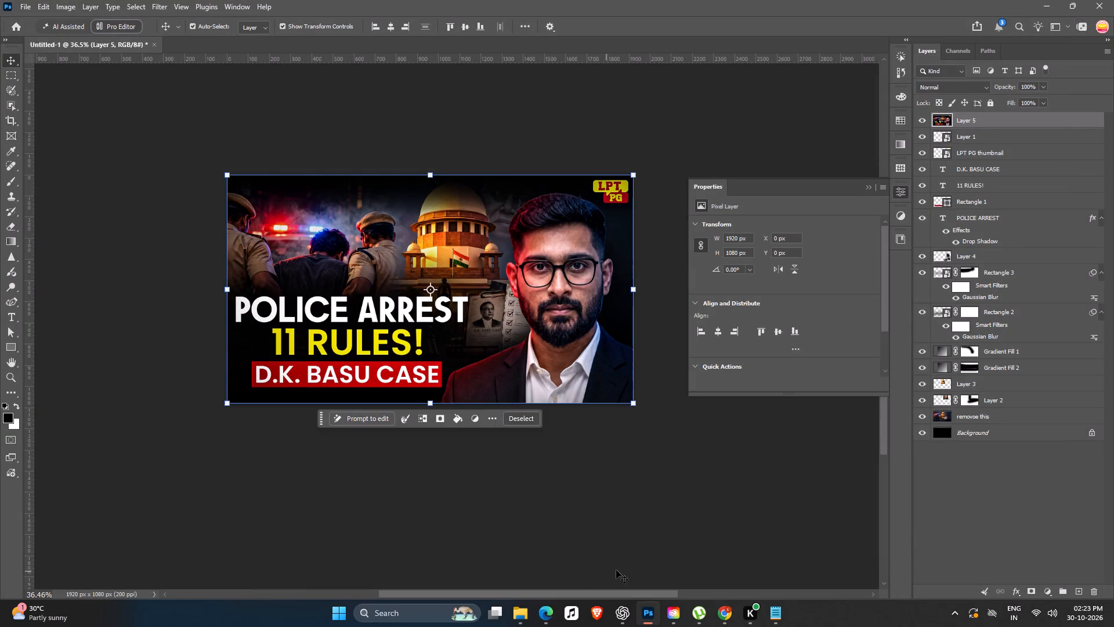
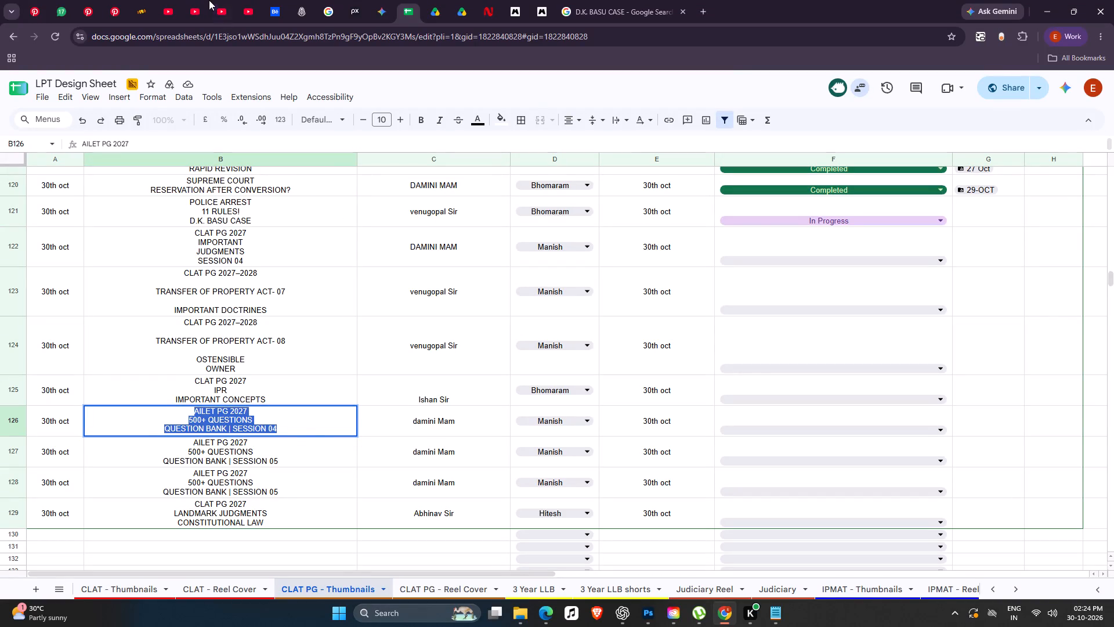
Search YouTube for "AILET PG 2027 500+ QUESTIONS QUESTION BANK | SESSION 04" and look over the thumbnails of the matching series videos.
left_click(227, 0)
left_click(680, 92)
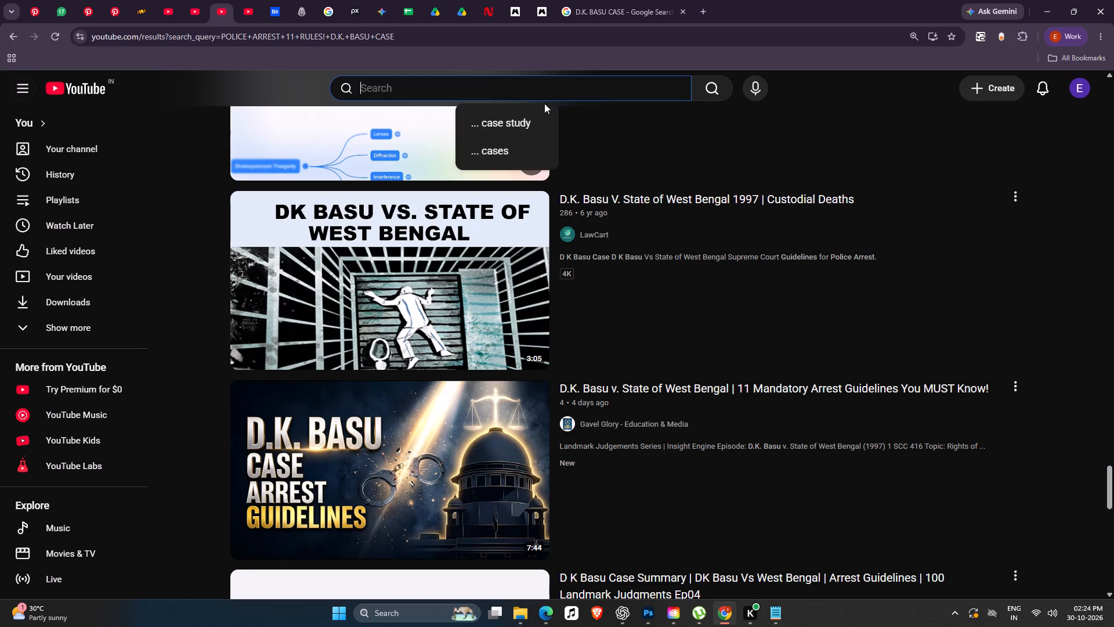
key("ctrl+v")
key("Return")
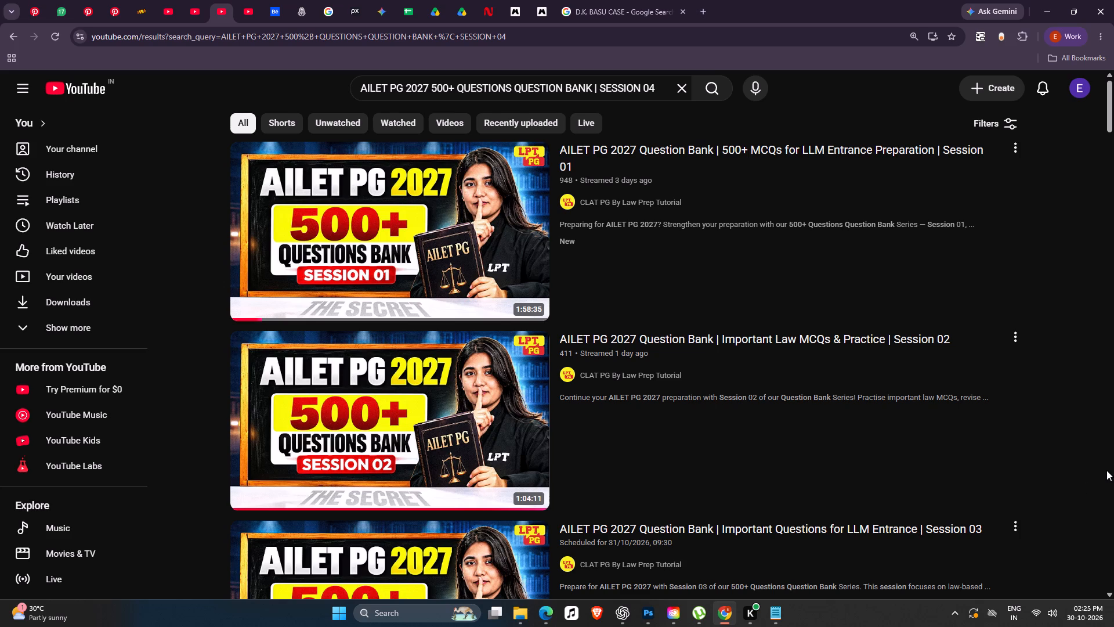
scroll(940, 382, "down", 5)
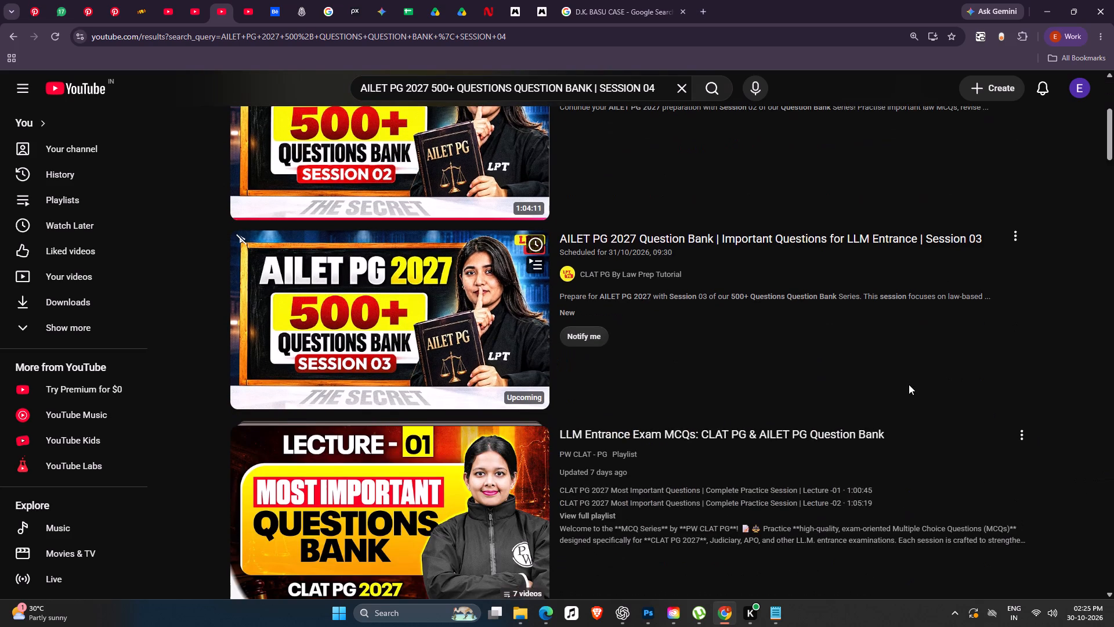
scroll(909, 384, "up", 1)
scroll(909, 384, "down", 5)
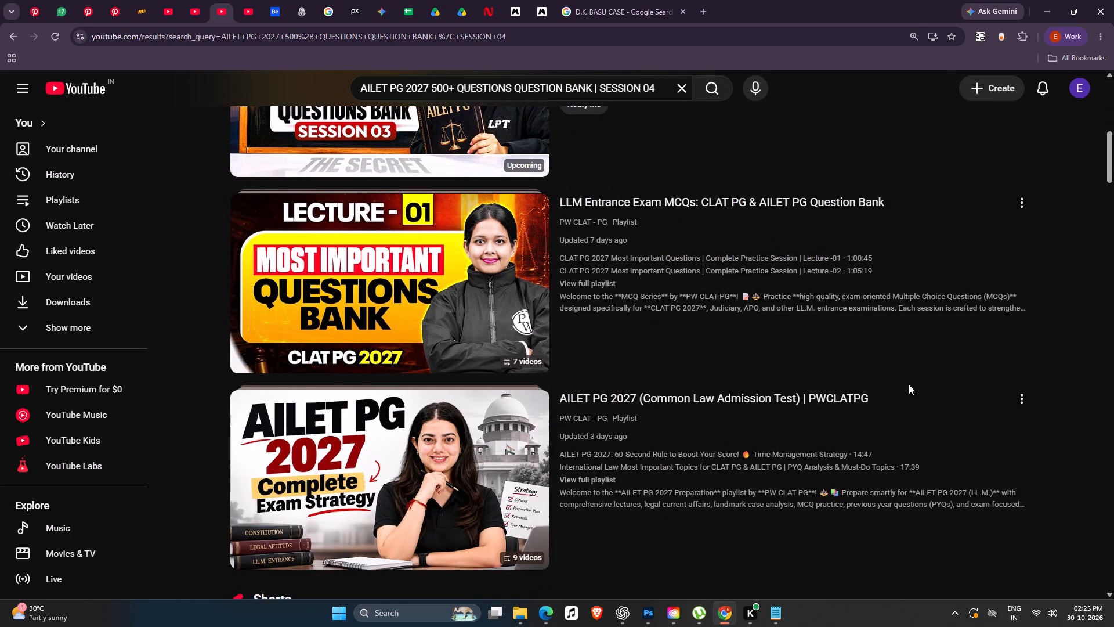
scroll(909, 384, "up", 13)
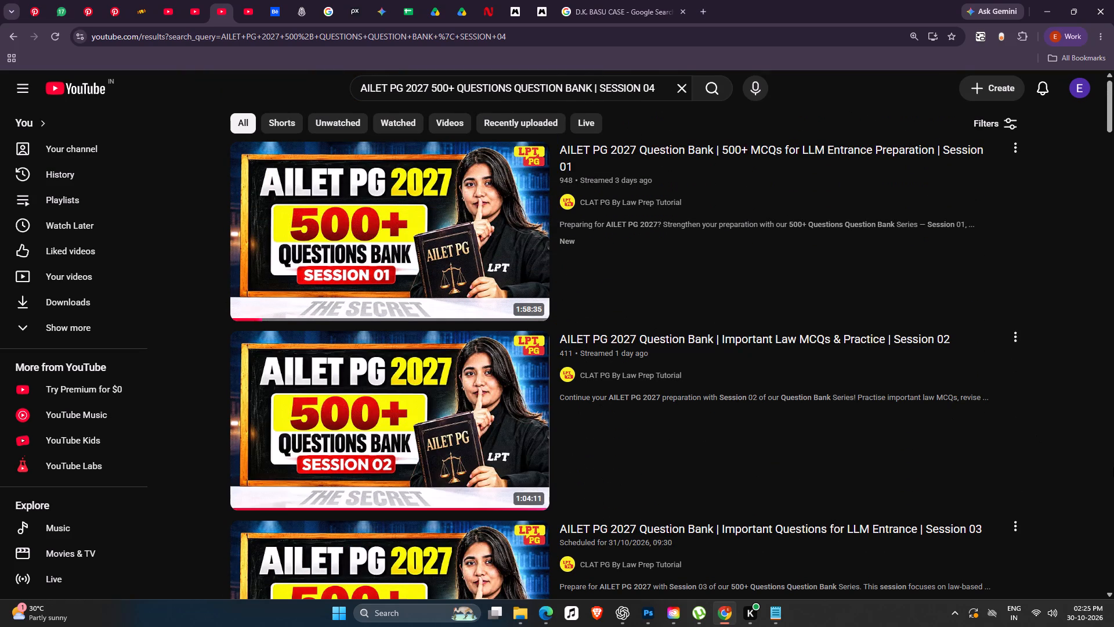
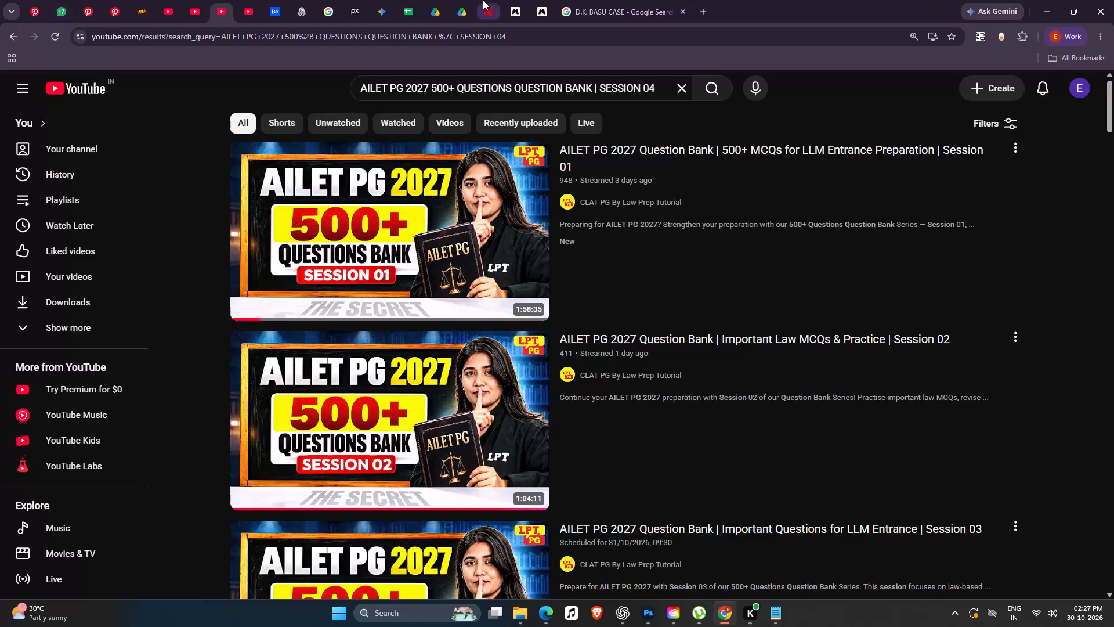
Return to the LPT Design Sheet and look back through the earlier CLAT PG thumbnail entries for the previous AILET PG 2027 Question Bank sessions.
left_click(407, 0)
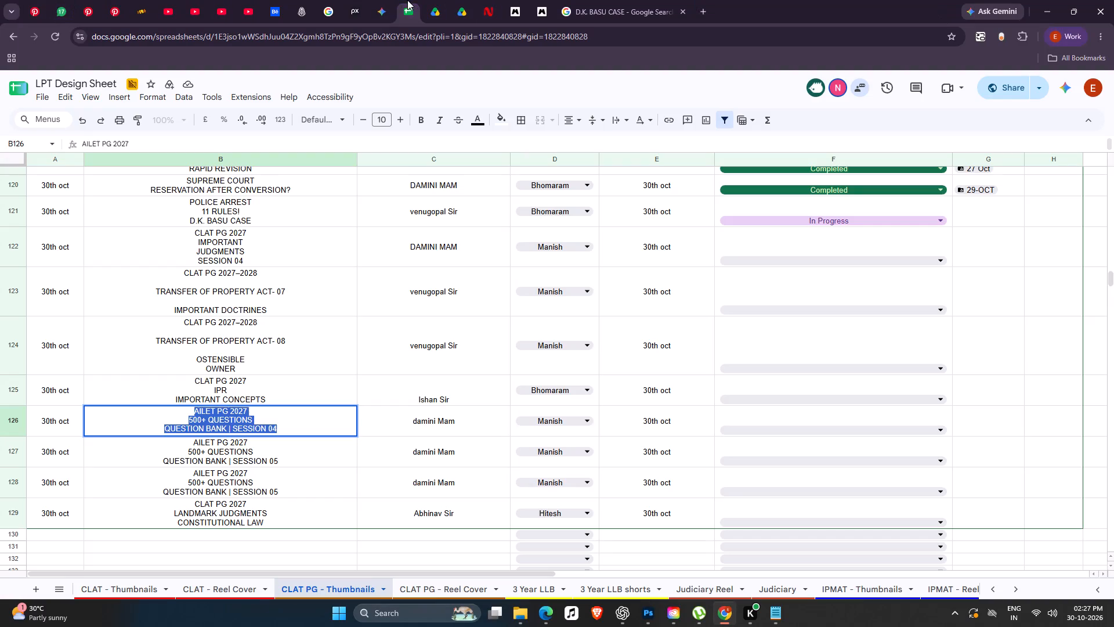
left_click(607, 343)
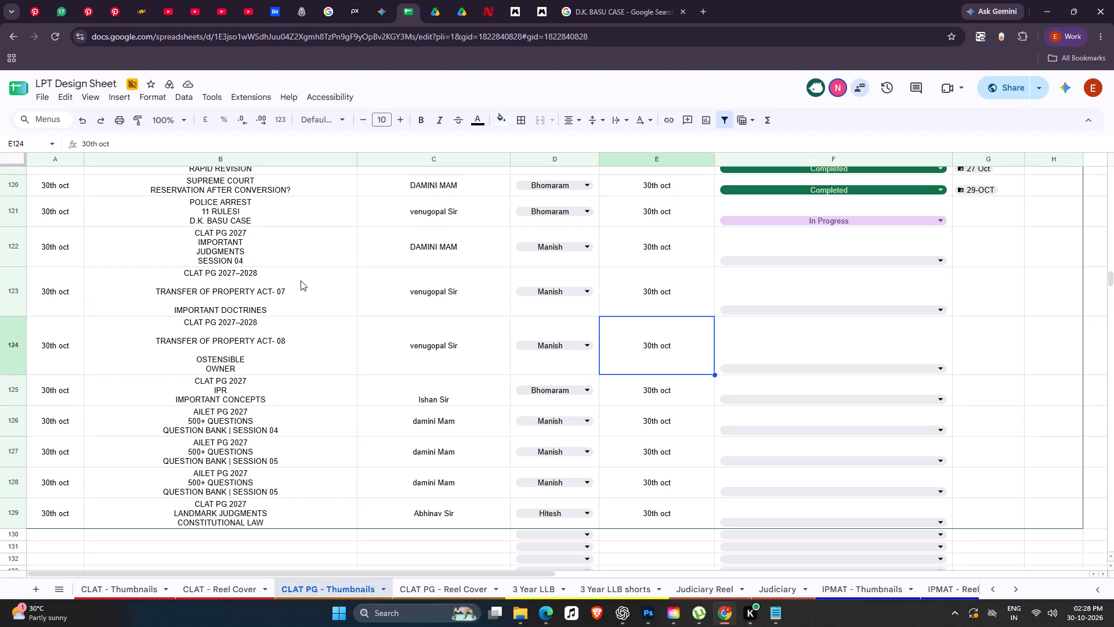
left_click(309, 301)
scroll(480, 416, "up", 7)
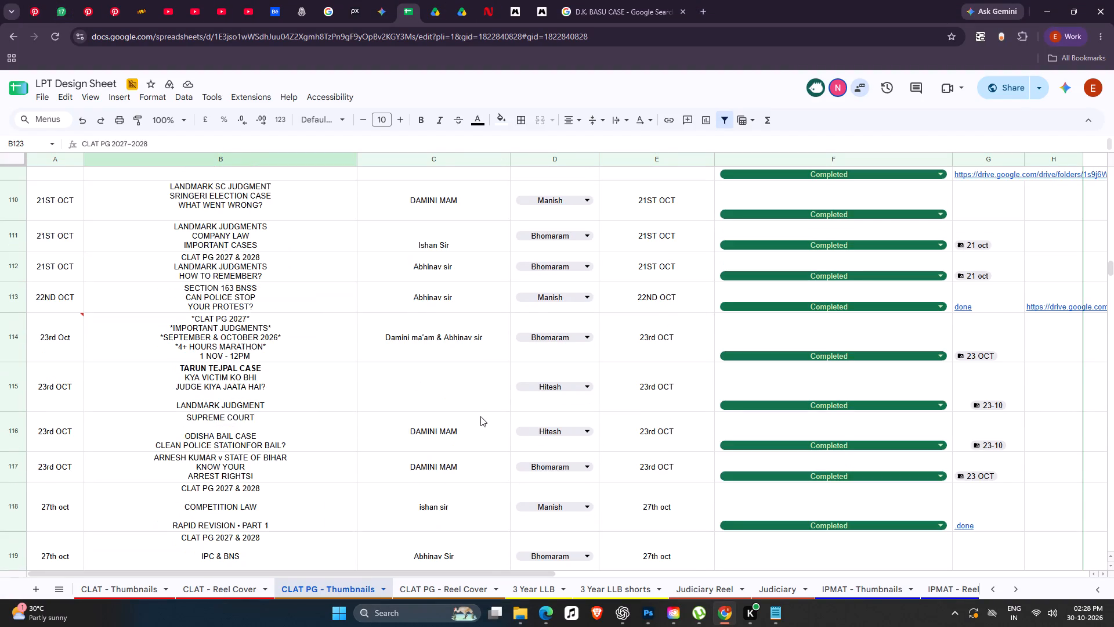
scroll(480, 416, "up", 19)
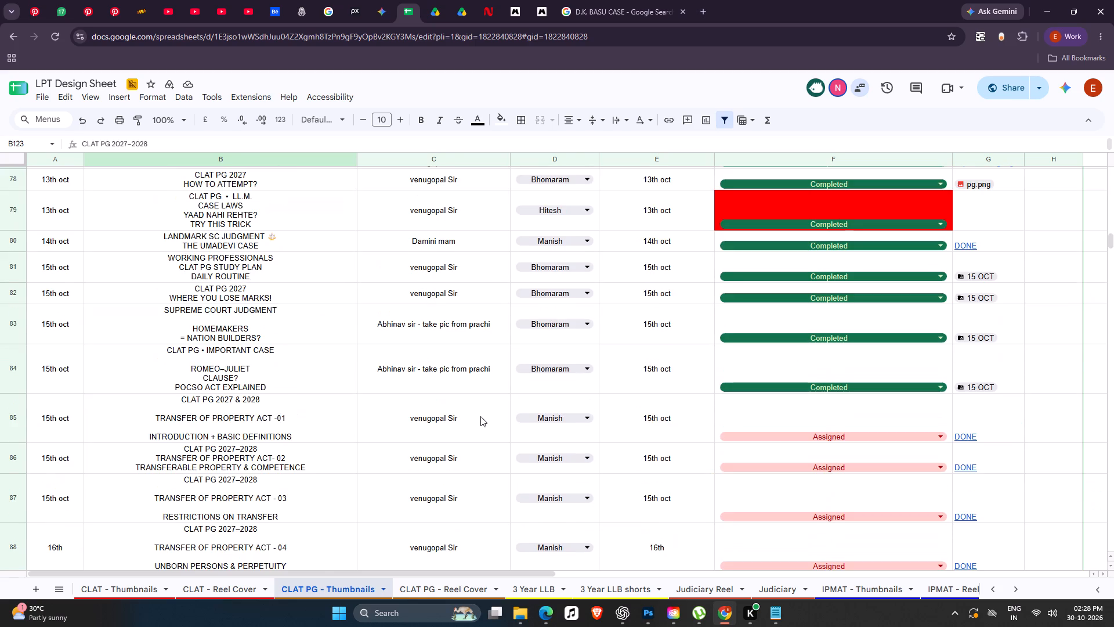
scroll(480, 416, "up", 7)
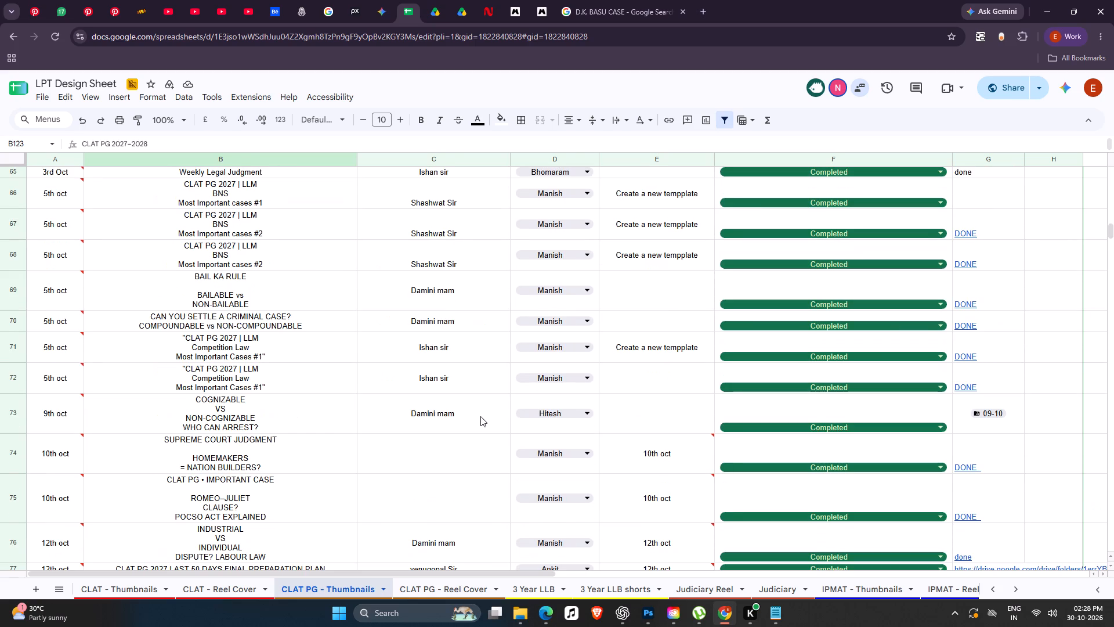
scroll(480, 416, "up", 9)
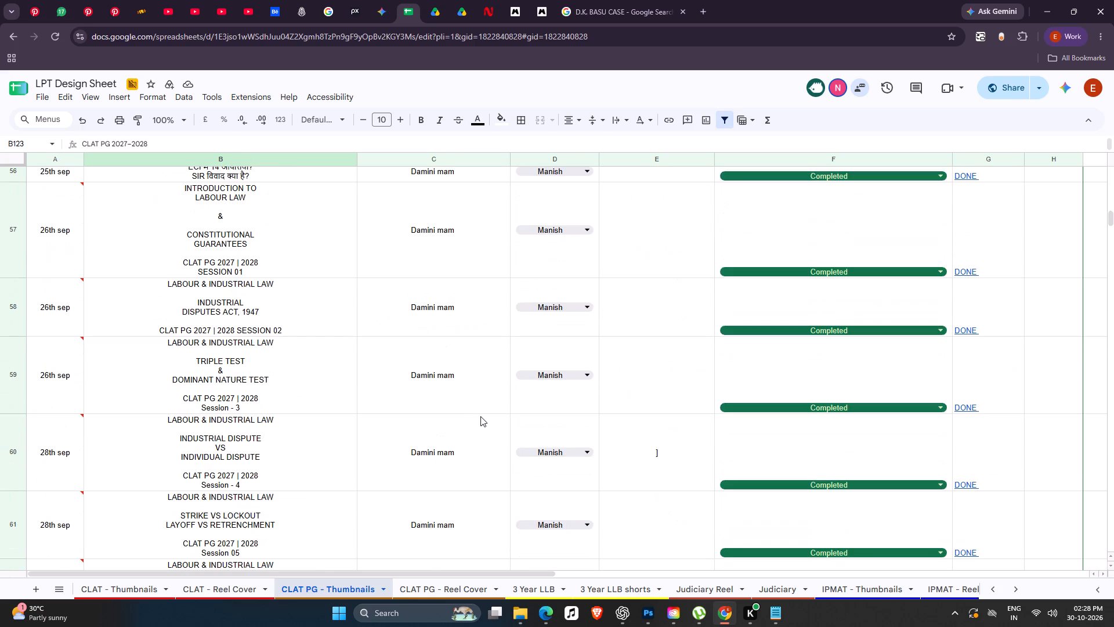
scroll(480, 412, "down", 17)
scroll(480, 412, "down", 10)
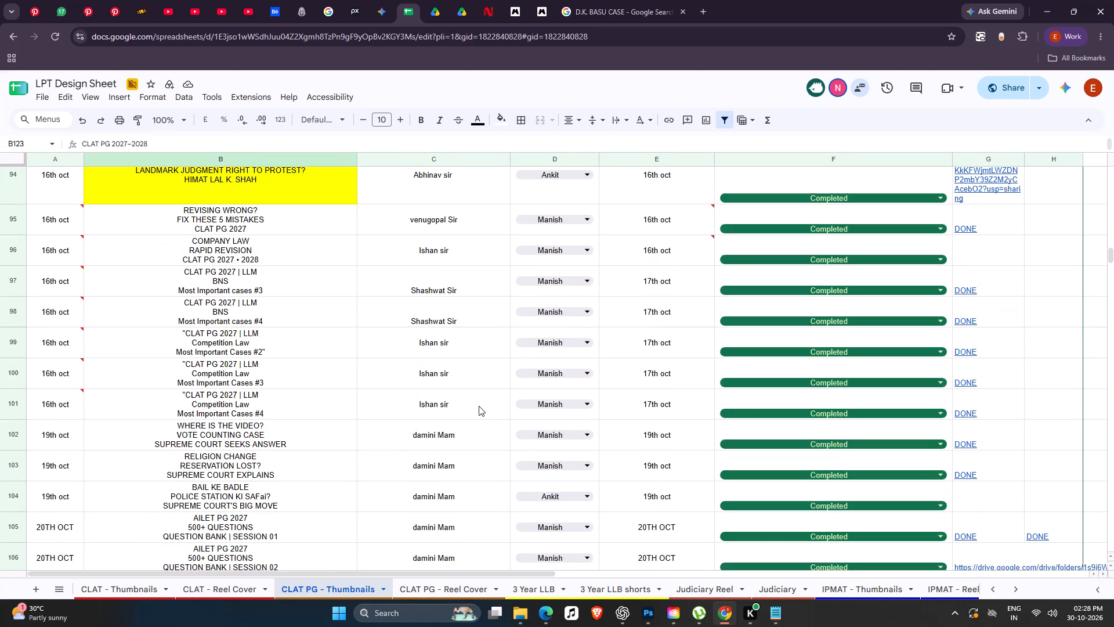
scroll(479, 406, "down", 3)
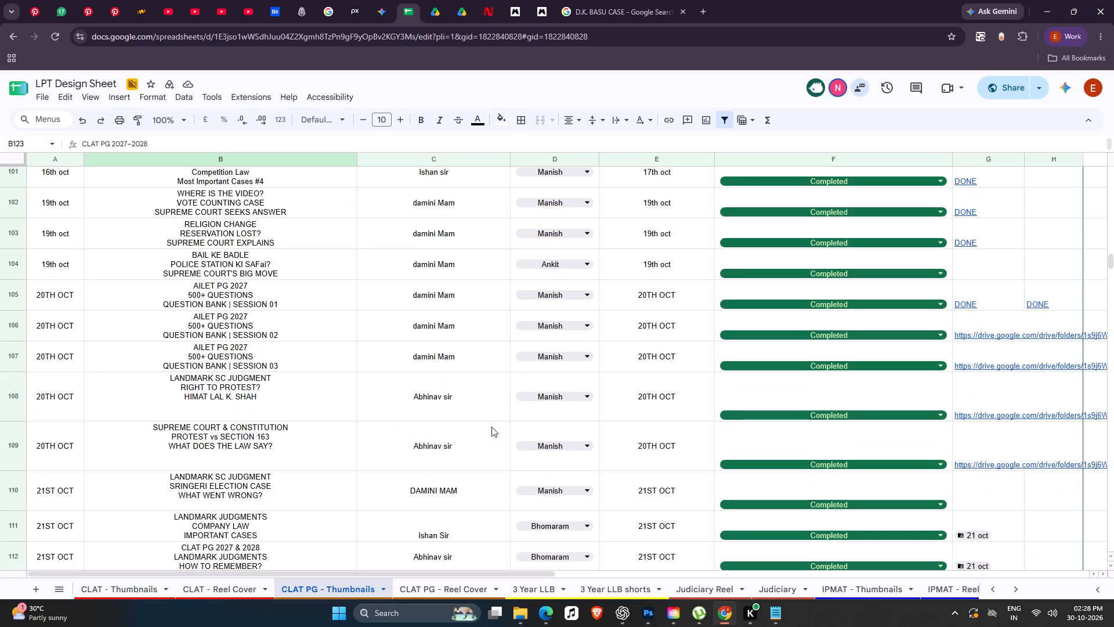
scroll(402, 494, "down", 2)
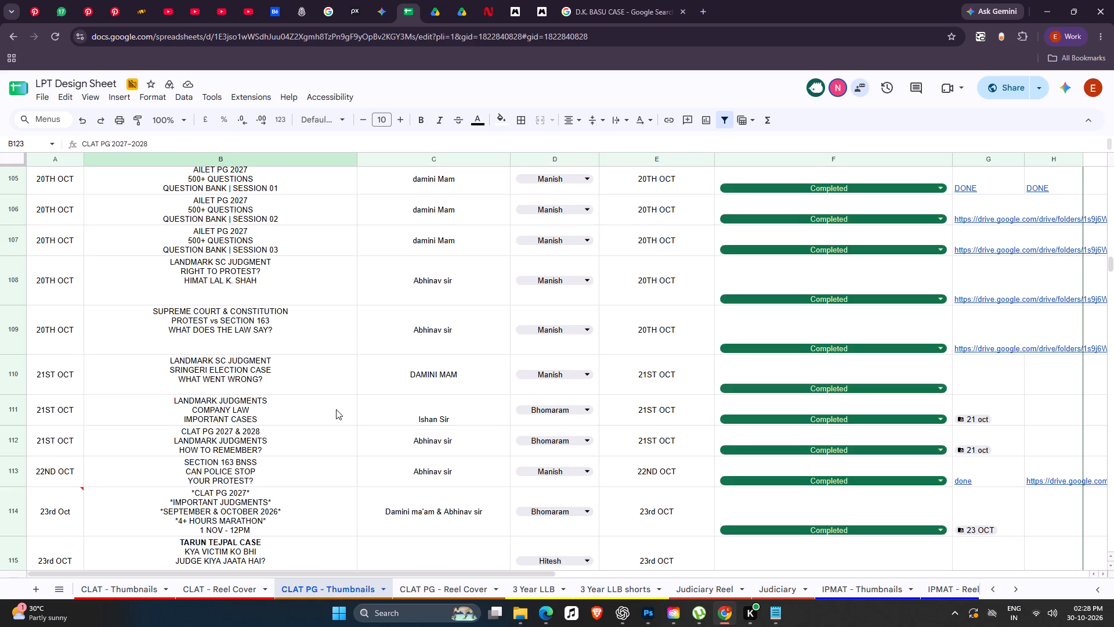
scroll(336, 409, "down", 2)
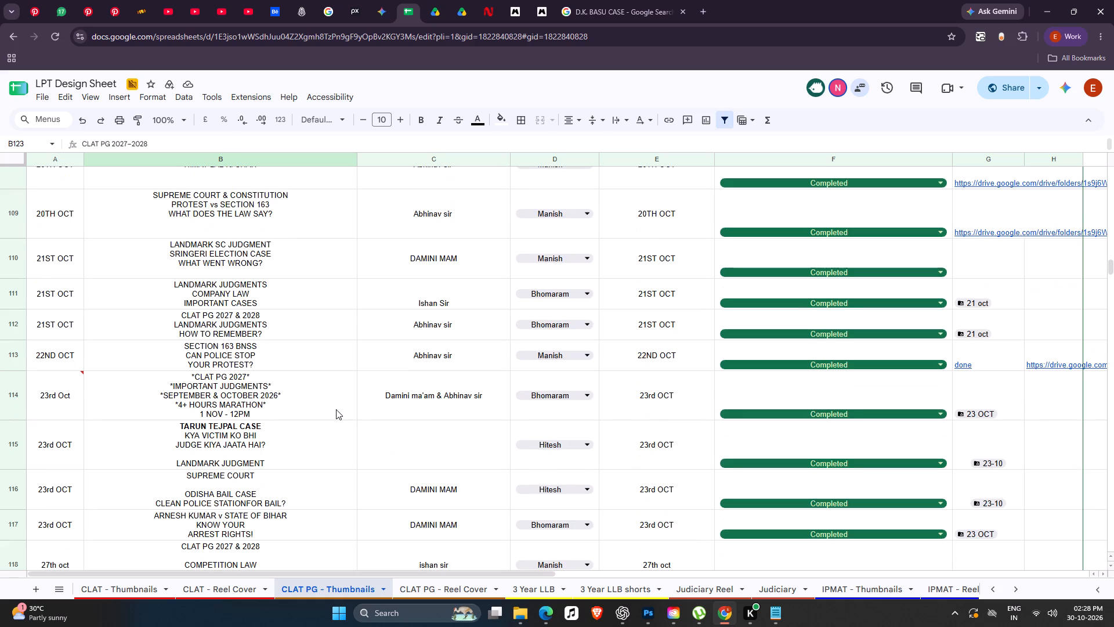
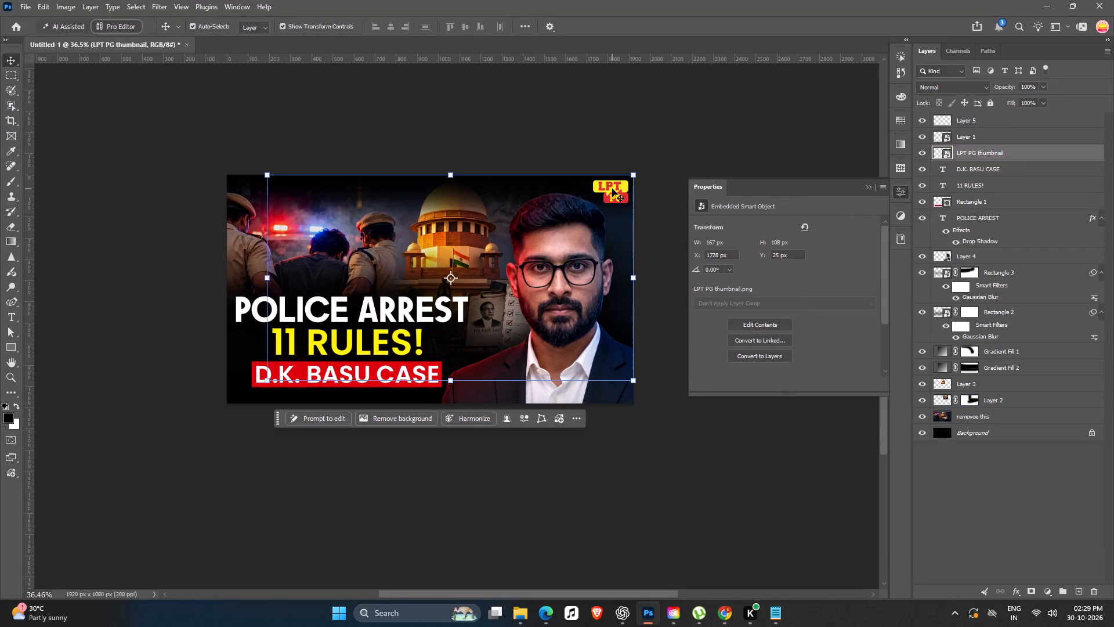
Bring the LPT PG thumbnail logo layer to the top of the layer stack.
key("ctrl+shift+bracketright")
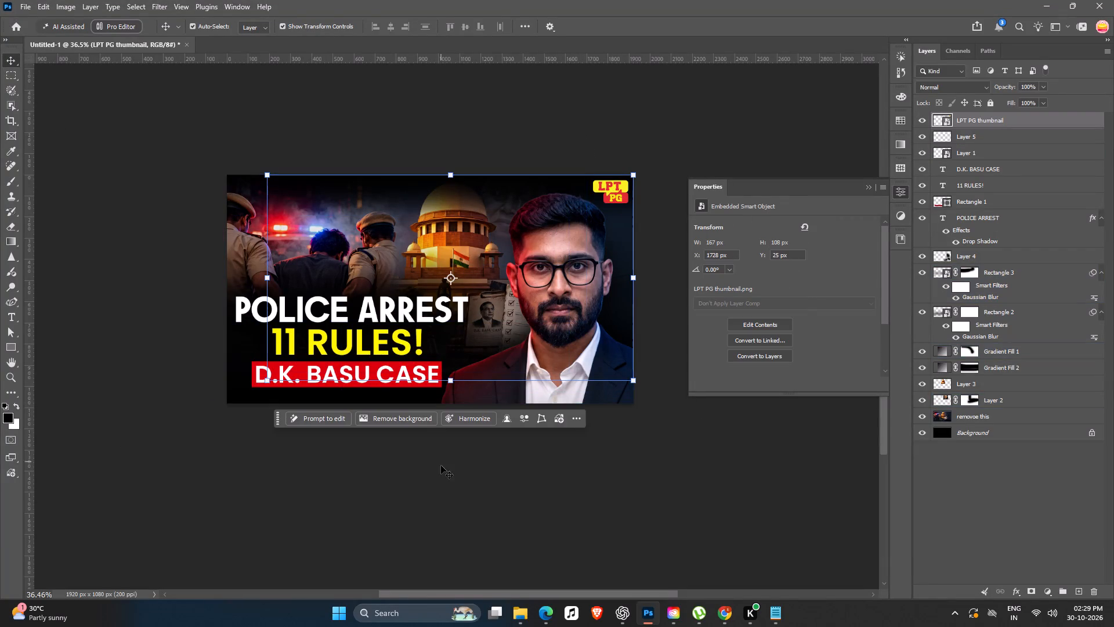
Hide the LPT PG thumbnail logo layer and stamp all visible artwork onto the empty Layer 5.
scroll(439, 467, "up", 2, "ctrl")
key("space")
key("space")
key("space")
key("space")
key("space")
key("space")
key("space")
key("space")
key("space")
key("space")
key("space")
left_click_drag(439, 466, 458, 443)
left_click(866, 189)
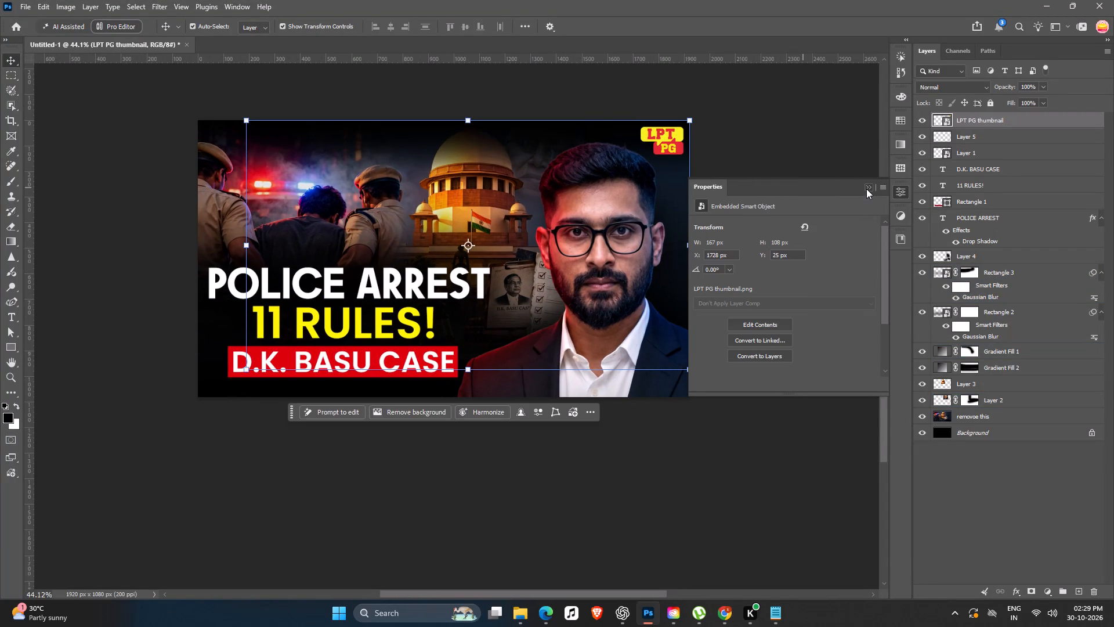
left_click(578, 228)
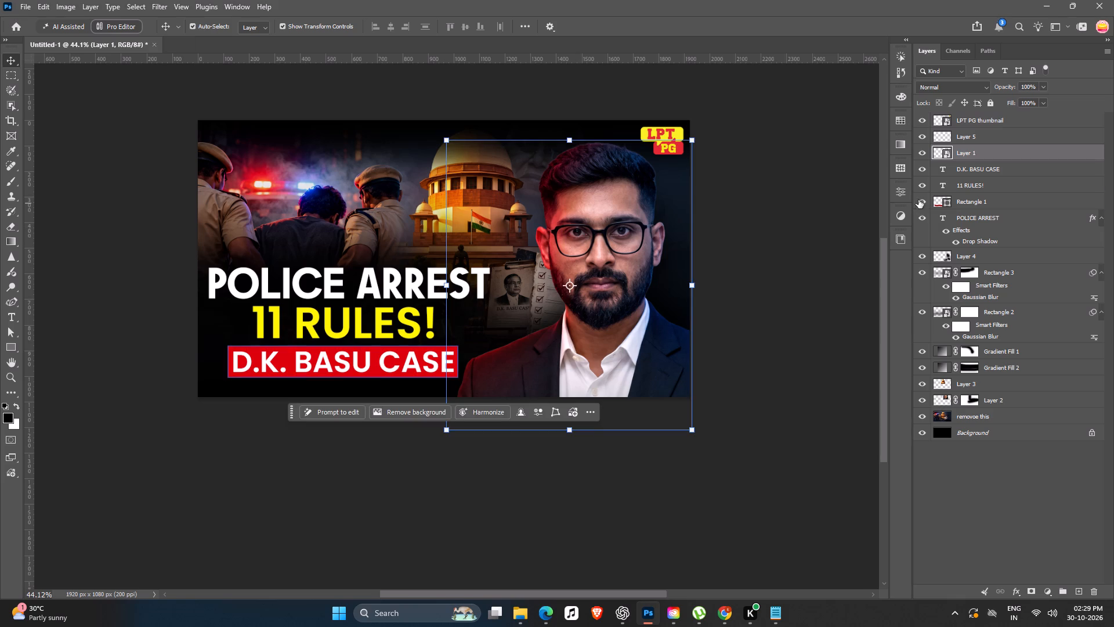
left_click(921, 114)
left_click(973, 139)
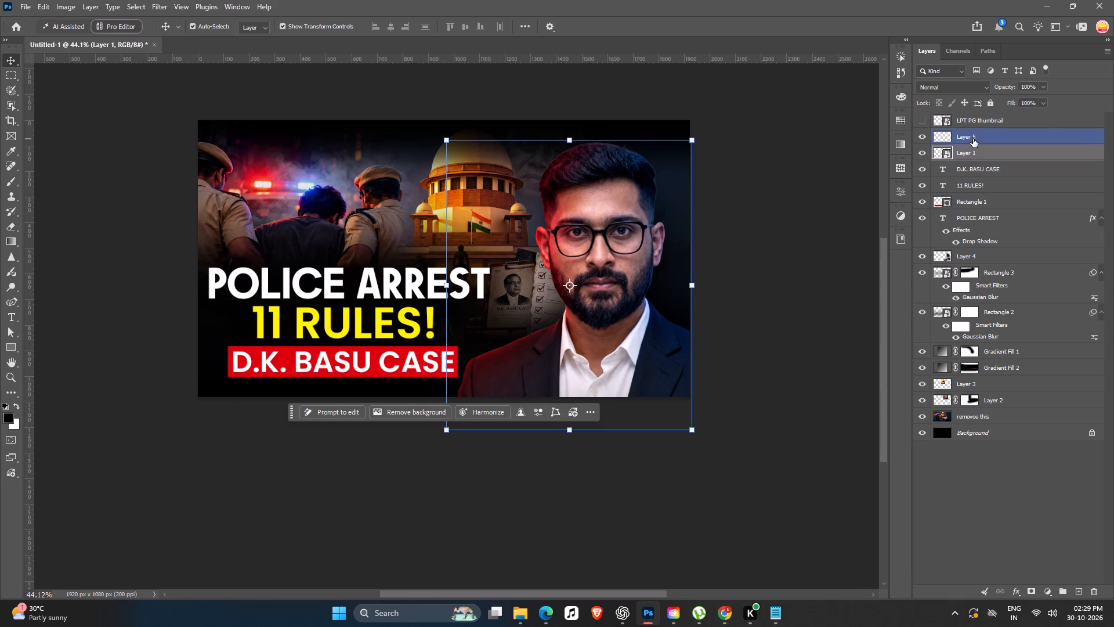
key("ctrl+alt+shift+e")
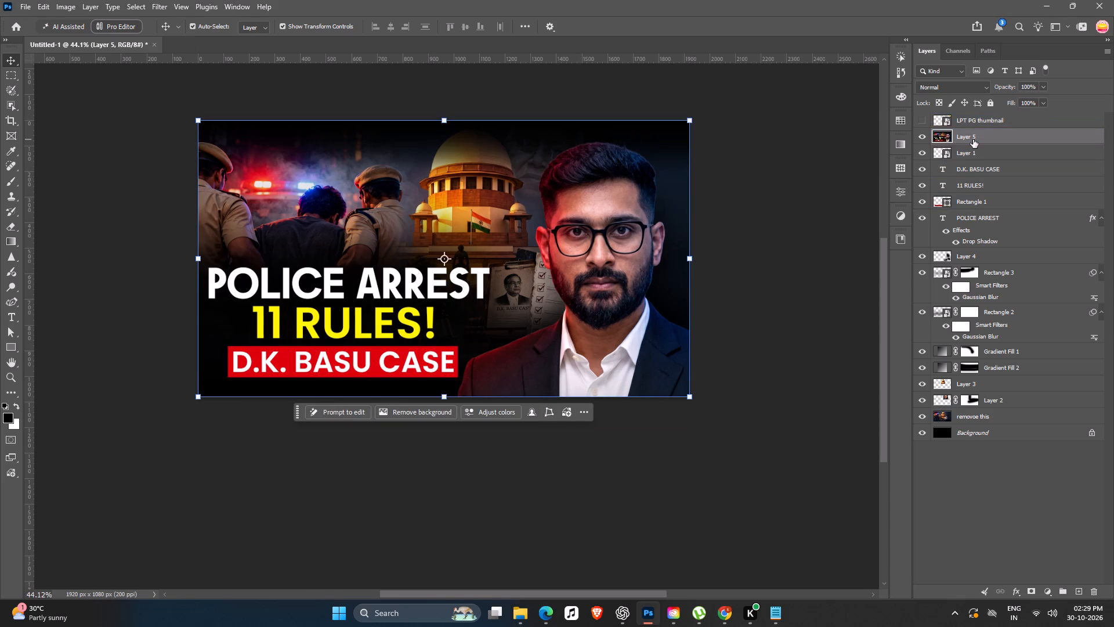
Open the merged thumbnail artwork on Layer 5 in the Camera Raw Filter.
key("ctrl+shift+a")
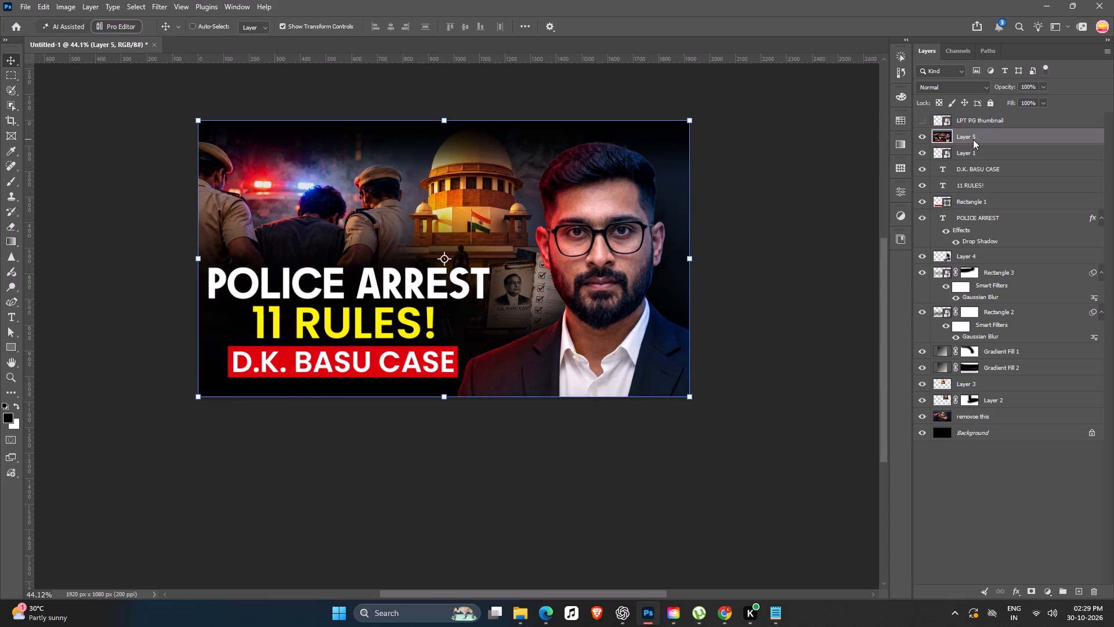
scroll(623, 355, "down", 12, "ctrl")
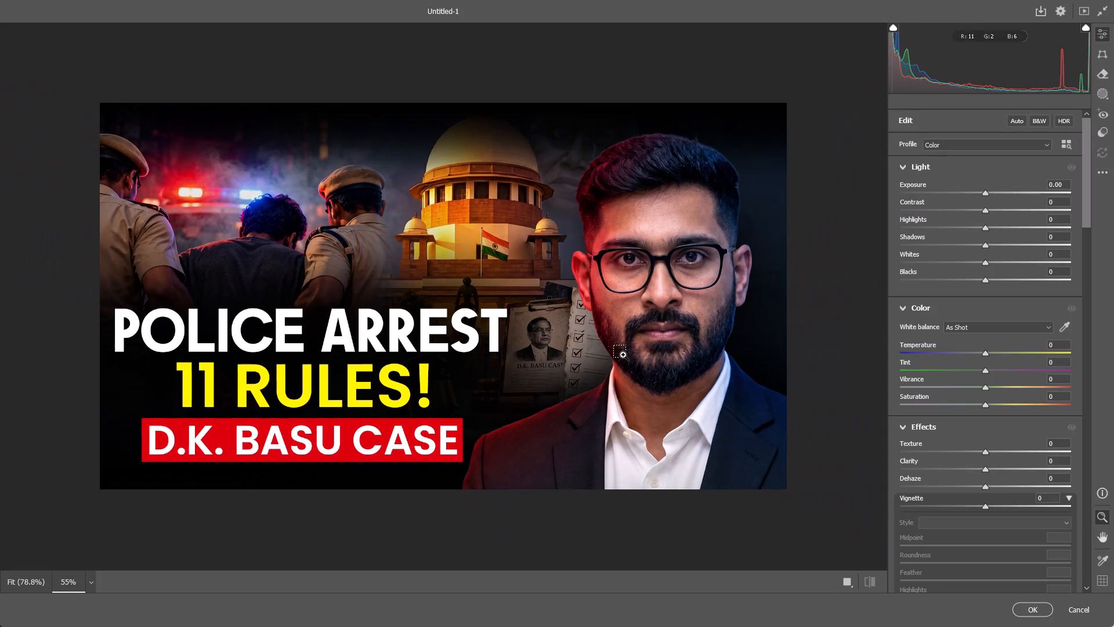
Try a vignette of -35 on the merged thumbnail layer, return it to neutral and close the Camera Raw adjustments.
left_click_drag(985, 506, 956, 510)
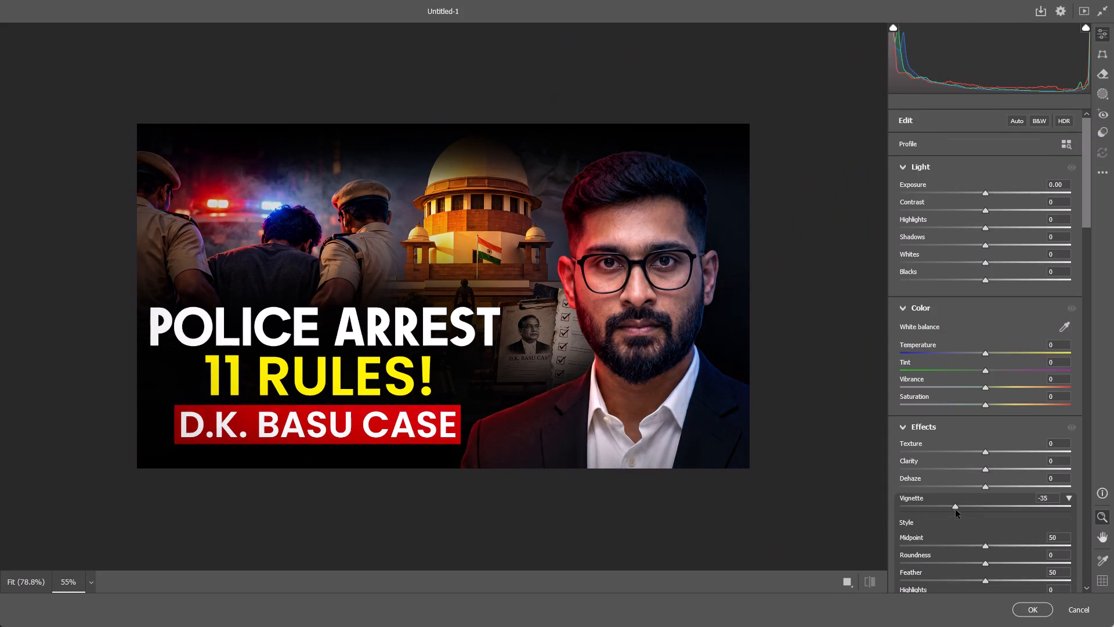
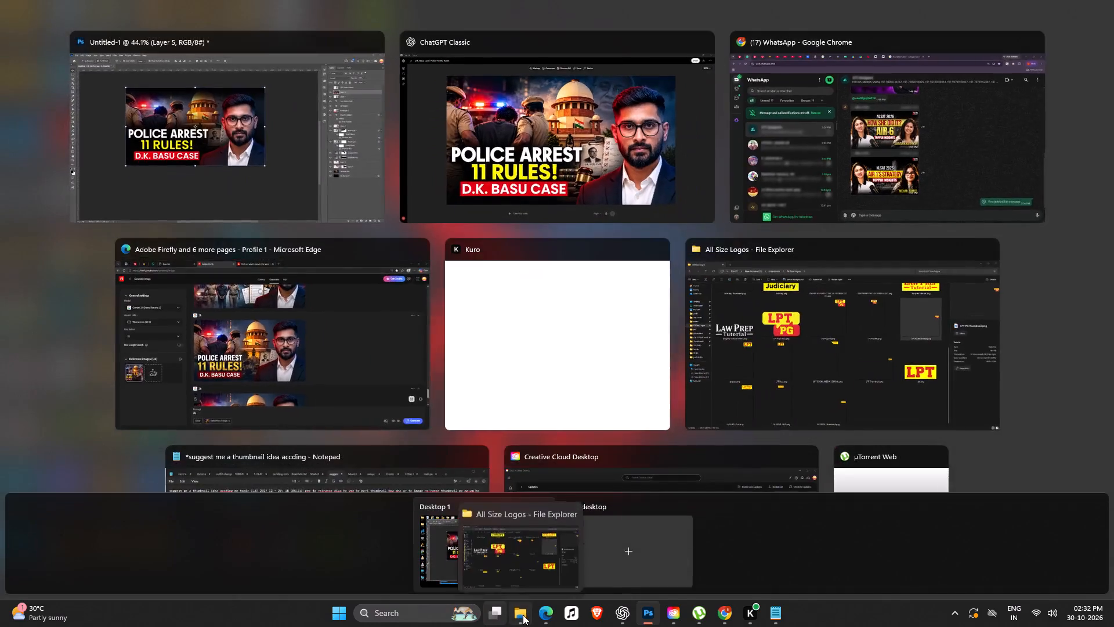
left_click(50, 150)
double_click(50, 157)
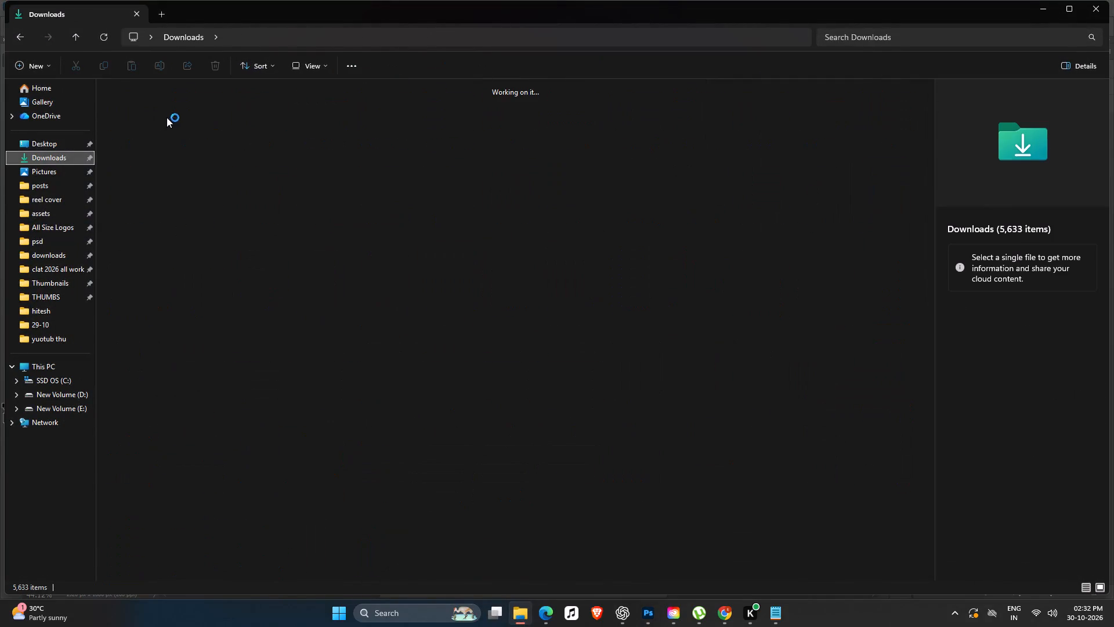
left_click_drag(155, 160, 659, 616)
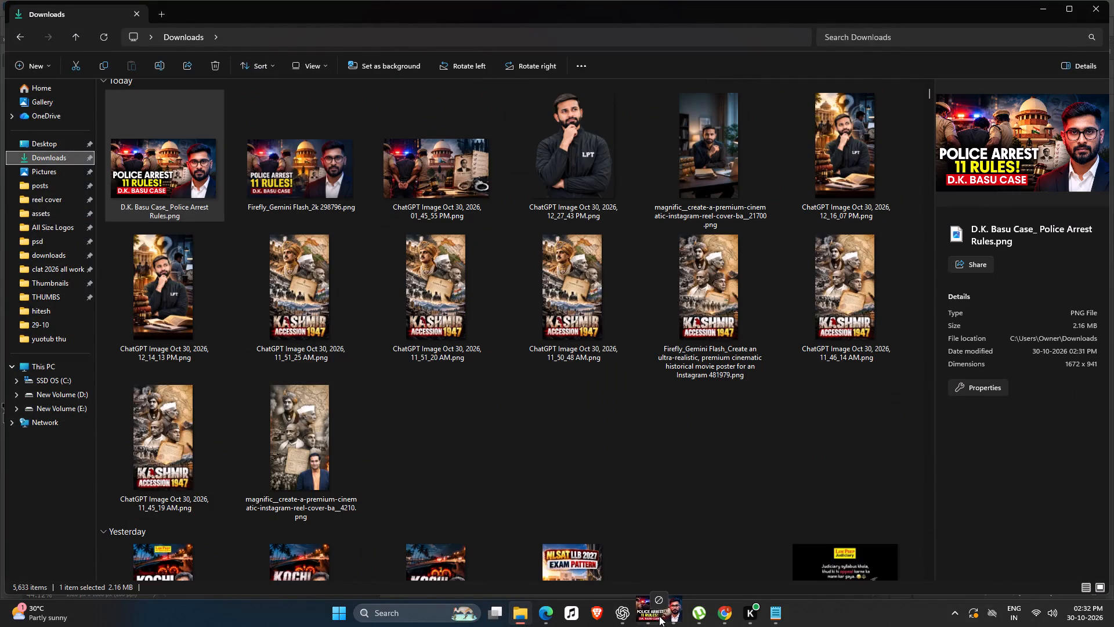
left_click_drag(659, 616, 466, 330)
key("Return")
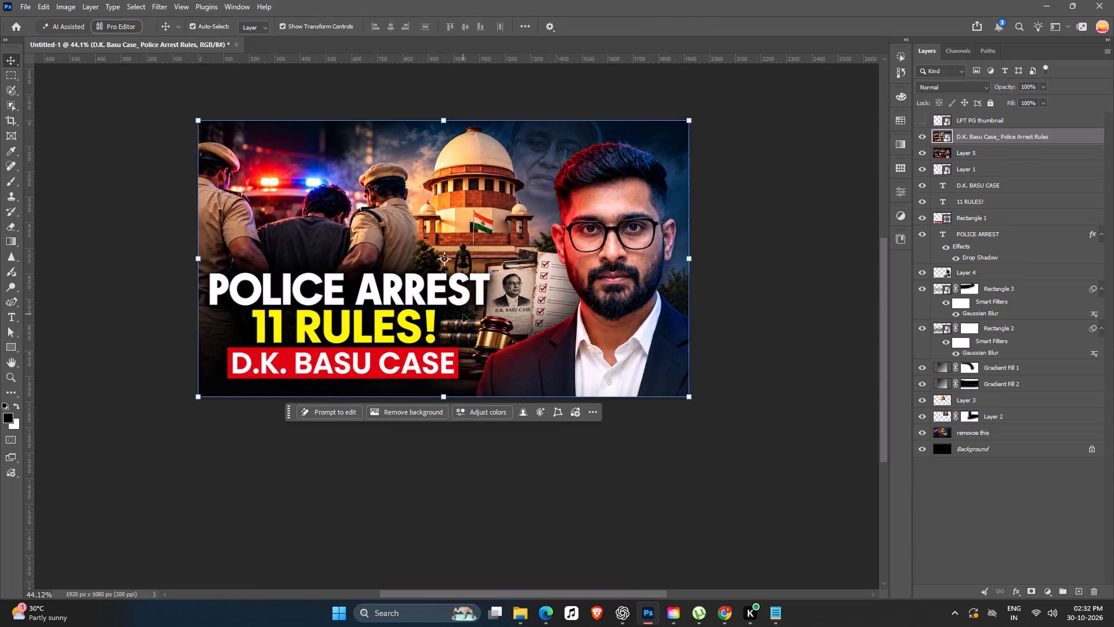
left_click(819, 250)
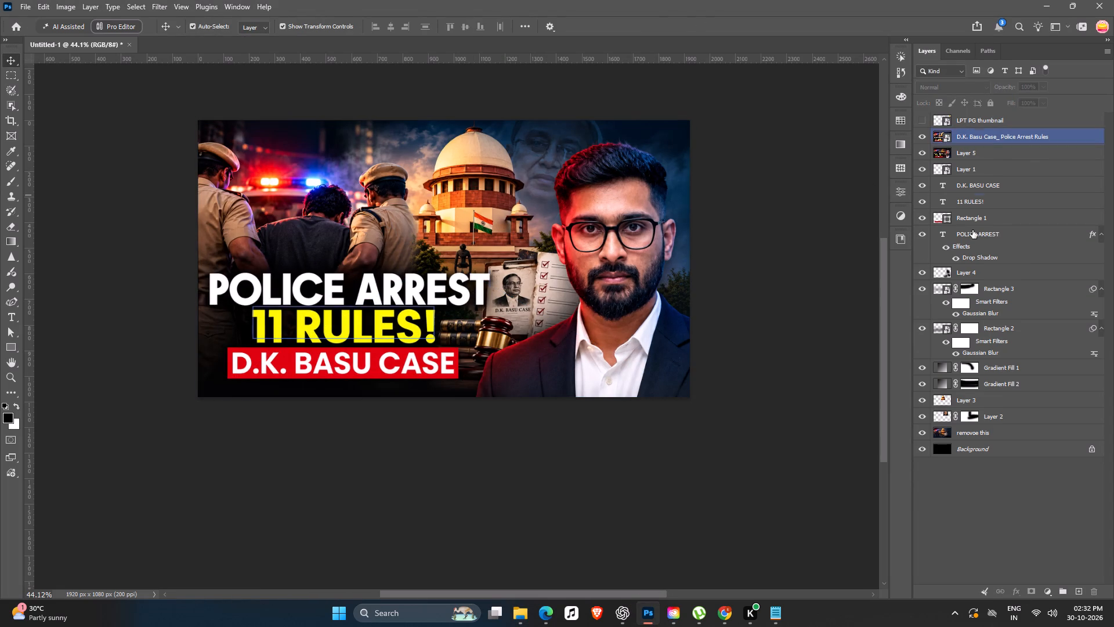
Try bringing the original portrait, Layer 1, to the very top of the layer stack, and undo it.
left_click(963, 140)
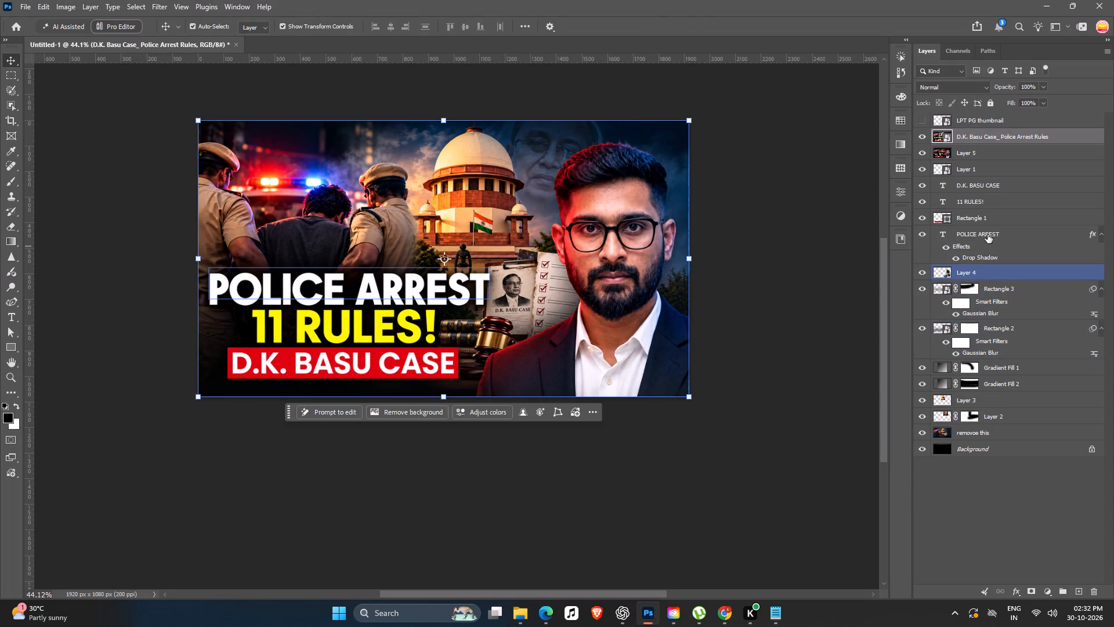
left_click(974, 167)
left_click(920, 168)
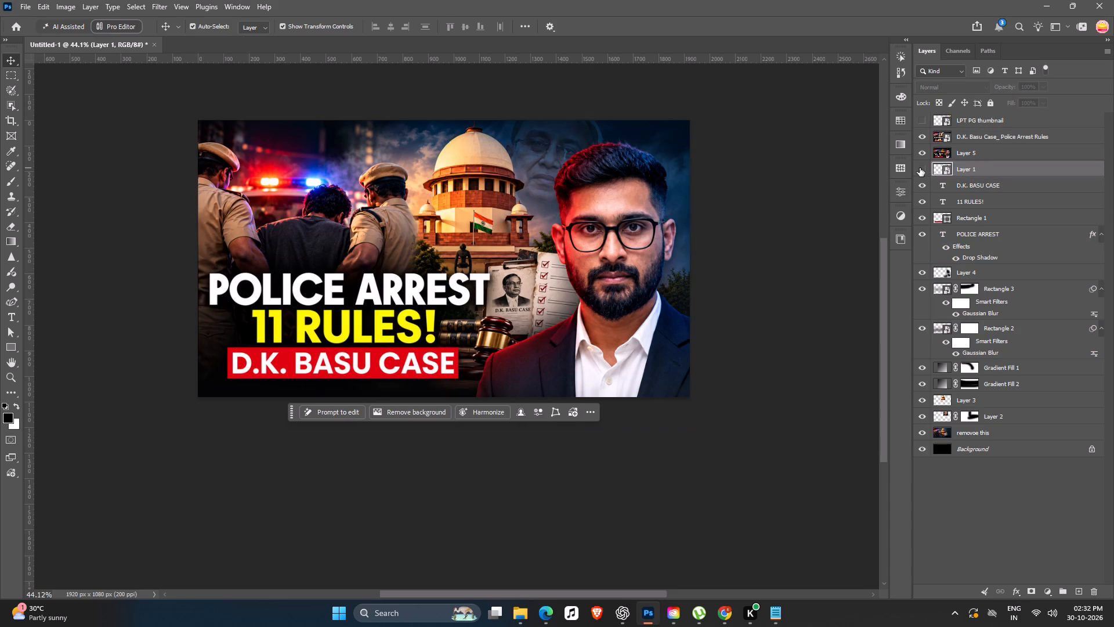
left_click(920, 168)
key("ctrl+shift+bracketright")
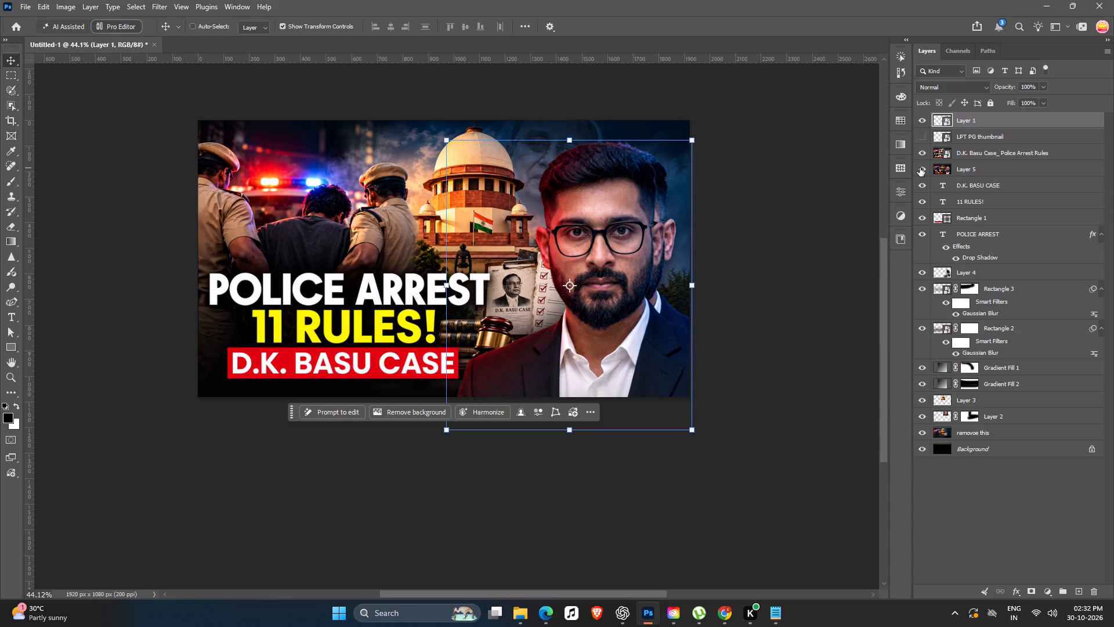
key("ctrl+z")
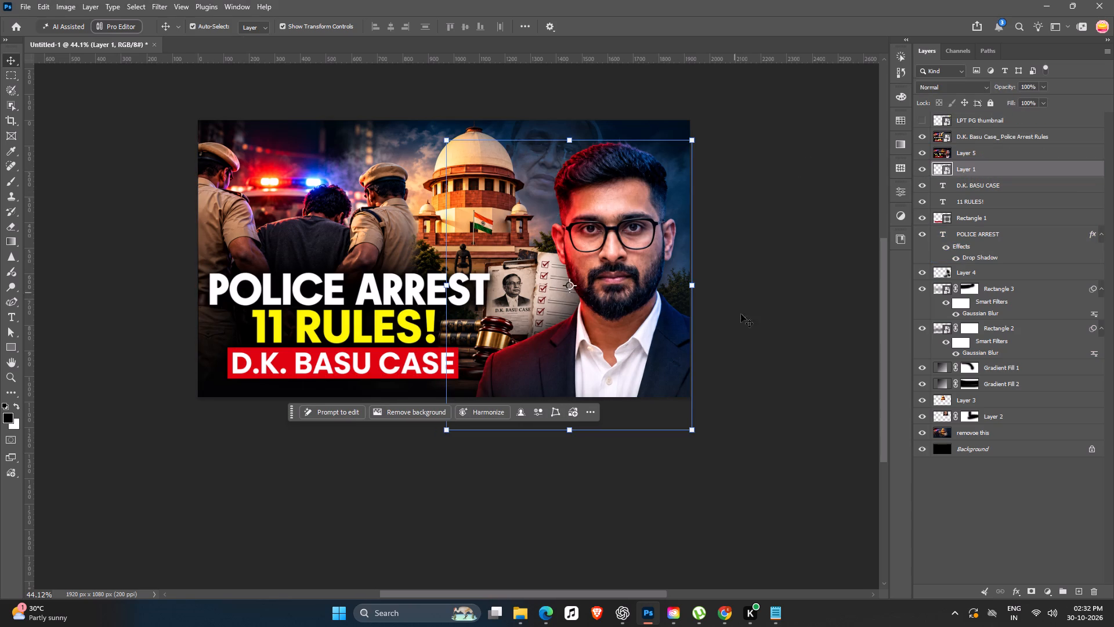
Raise the Layer 1 portrait so it sits directly above the D.K. Basu_ Police Arrest Rules layer.
left_click(750, 335)
key("space")
key("space")
key("space")
key("space")
key("space")
key("space")
key("space")
key("space")
key("space")
key("space")
key("space")
left_click_drag(750, 335, 768, 375)
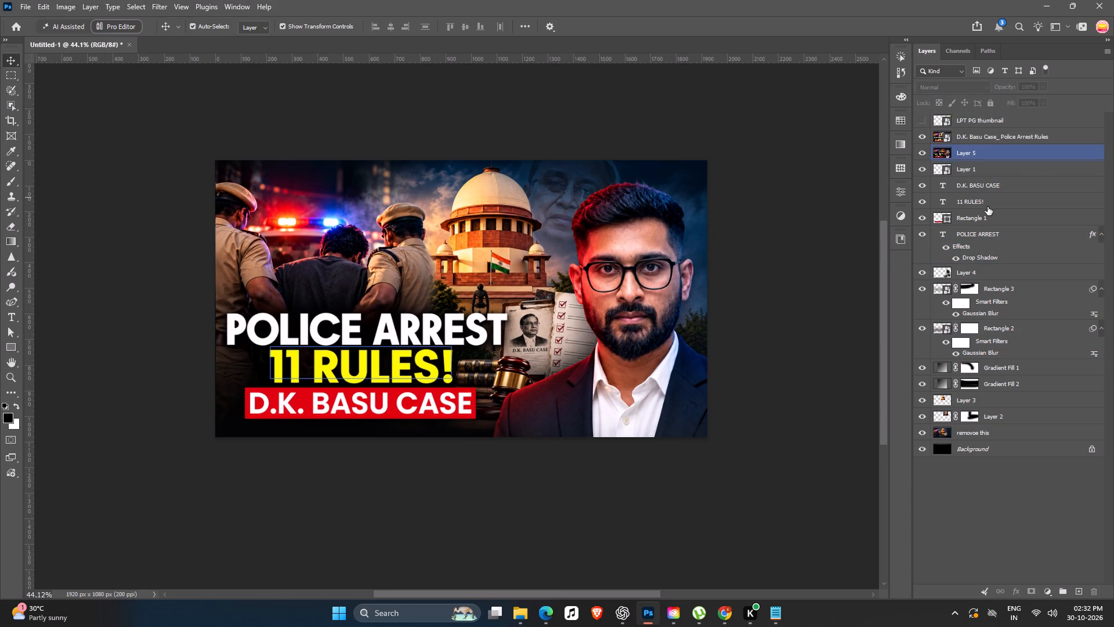
left_click(985, 171)
key("ctrl+bracketright")
key("ctrl+bracketright")
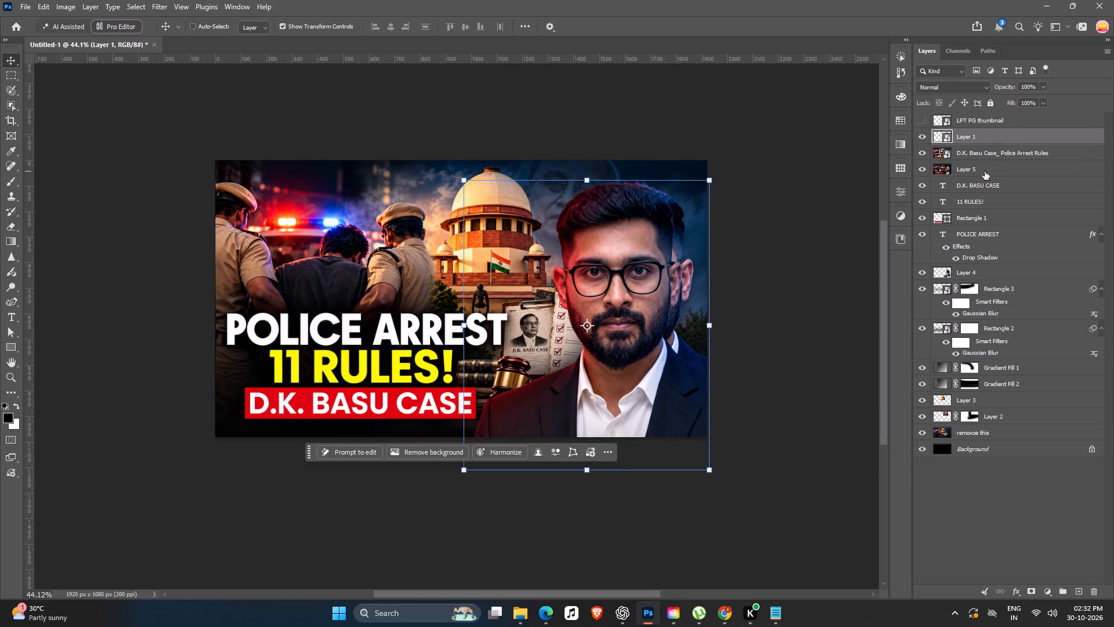
Align the Layer 1 portrait over the man in the generated image, fine-tuning its position with small nudges.
scroll(622, 331, "up", 2, "ctrl")
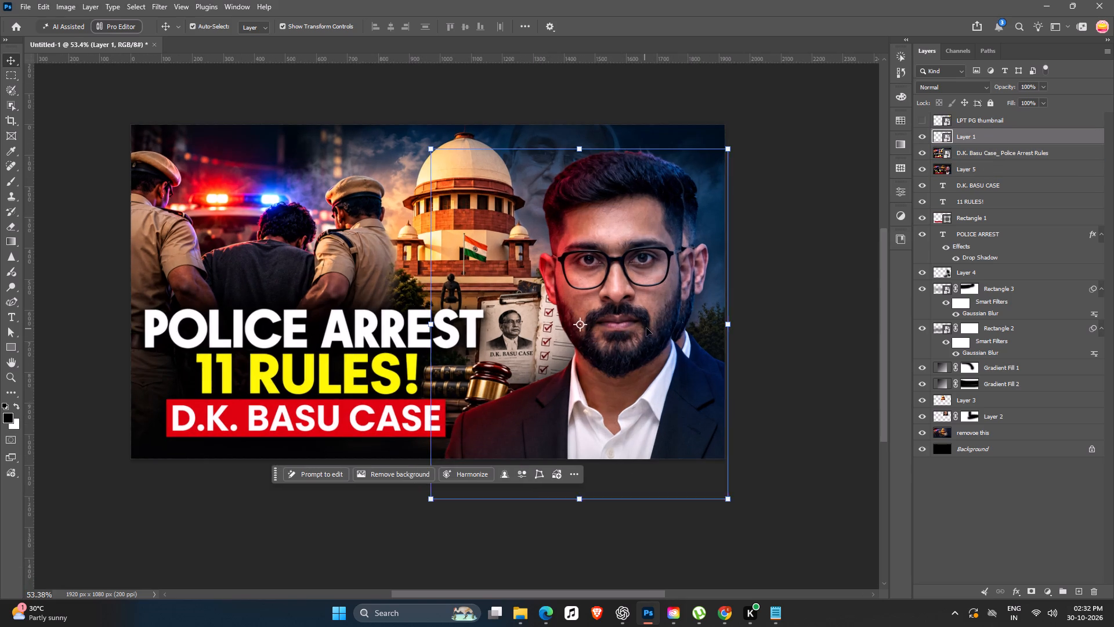
left_click_drag(646, 328, 660, 325)
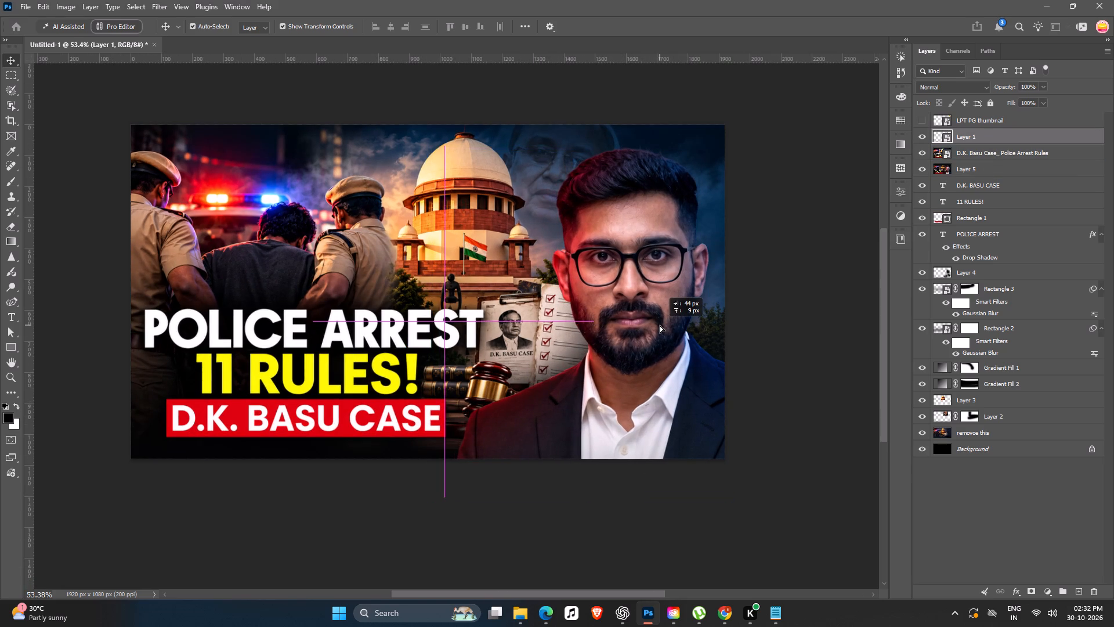
left_click_drag(660, 325, 664, 321)
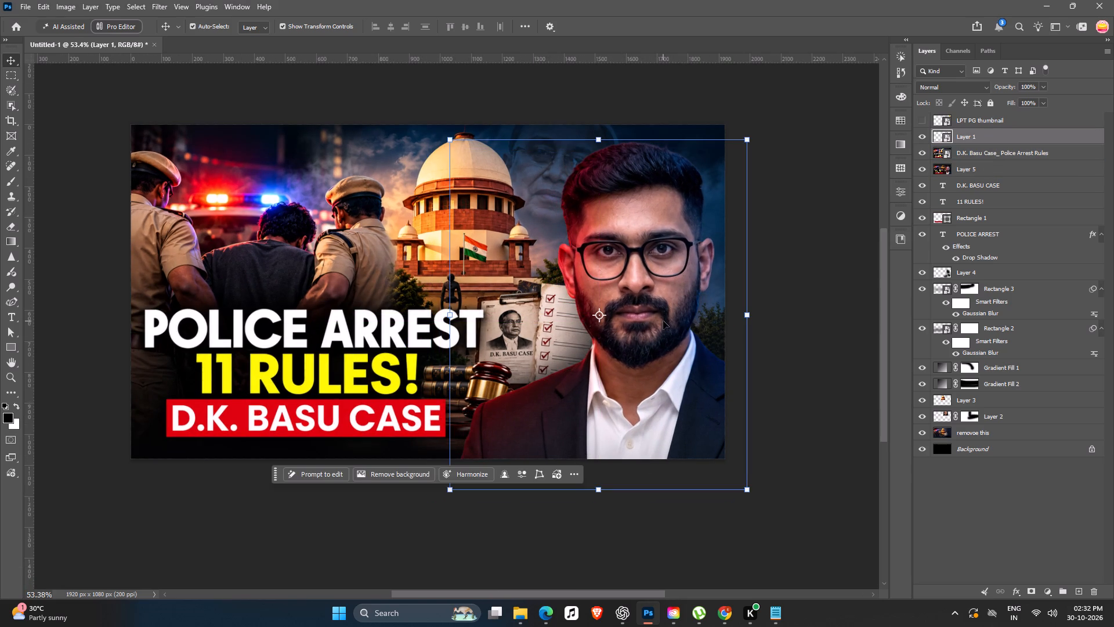
key("Down")
key("Down")
key("Down")
key("Down")
key("Down")
key("Down")
key("Down")
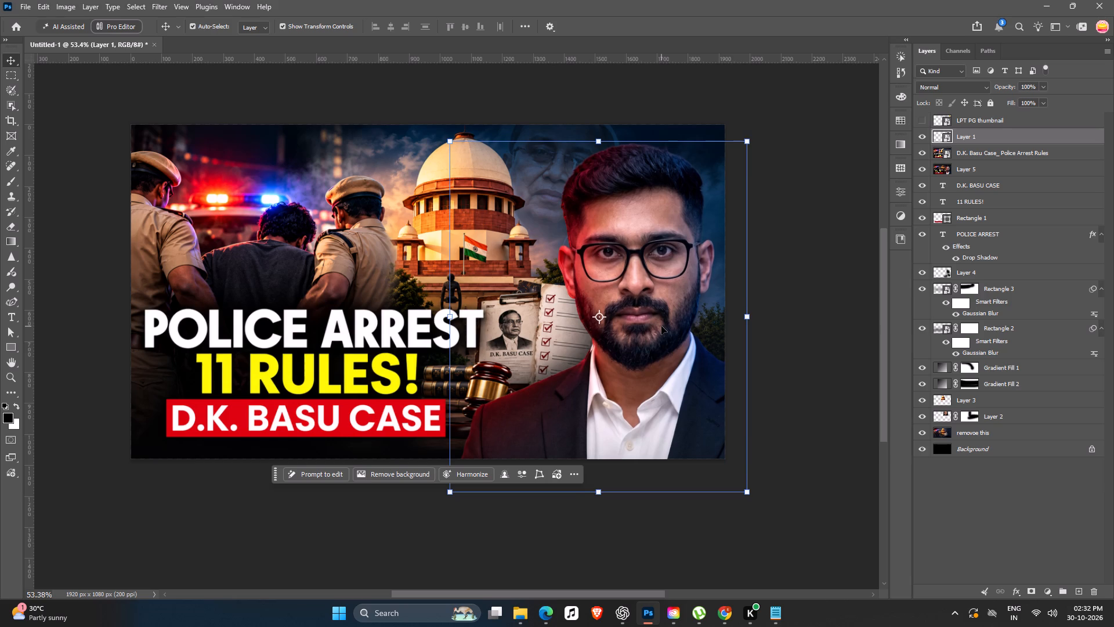
key("Down")
key("Down")
key("Left")
key("Down")
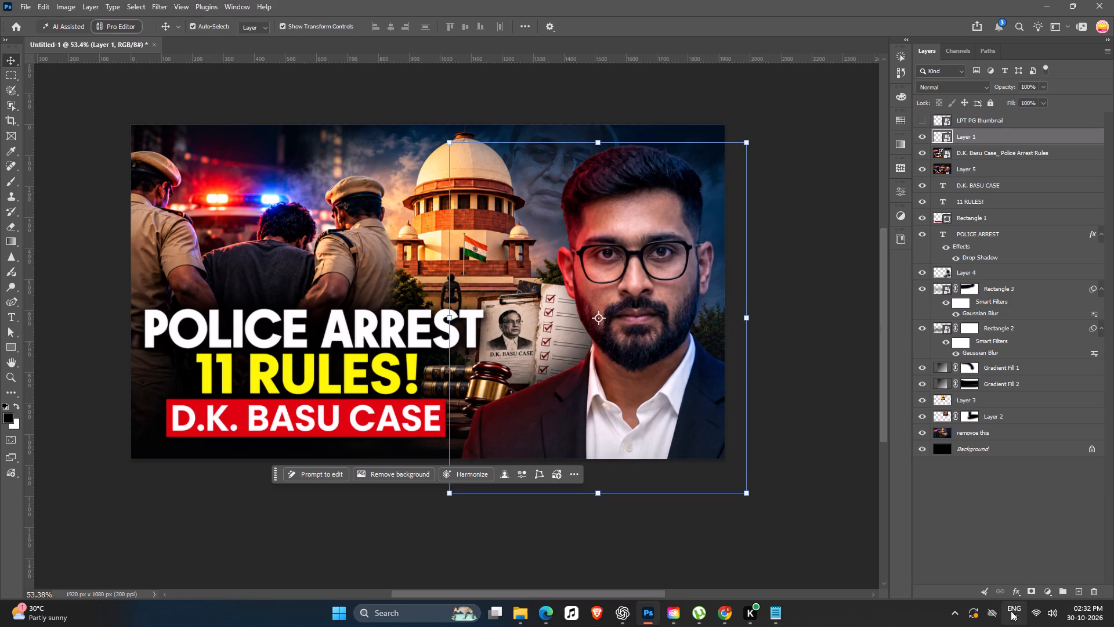
Add a layer mask to the Layer 1 portrait.
left_click(1031, 594)
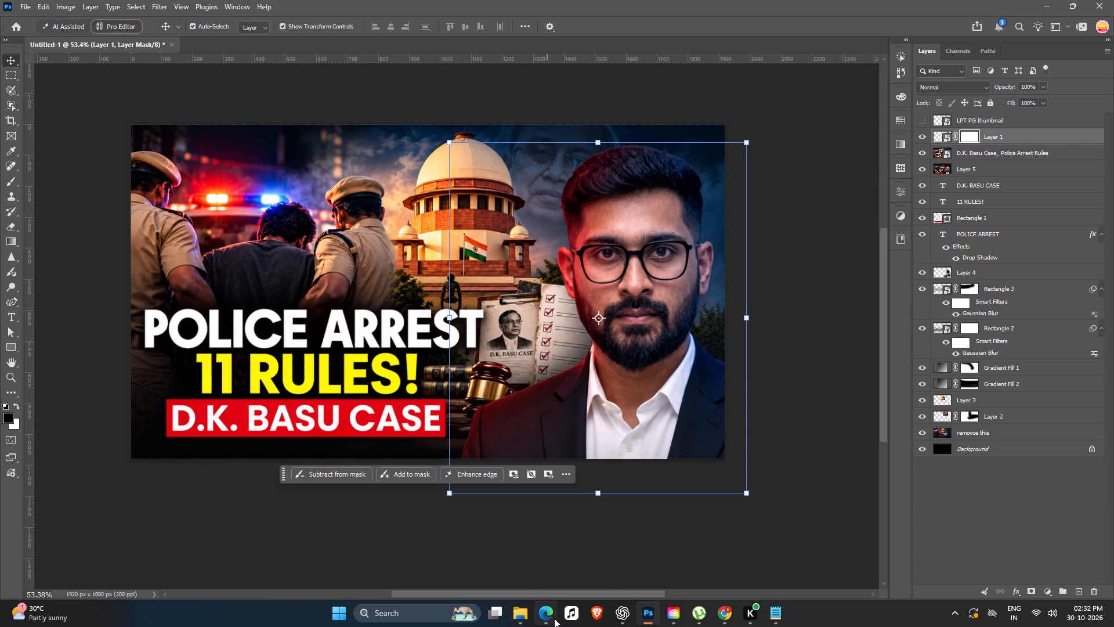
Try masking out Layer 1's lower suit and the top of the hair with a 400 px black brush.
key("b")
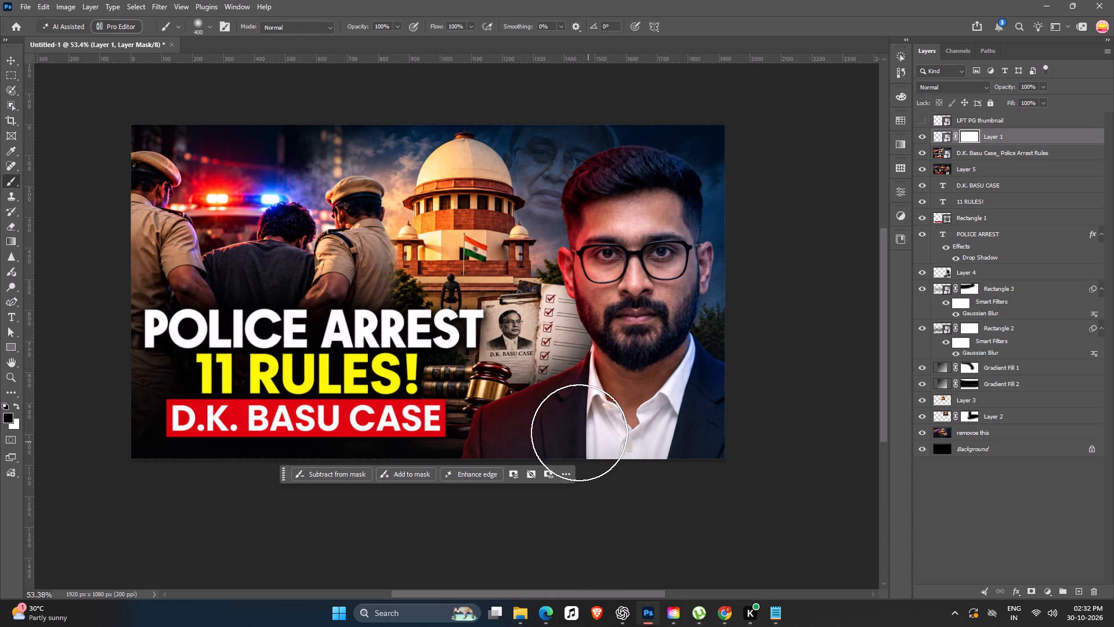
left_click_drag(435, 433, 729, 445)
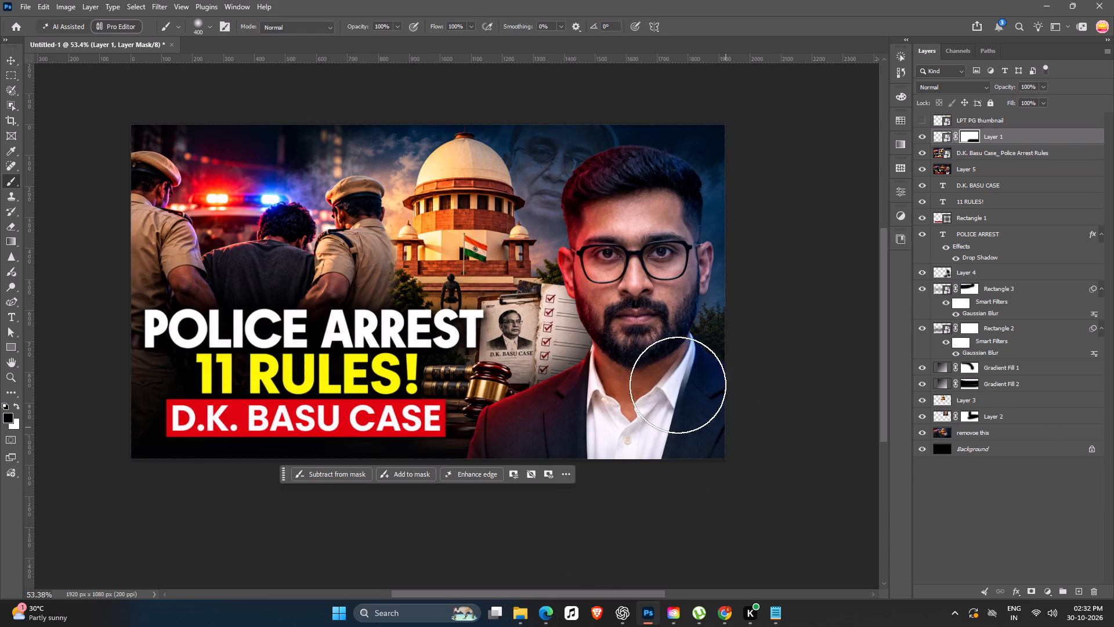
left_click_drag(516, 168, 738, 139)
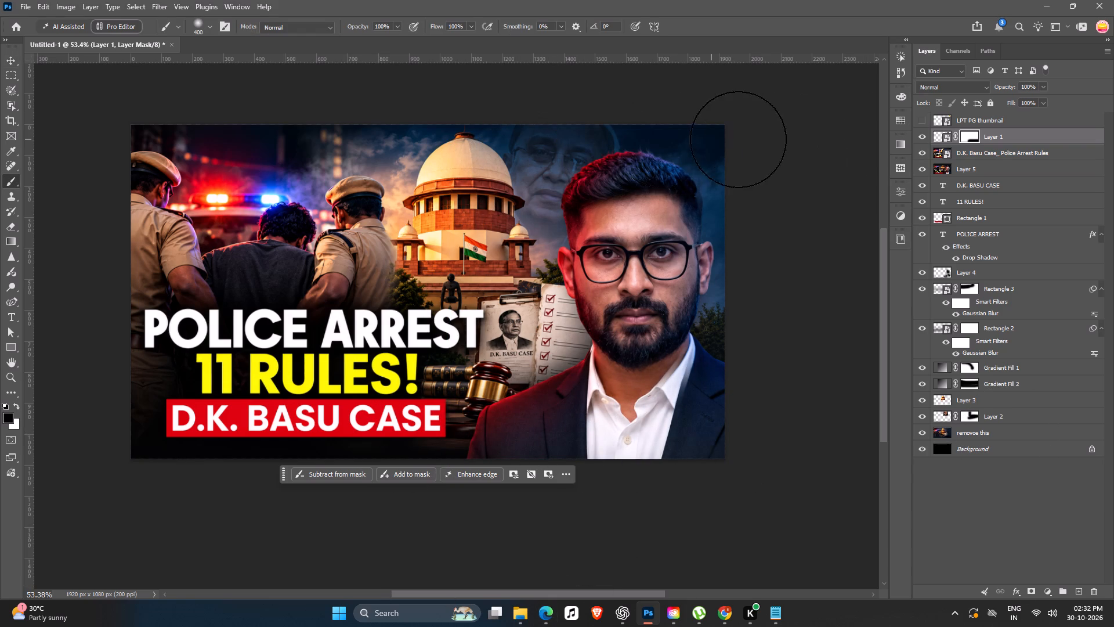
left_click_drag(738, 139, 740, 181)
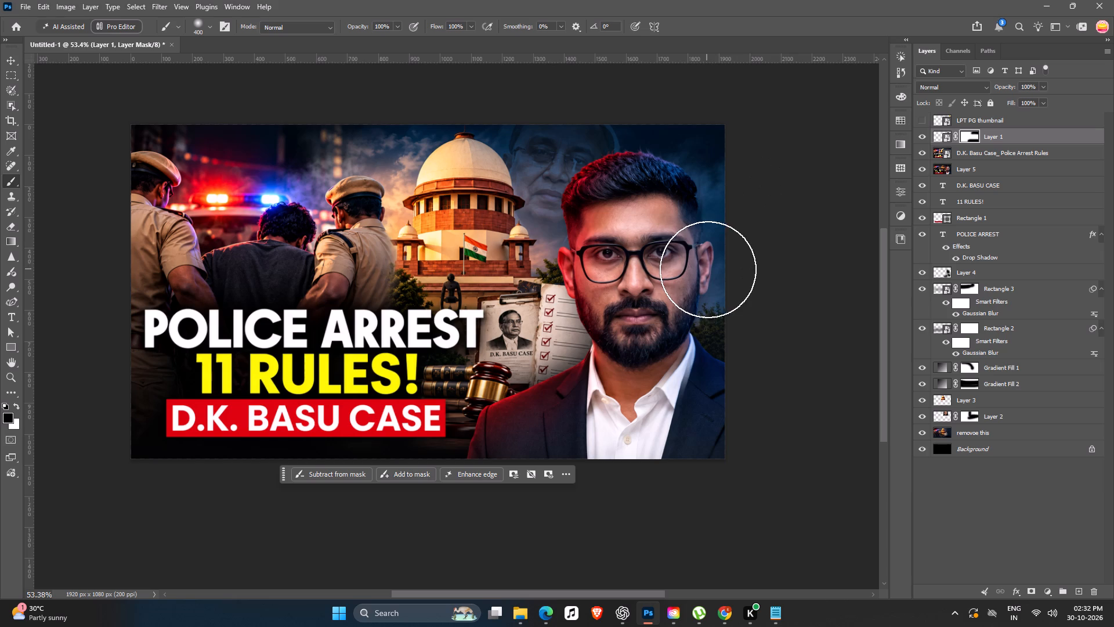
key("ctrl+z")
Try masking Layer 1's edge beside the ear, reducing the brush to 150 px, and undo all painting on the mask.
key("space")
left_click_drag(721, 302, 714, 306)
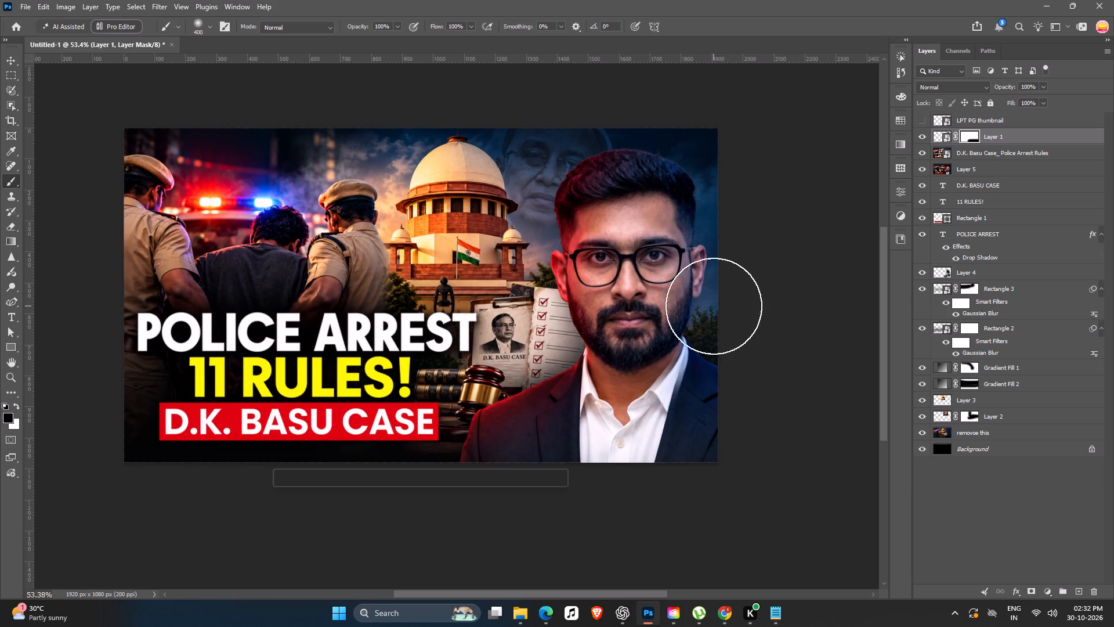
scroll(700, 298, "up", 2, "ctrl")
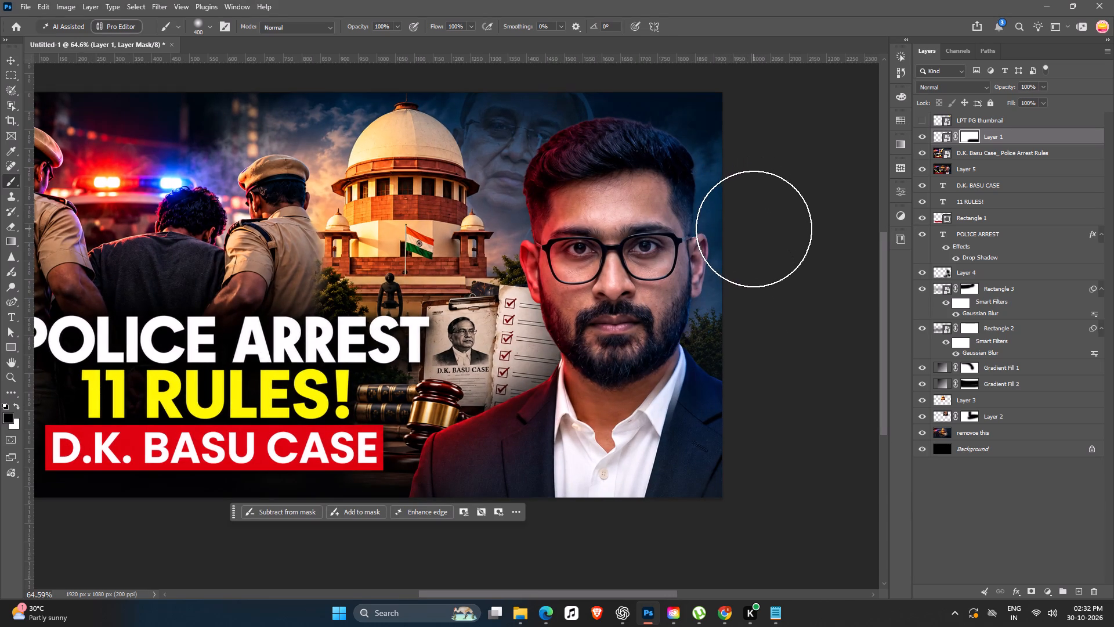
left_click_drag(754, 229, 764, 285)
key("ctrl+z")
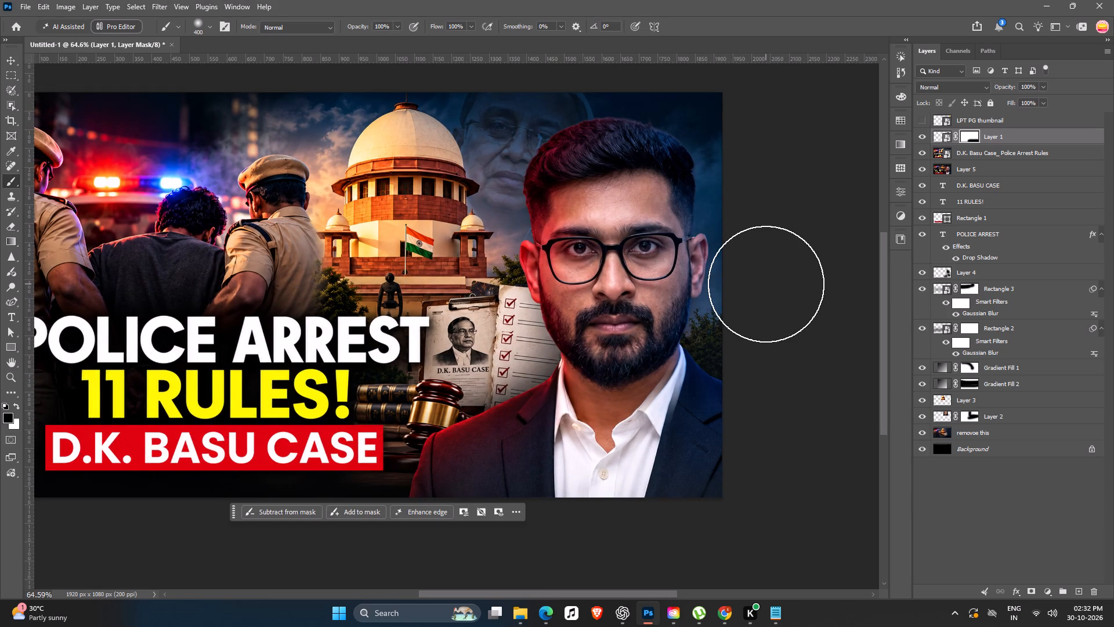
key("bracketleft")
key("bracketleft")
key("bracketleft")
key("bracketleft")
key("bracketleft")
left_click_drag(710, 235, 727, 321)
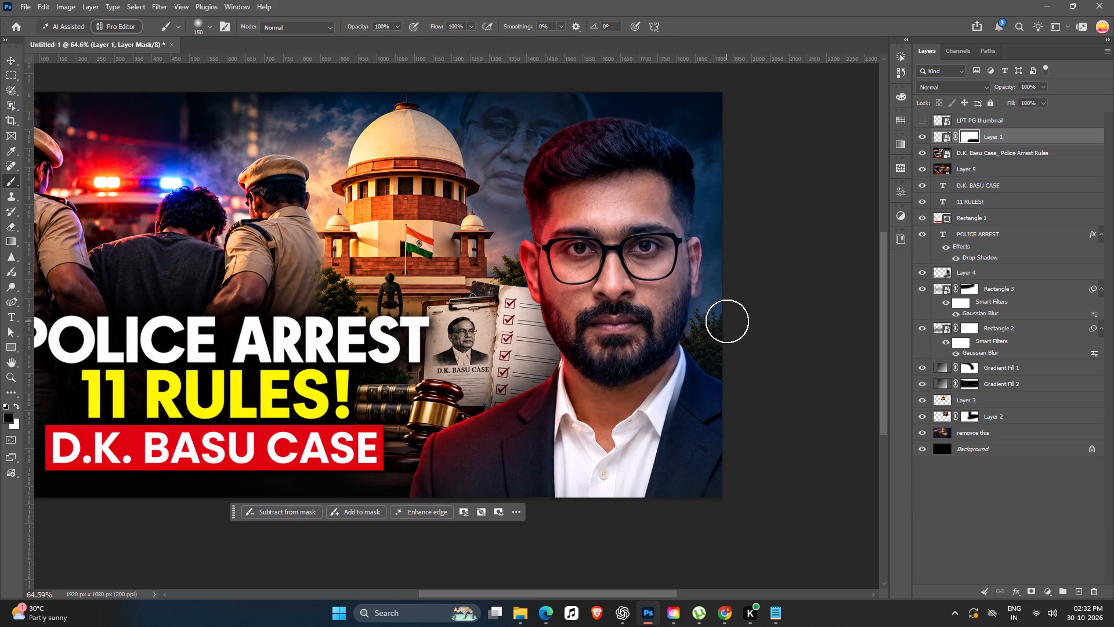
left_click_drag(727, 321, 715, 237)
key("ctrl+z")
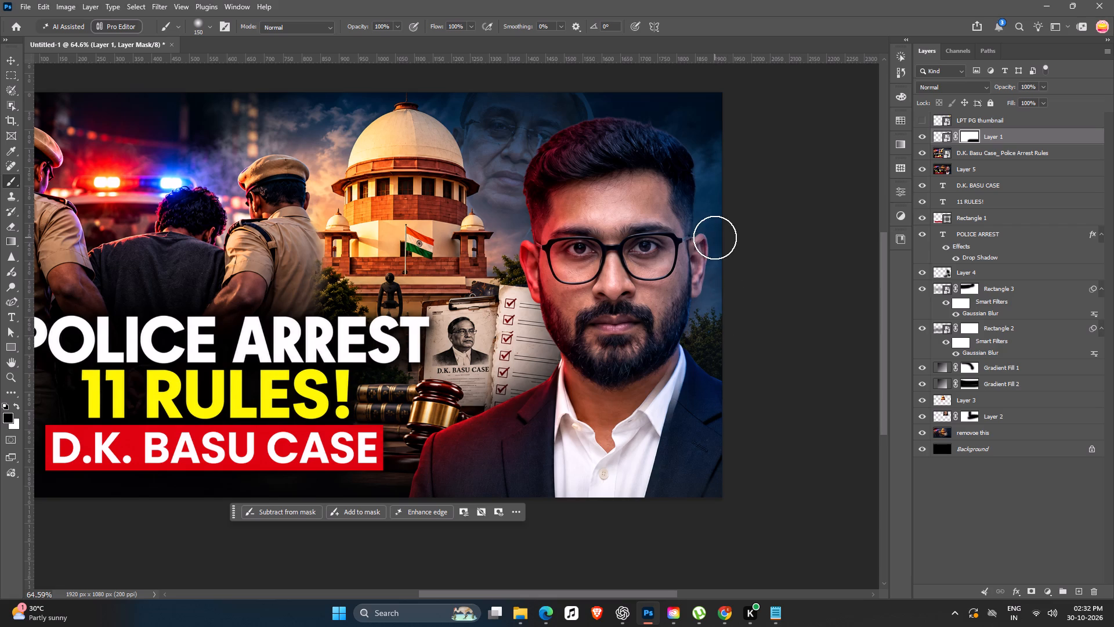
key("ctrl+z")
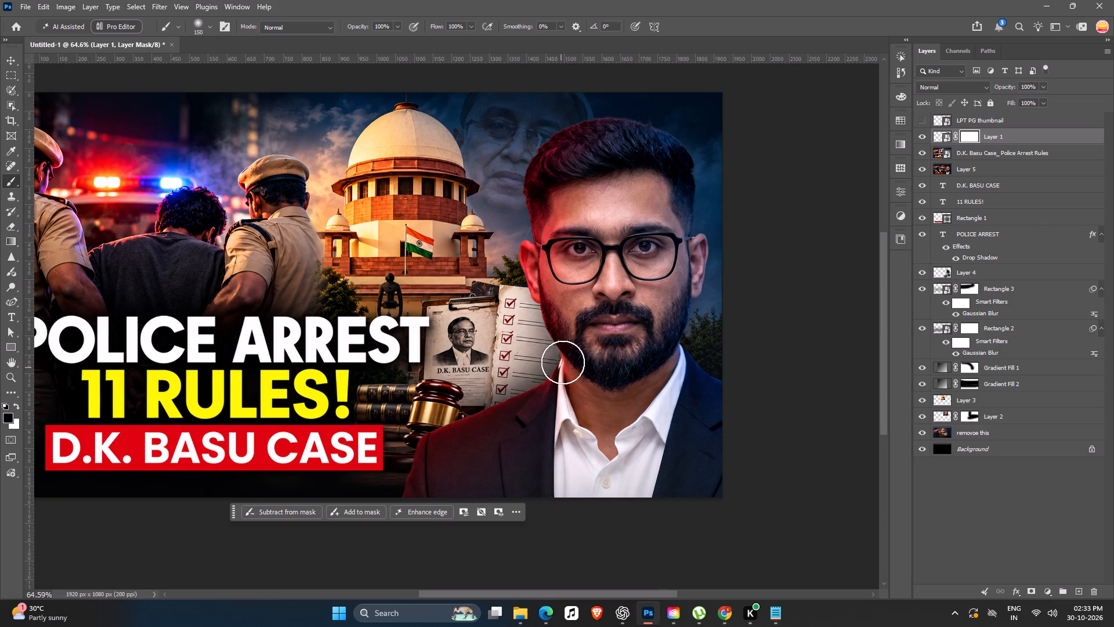
Examine how the Layer 1 portrait blends with the generated image, both close up and across the whole thumbnail.
scroll(679, 462, "down", 6, "ctrl")
key("space")
key("space")
key("space")
key("space")
key("space")
key("space")
key("space")
left_click_drag(679, 461, 654, 462)
scroll(642, 447, "up", 1, "ctrl")
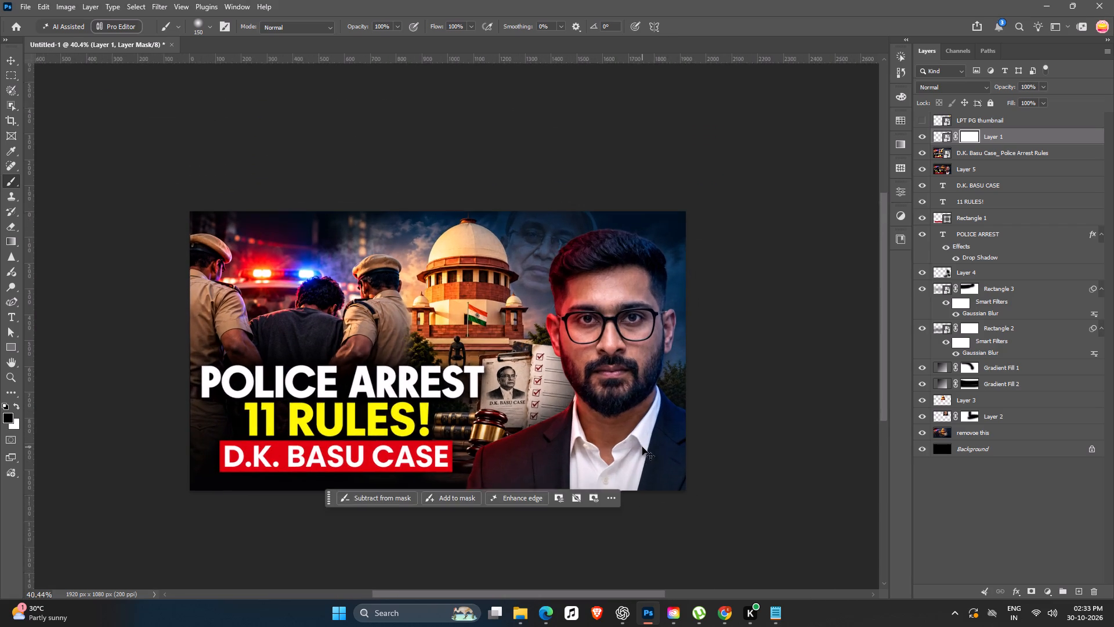
scroll(642, 447, "up", 2, "ctrl")
scroll(605, 395, "up", 4, "ctrl")
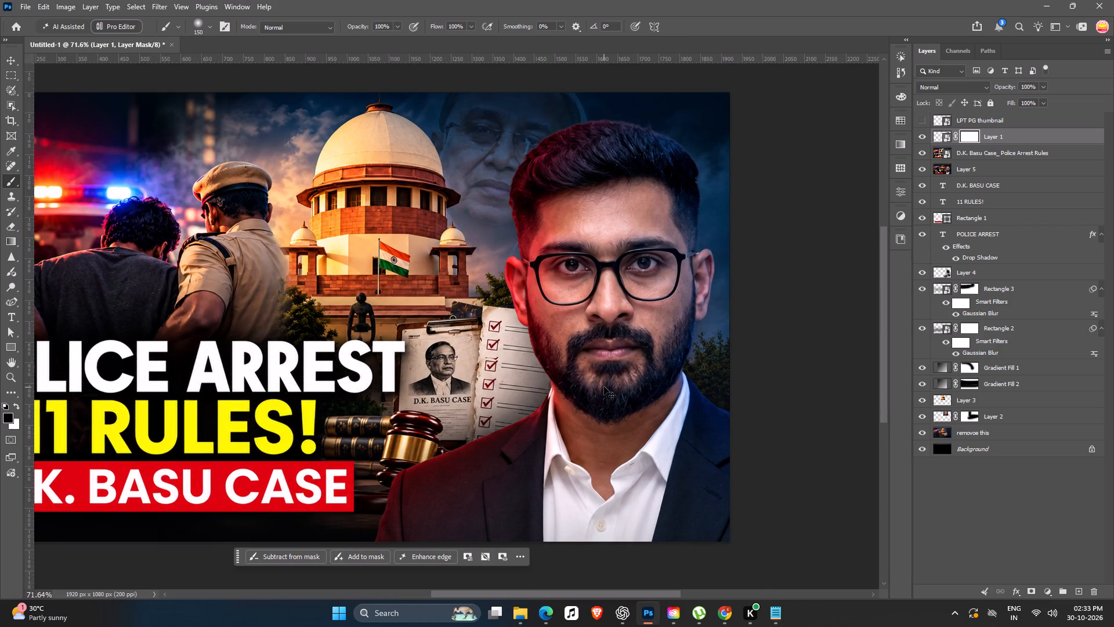
scroll(604, 387, "down", 6, "ctrl")
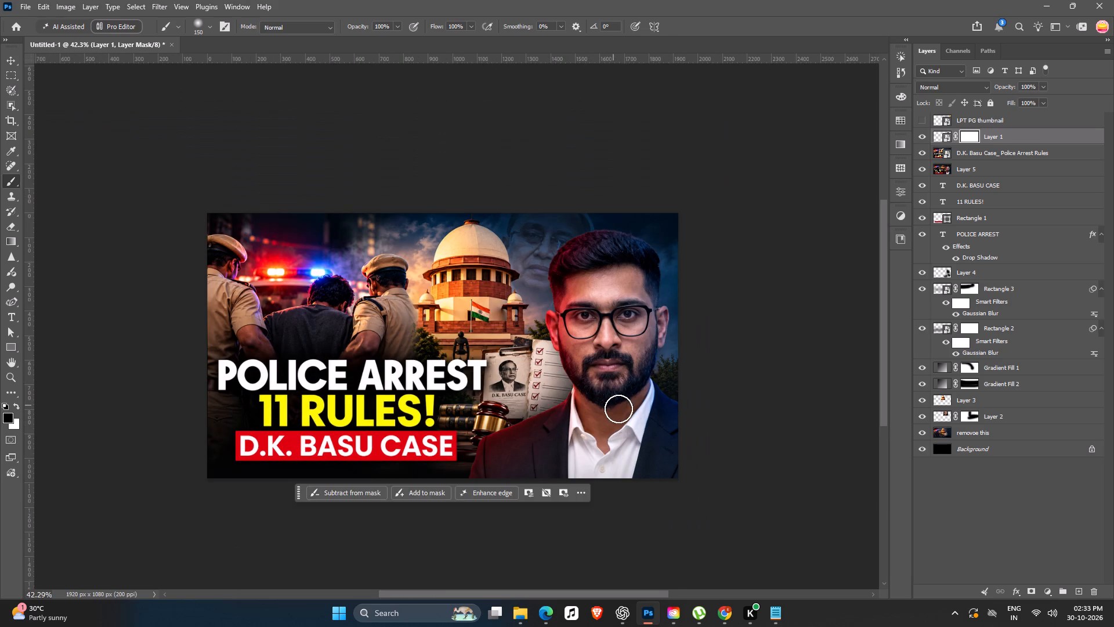
Compare the thumbnail with and without the Layer 1 portrait, ending with Layer 1 hidden.
key("space")
key("space")
key("space")
key("space")
key("space")
key("space")
key("space")
key("space")
key("space")
left_click_drag(629, 416, 650, 411)
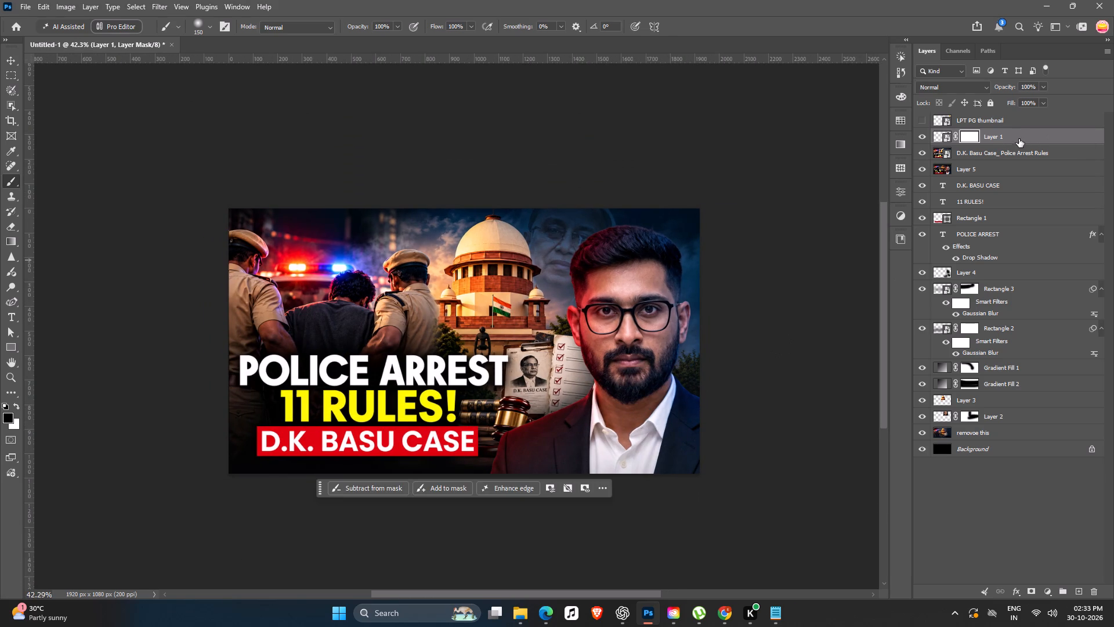
left_click(1022, 139)
left_click(920, 135)
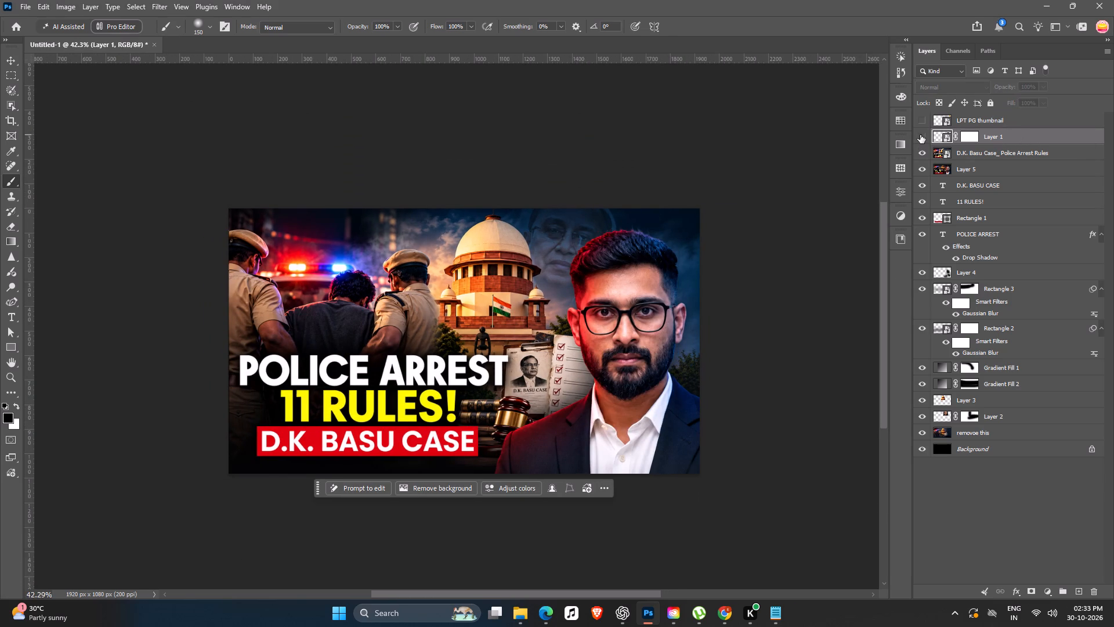
left_click(920, 135)
left_click(920, 135)
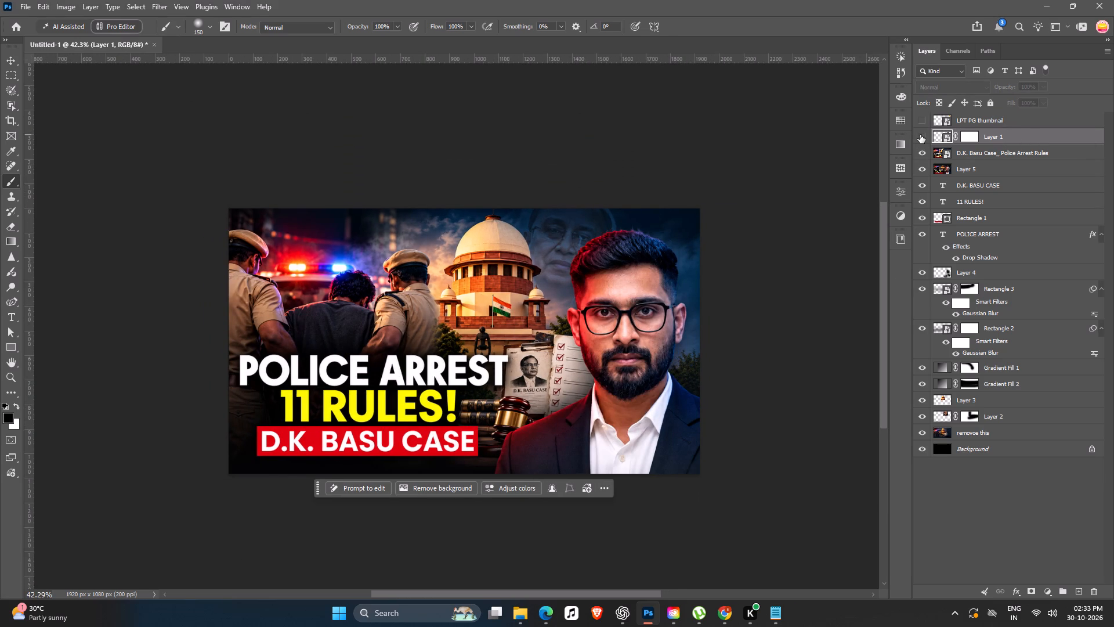
left_click(920, 135)
left_click(920, 135)
left_click(920, 135)
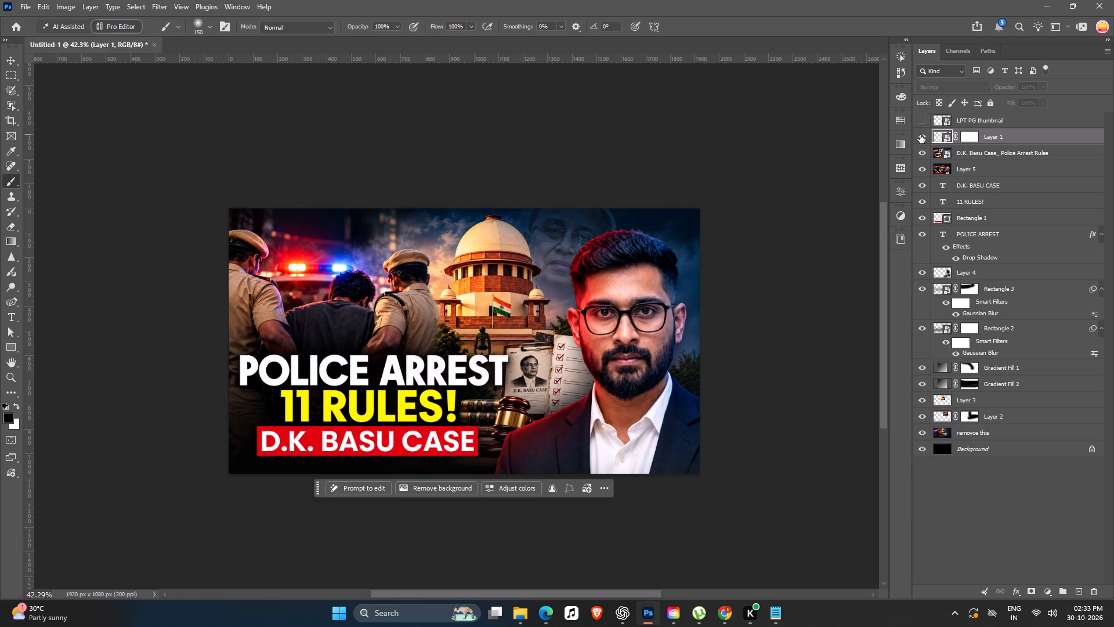
left_click(920, 135)
Examine the whole thumbnail without Layer 1 and compare it once more against the version showing that portrait.
key("space")
key("space")
key("space")
key("space")
key("space")
key("space")
key("space")
key("space")
key("space")
left_click_drag(678, 444, 702, 437)
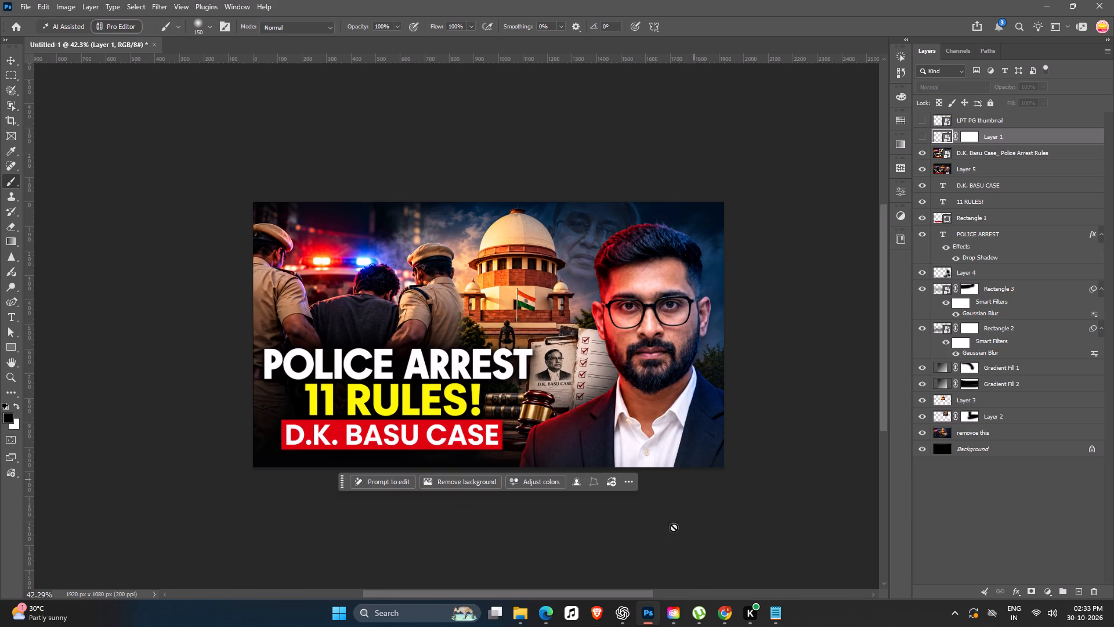
key("space")
key("space")
key("space")
key("space")
key("space")
key("space")
key("space")
key("space")
key("space")
key("space")
key("space")
key("space")
key("space")
key("space")
key("space")
key("space")
key("space")
key("space")
key("space")
key("space")
left_click_drag(692, 513, 724, 503)
left_click(924, 135)
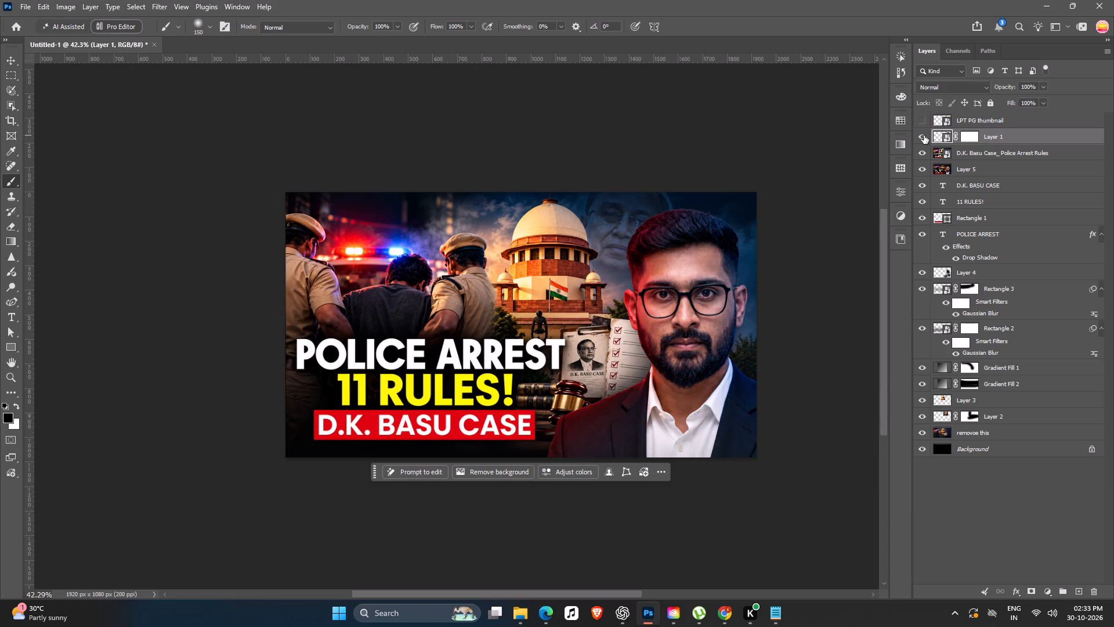
left_click(924, 135)
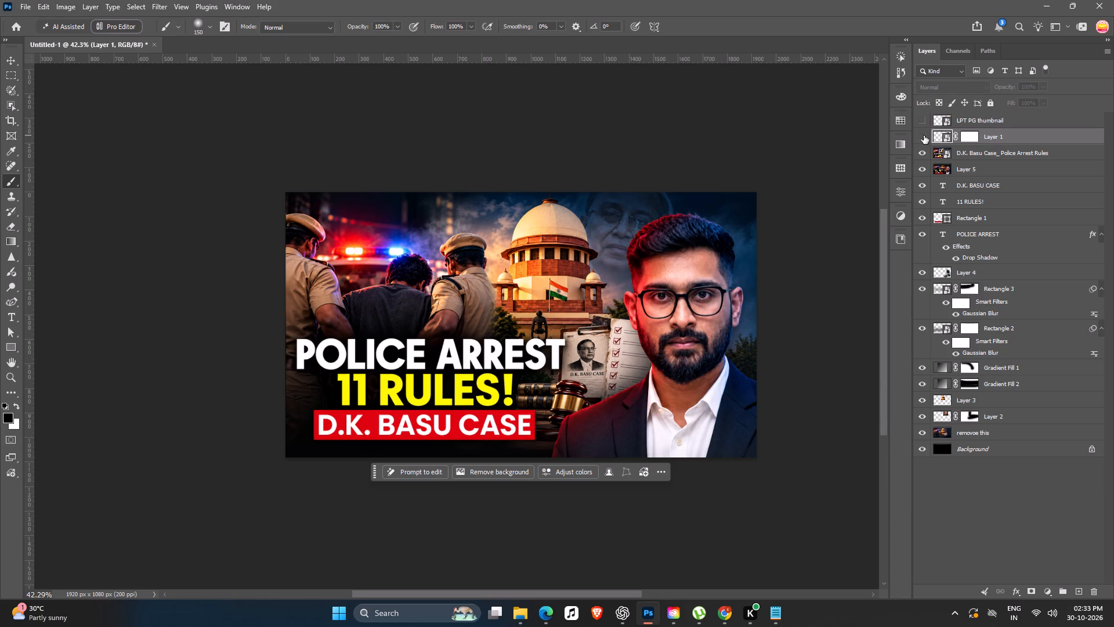
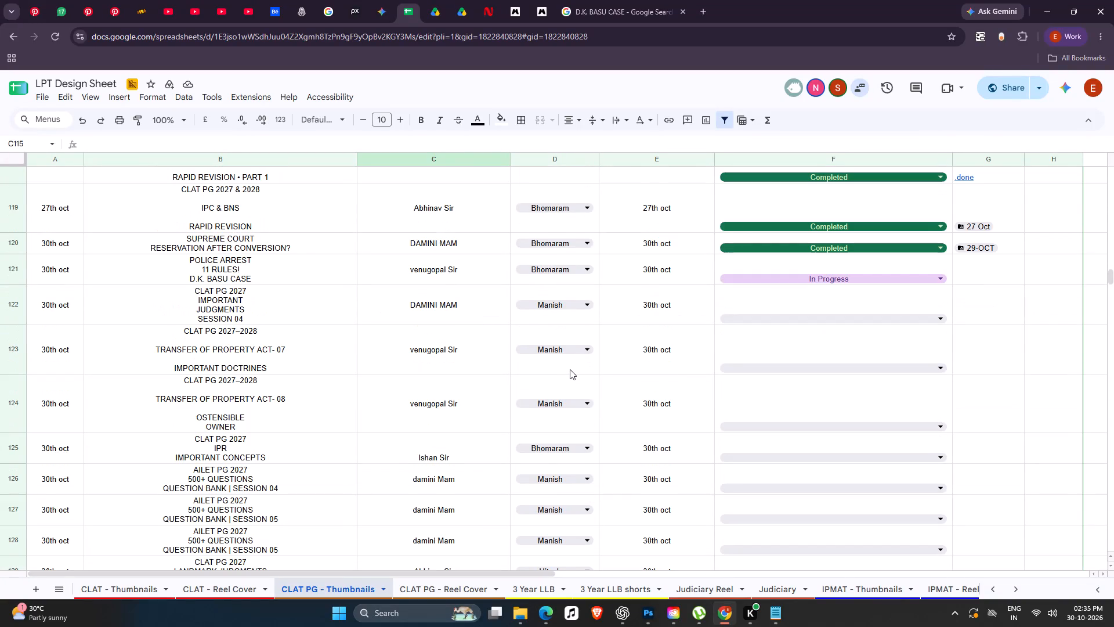
Review the remaining 30th oct thumbnail requests in the CLAT PG - Thumbnails sheet, including the AILET PG 2027 question bank rows.
scroll(570, 367, "down", 4)
scroll(570, 367, "up", 3)
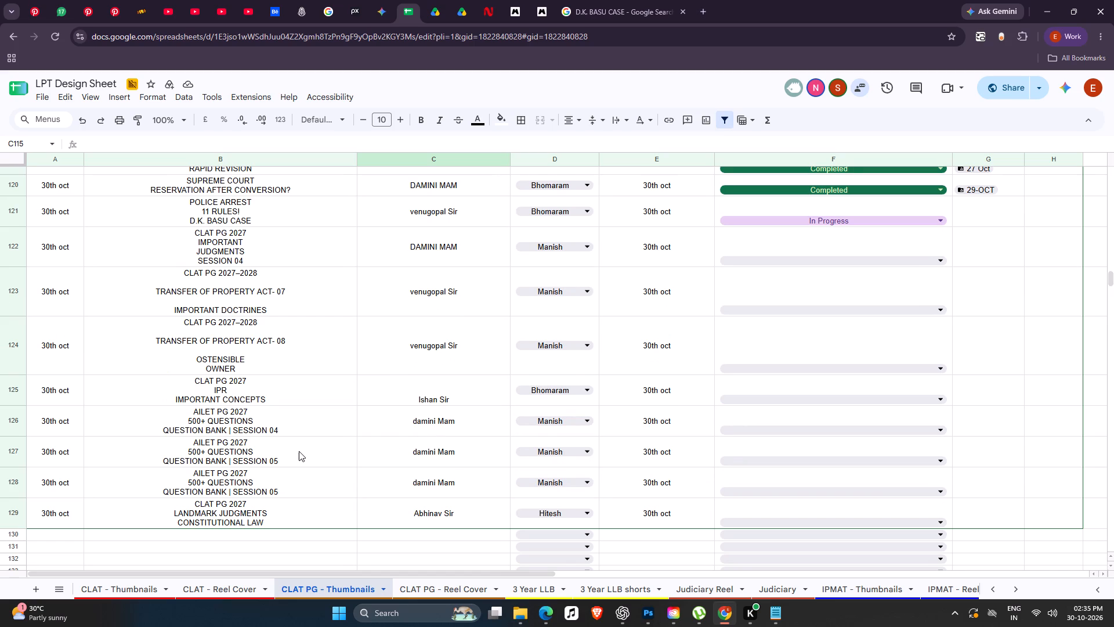
left_click(300, 483)
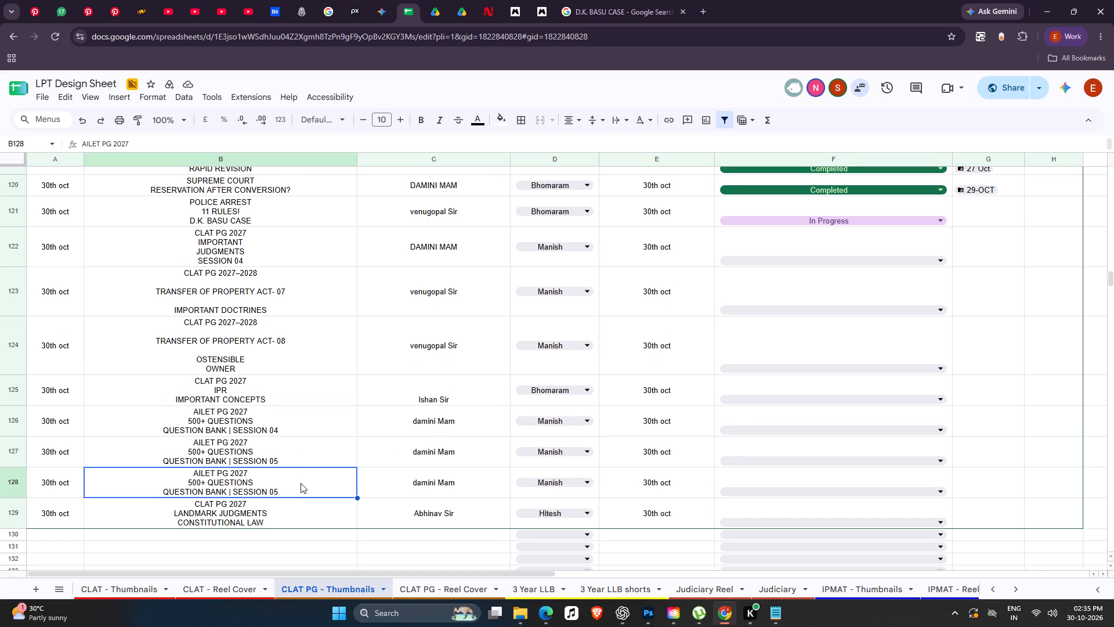
left_click(300, 420)
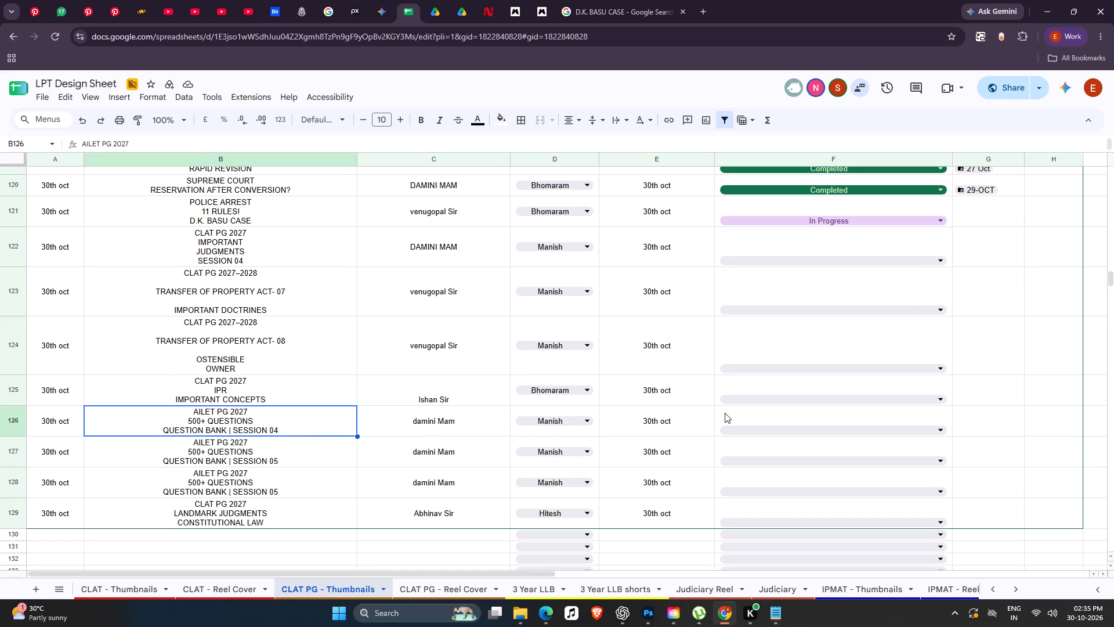